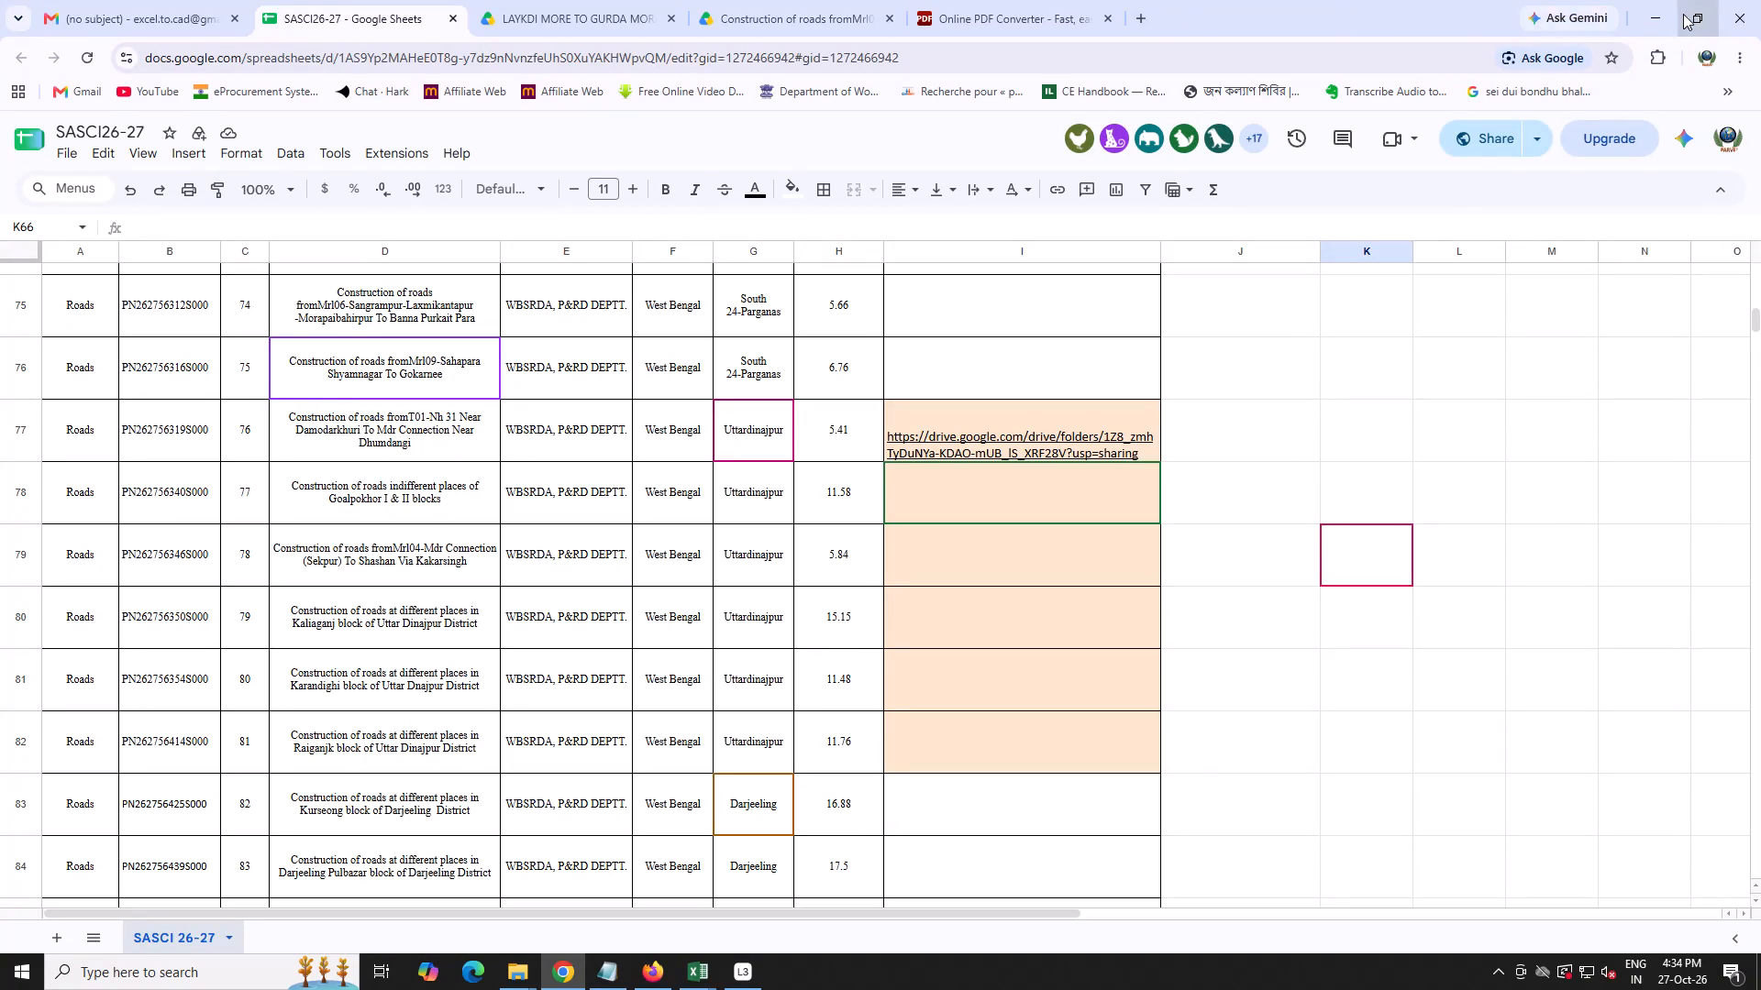
# Switch to File Explorer and open folder 2 for the Chelyama pakari more road under Purulia CAPEX 2026.
pyautogui.click(1635, 15)
pyautogui.click(1655, 11)
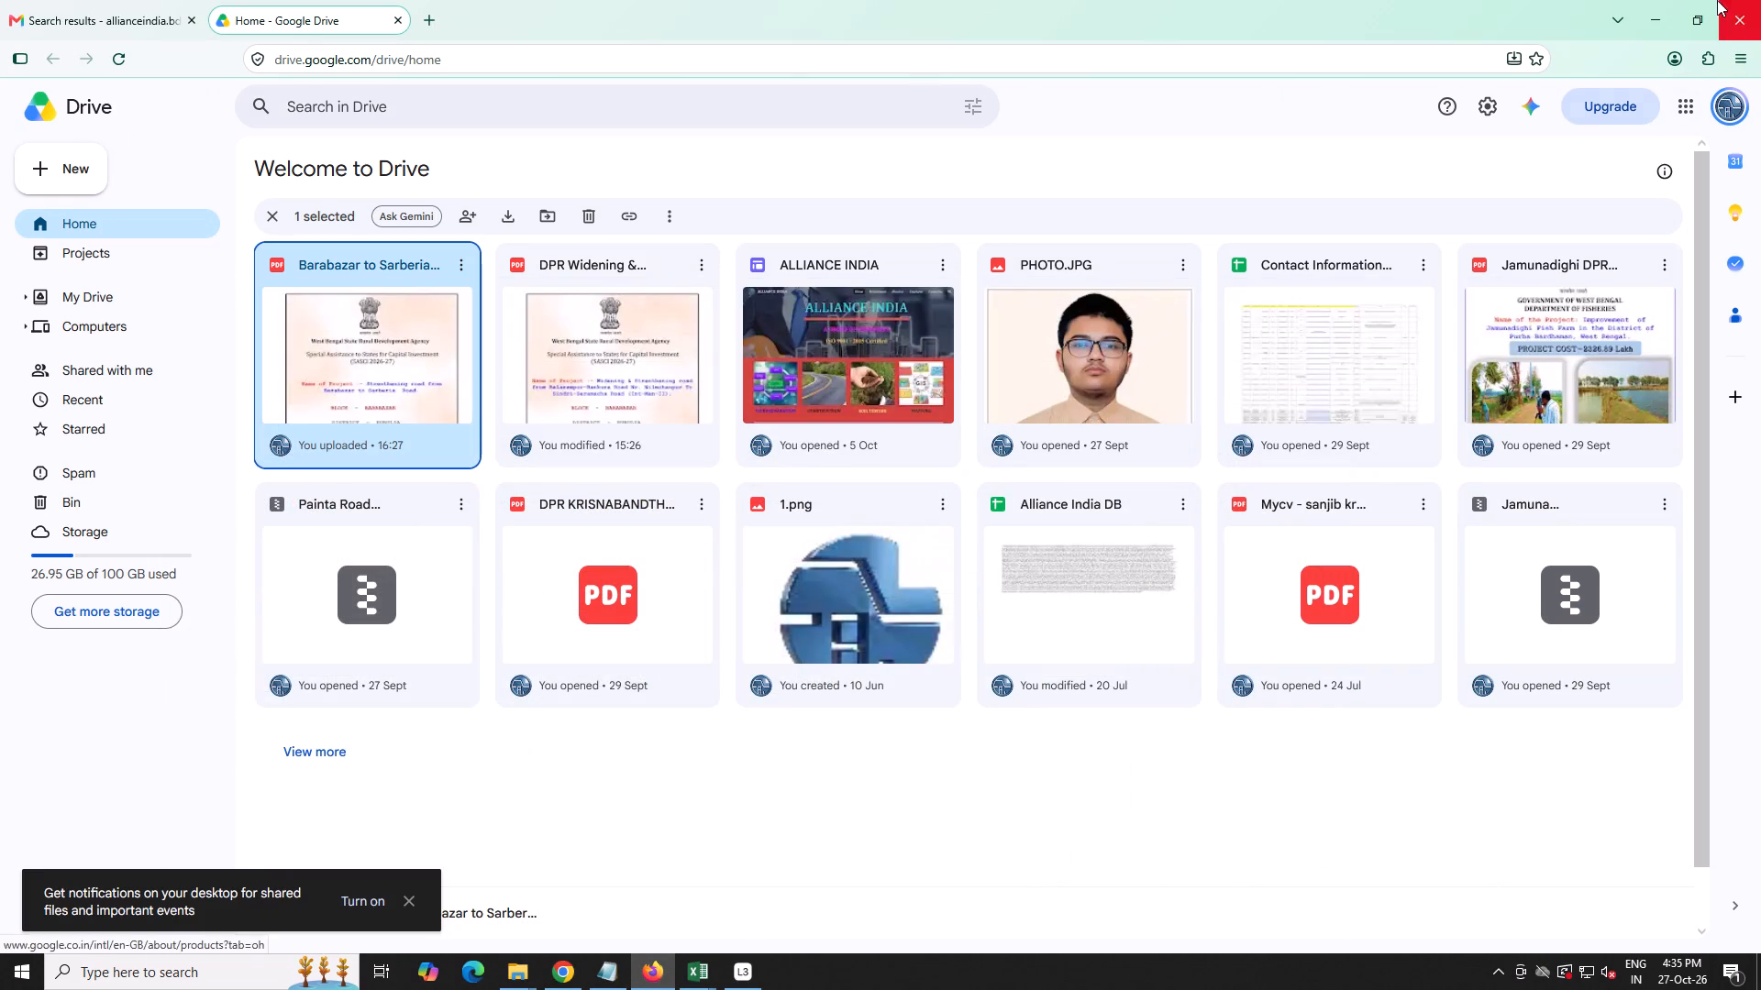
pyautogui.click(1650, 5)
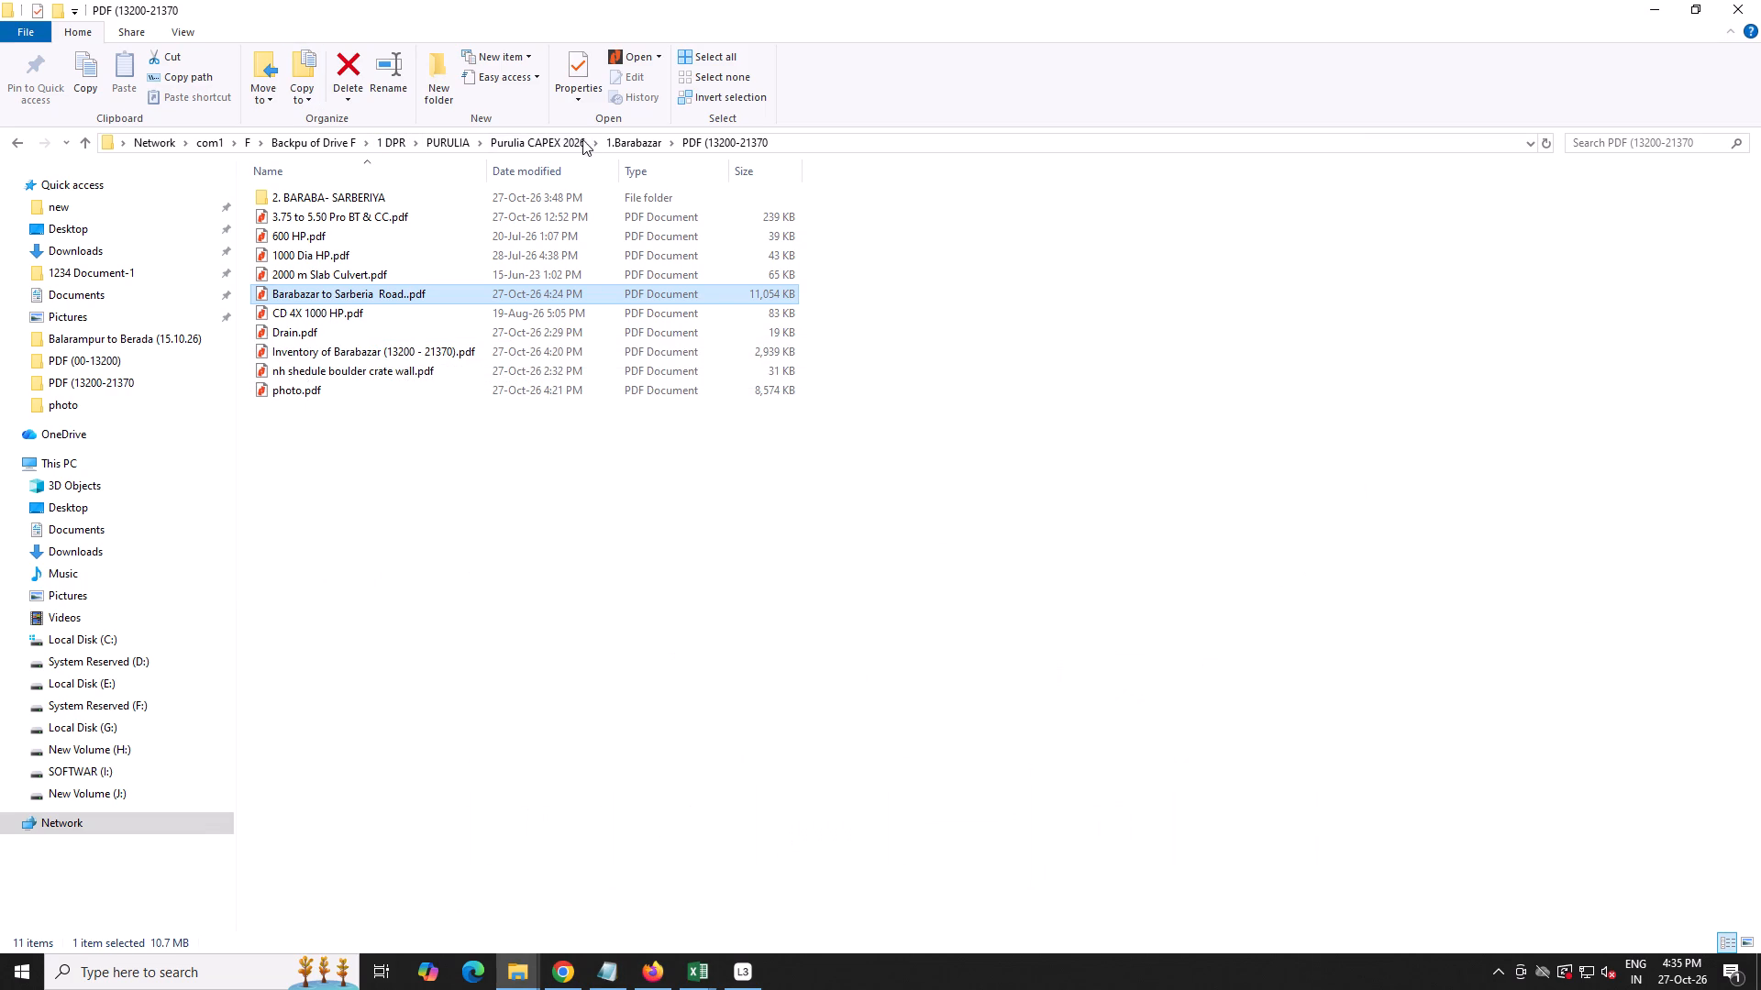
pyautogui.click(617, 140)
pyautogui.click(563, 143)
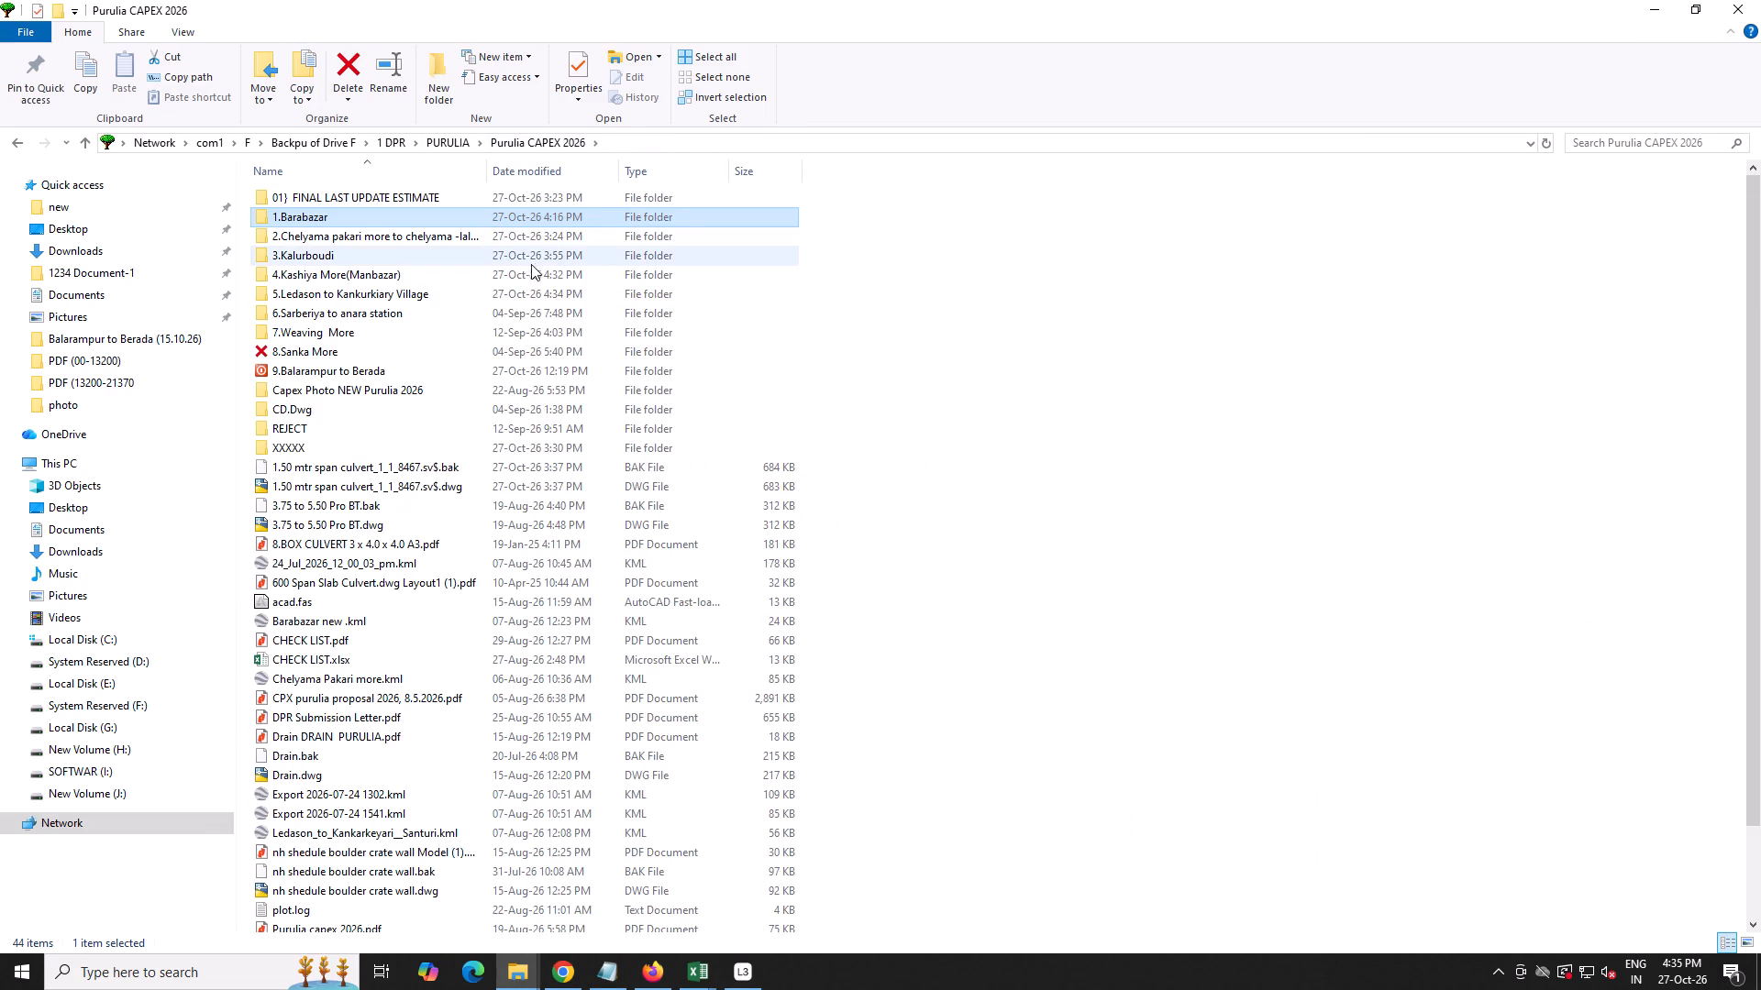
pyautogui.doubleClick(525, 244)
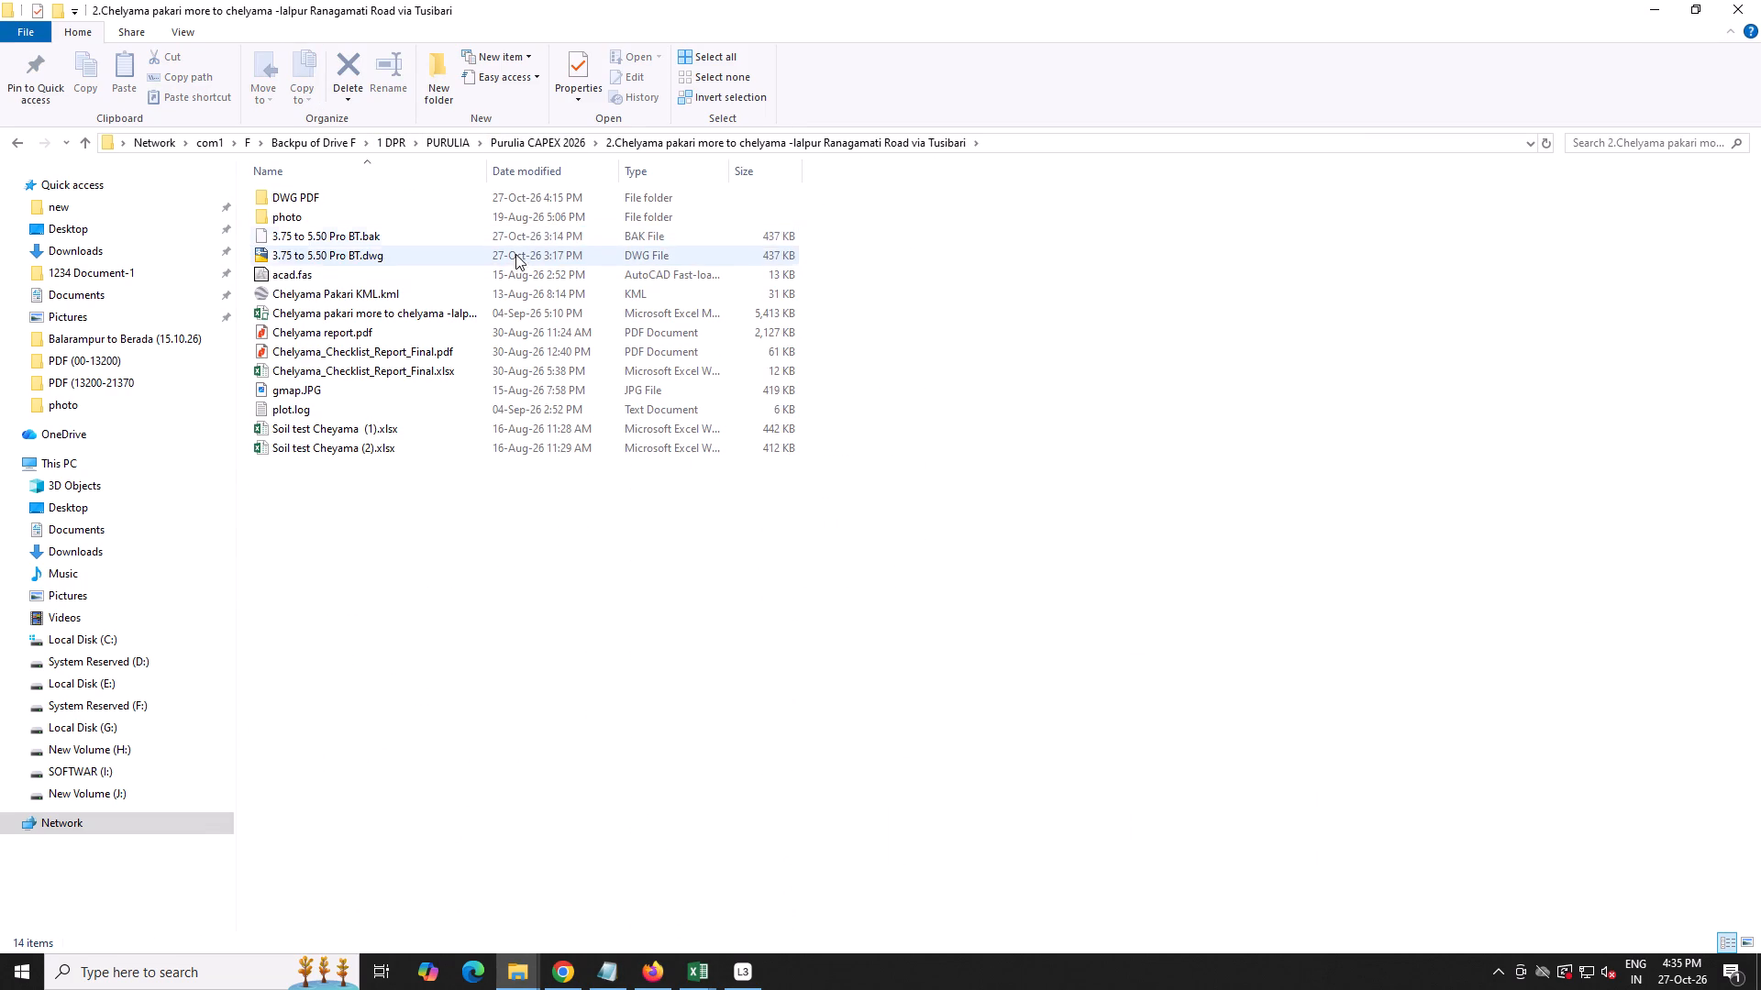
# Check the DWG PDF folder and its 3.Chelmya subfolder, and open the Chelyama pakari more macro-enabled workbook from the road's project folder.
pyautogui.doubleClick(497, 191)
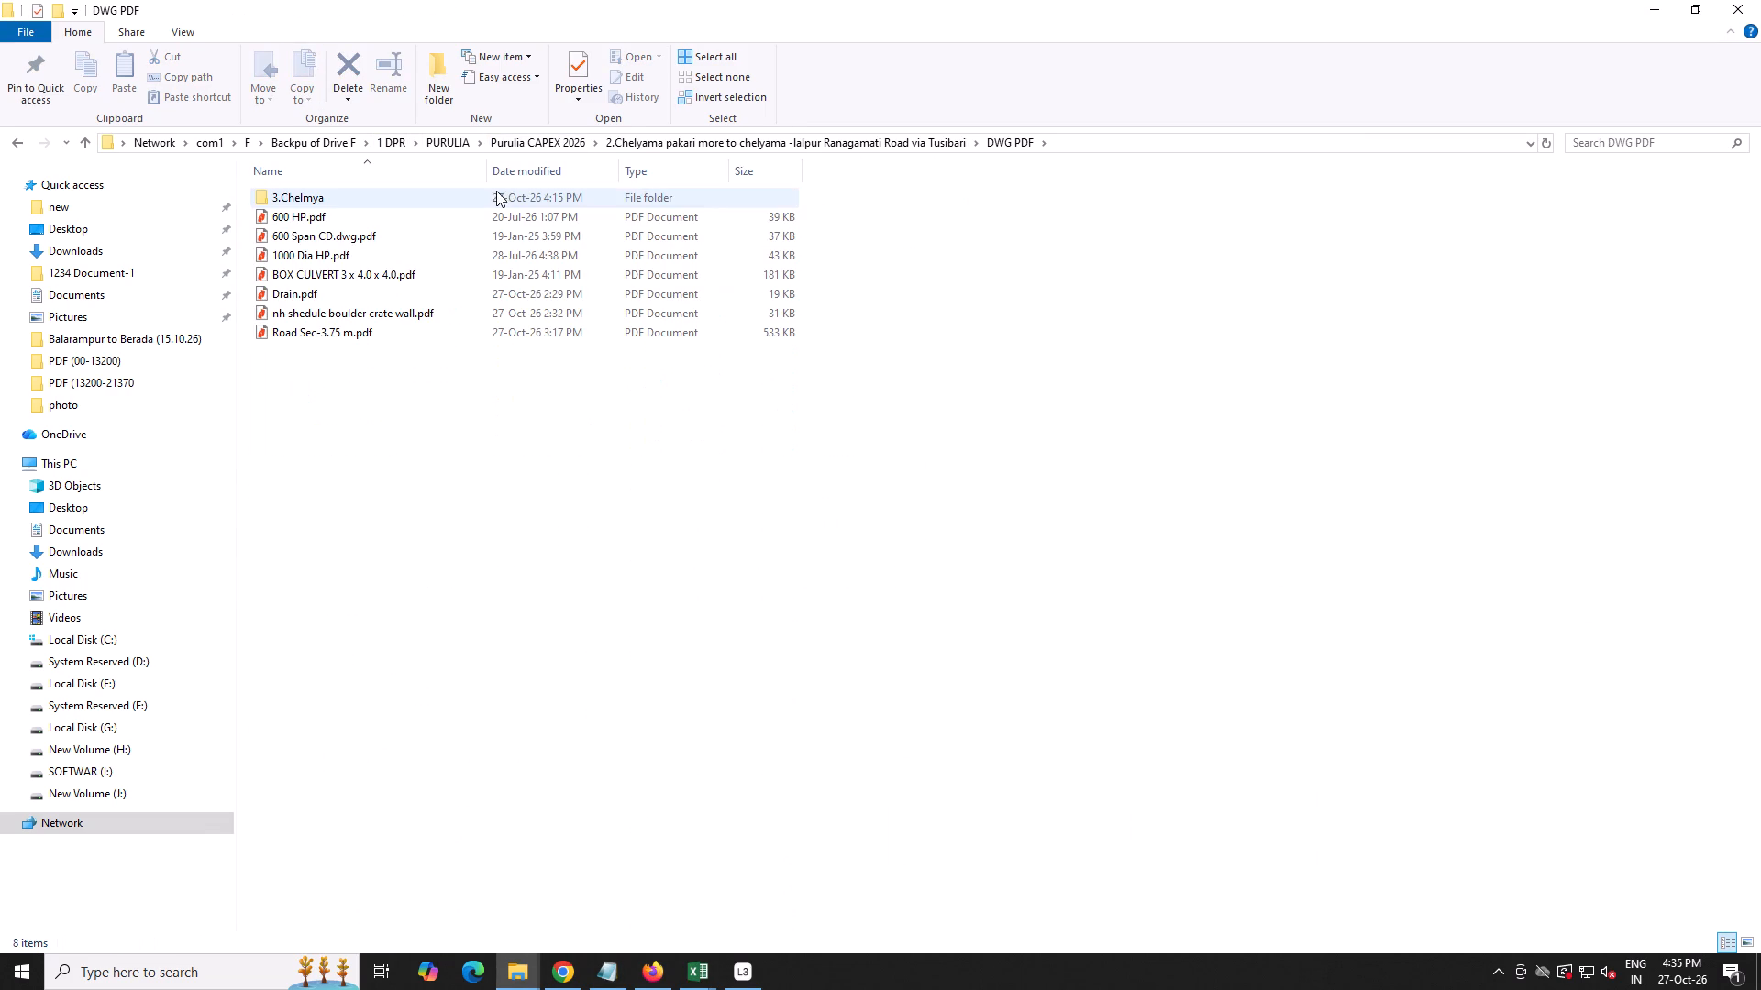
pyautogui.doubleClick(489, 192)
pyautogui.click(1017, 141)
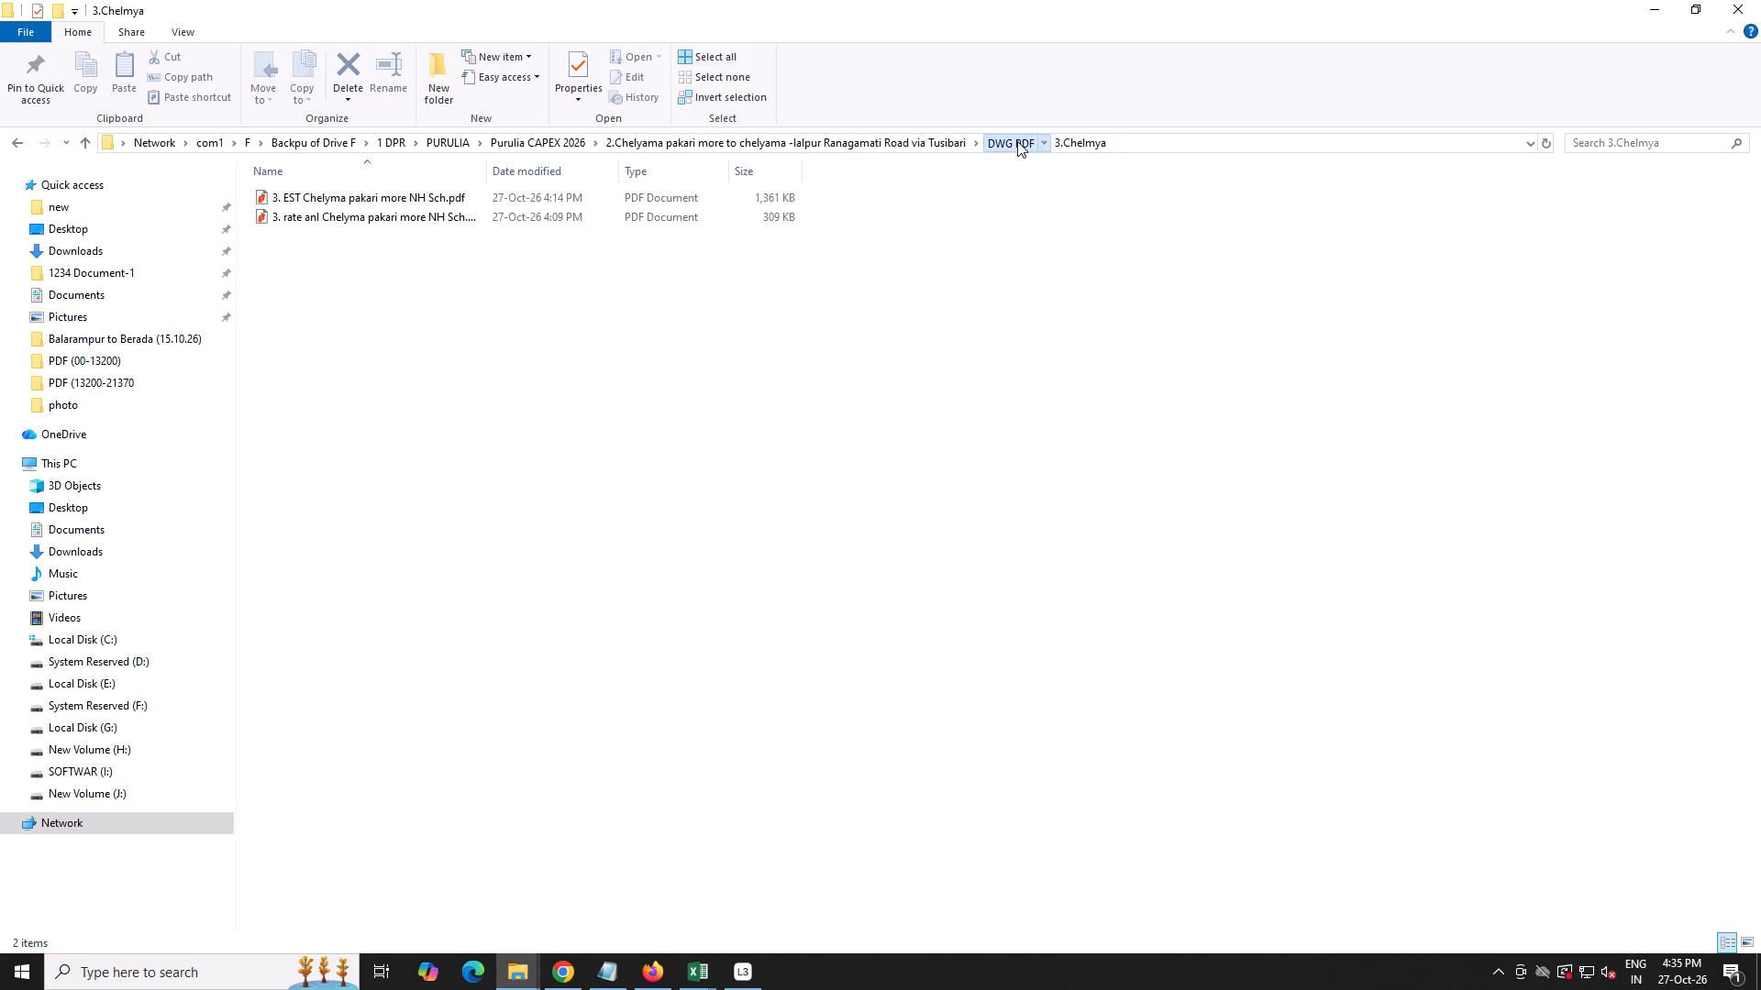
pyautogui.click(867, 151)
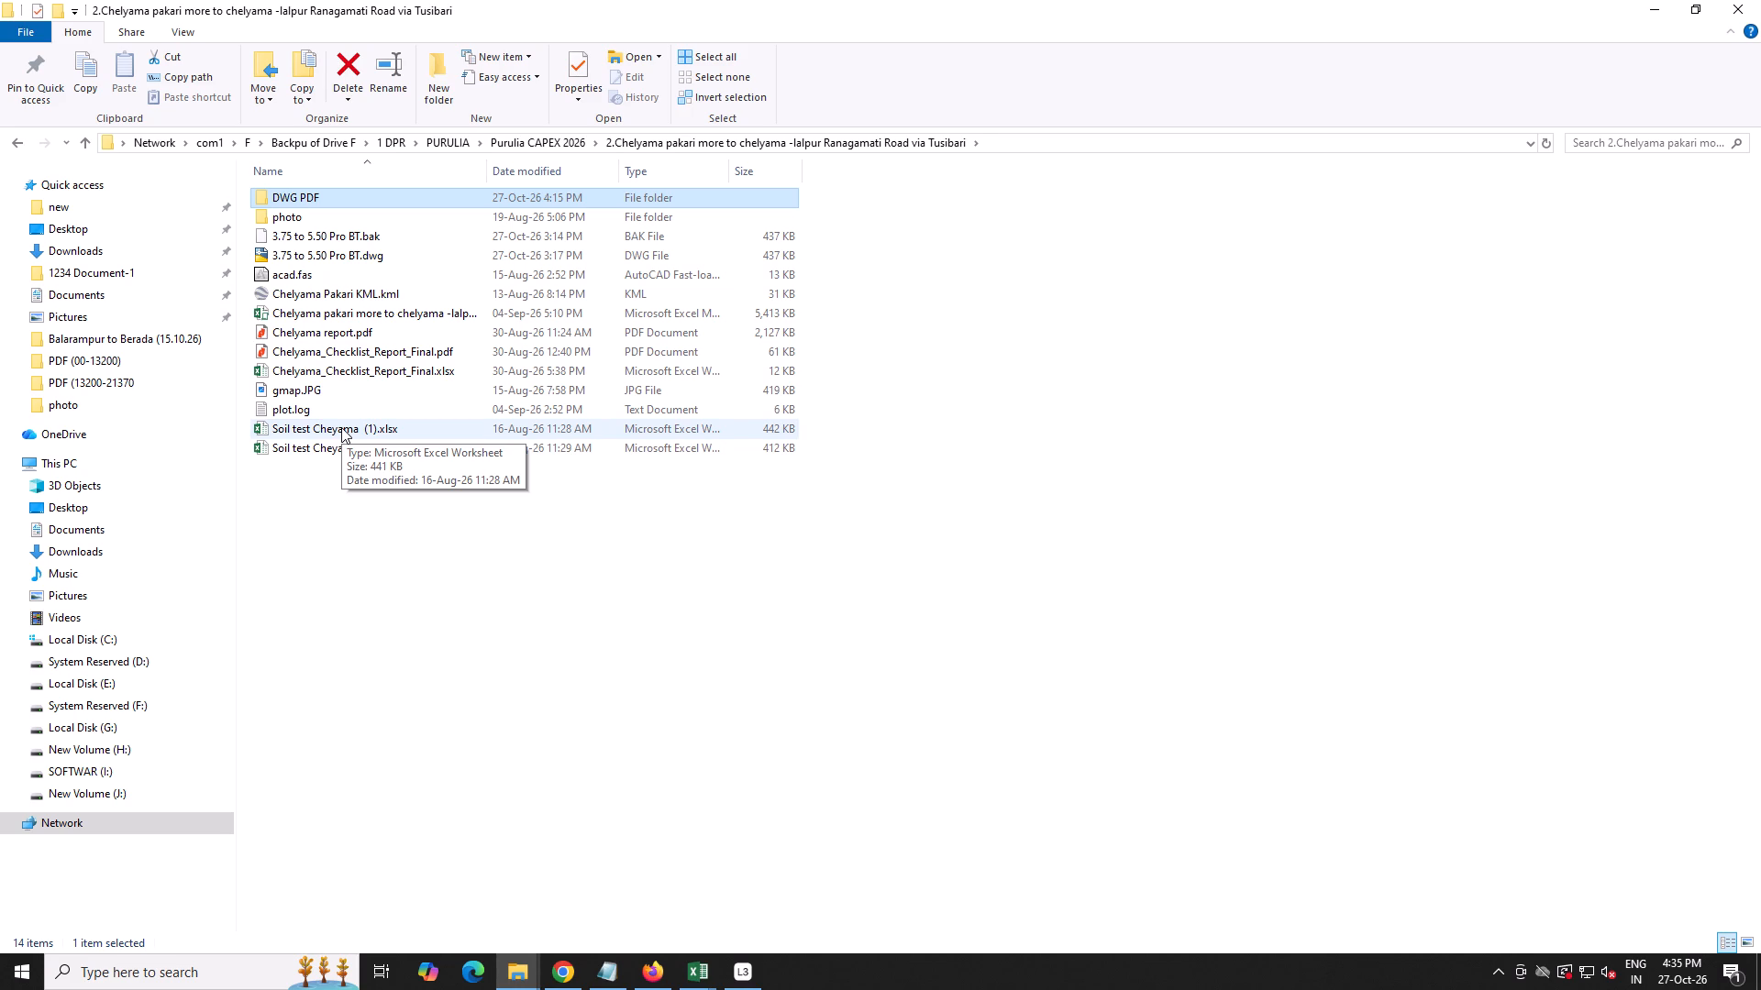
pyautogui.doubleClick(338, 320)
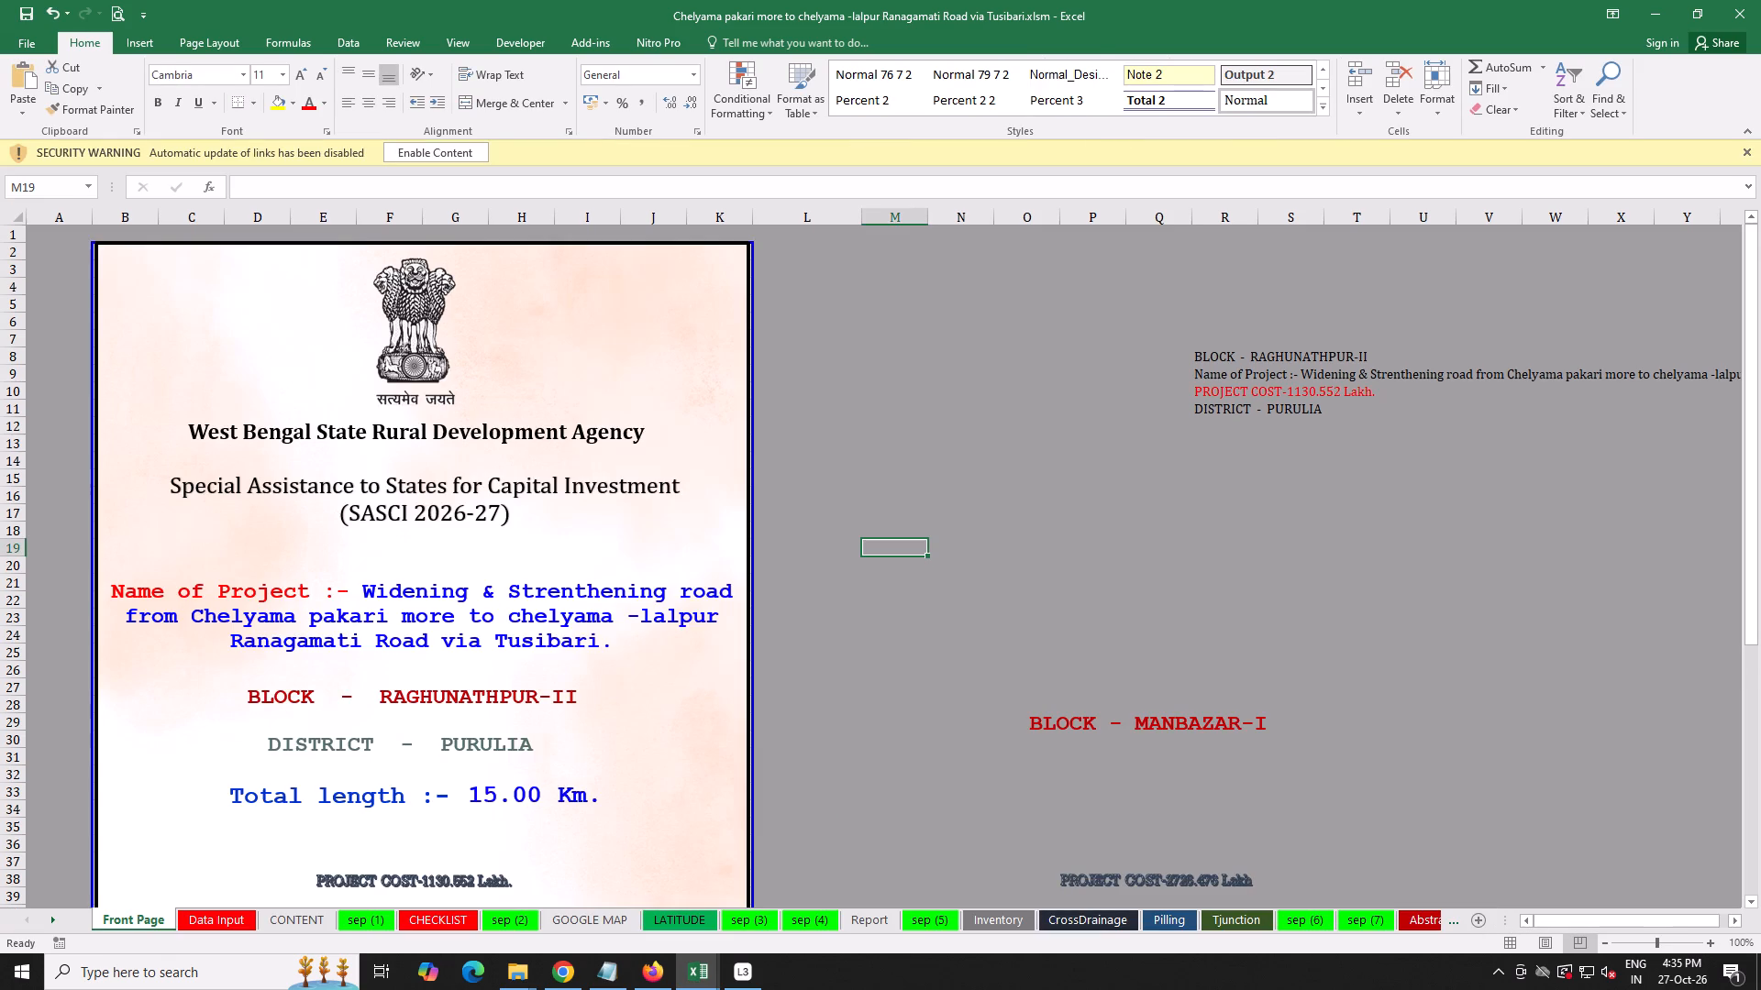
# Hide the Data Input sheet of the workbook.
pyautogui.scroll(-1, 824, 792)
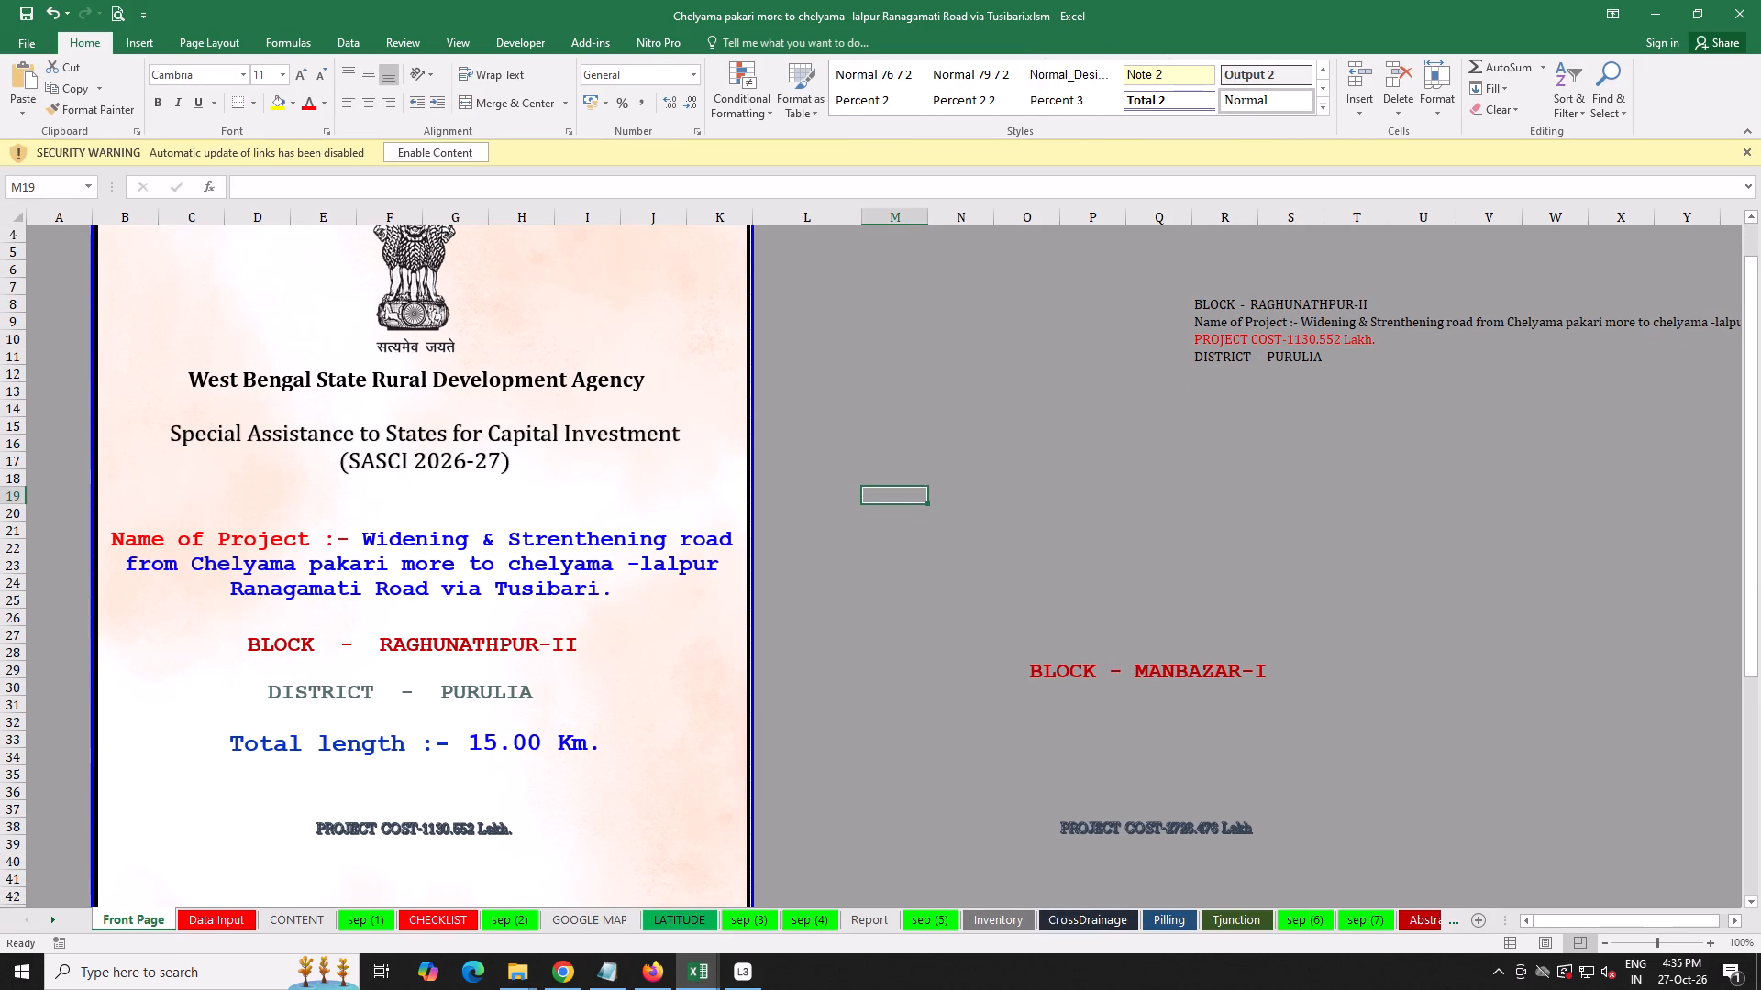
pyautogui.click(208, 913)
pyautogui.rightClick(208, 917)
pyautogui.click(239, 860)
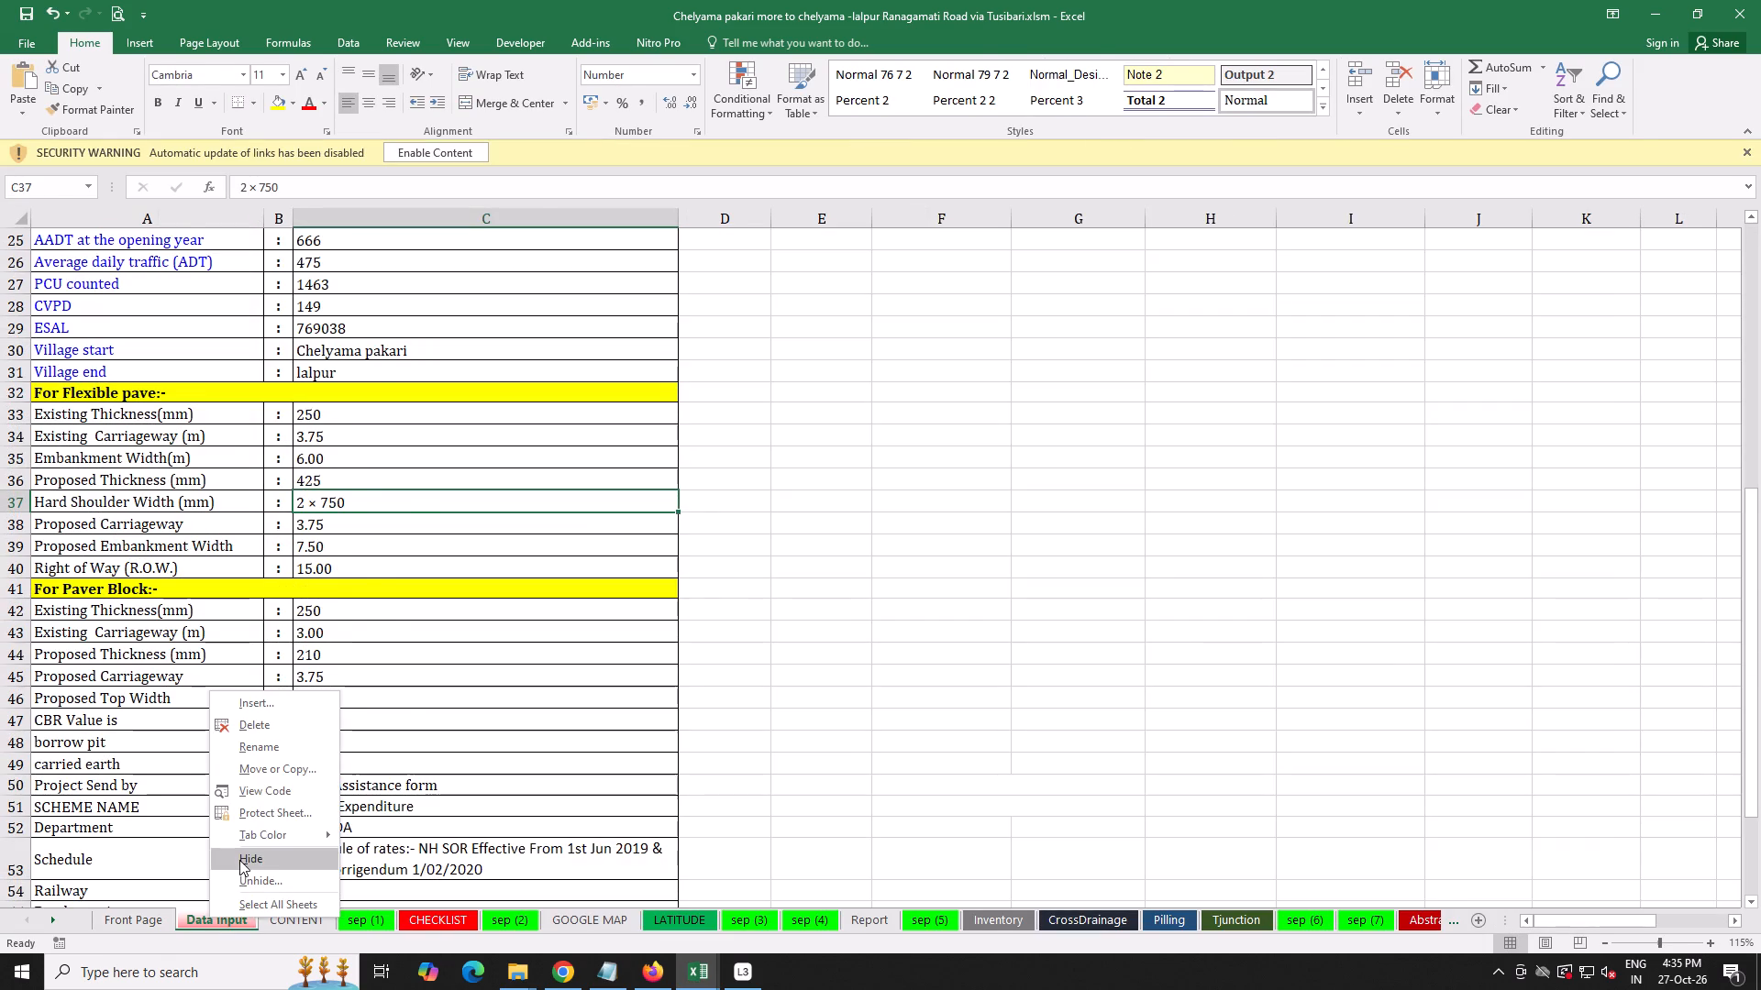
# Review the Front Page, Flexible pavement and Rigid Pave sheets of the project report.
pyautogui.scroll(2, 291, 815)
pyautogui.click(150, 918)
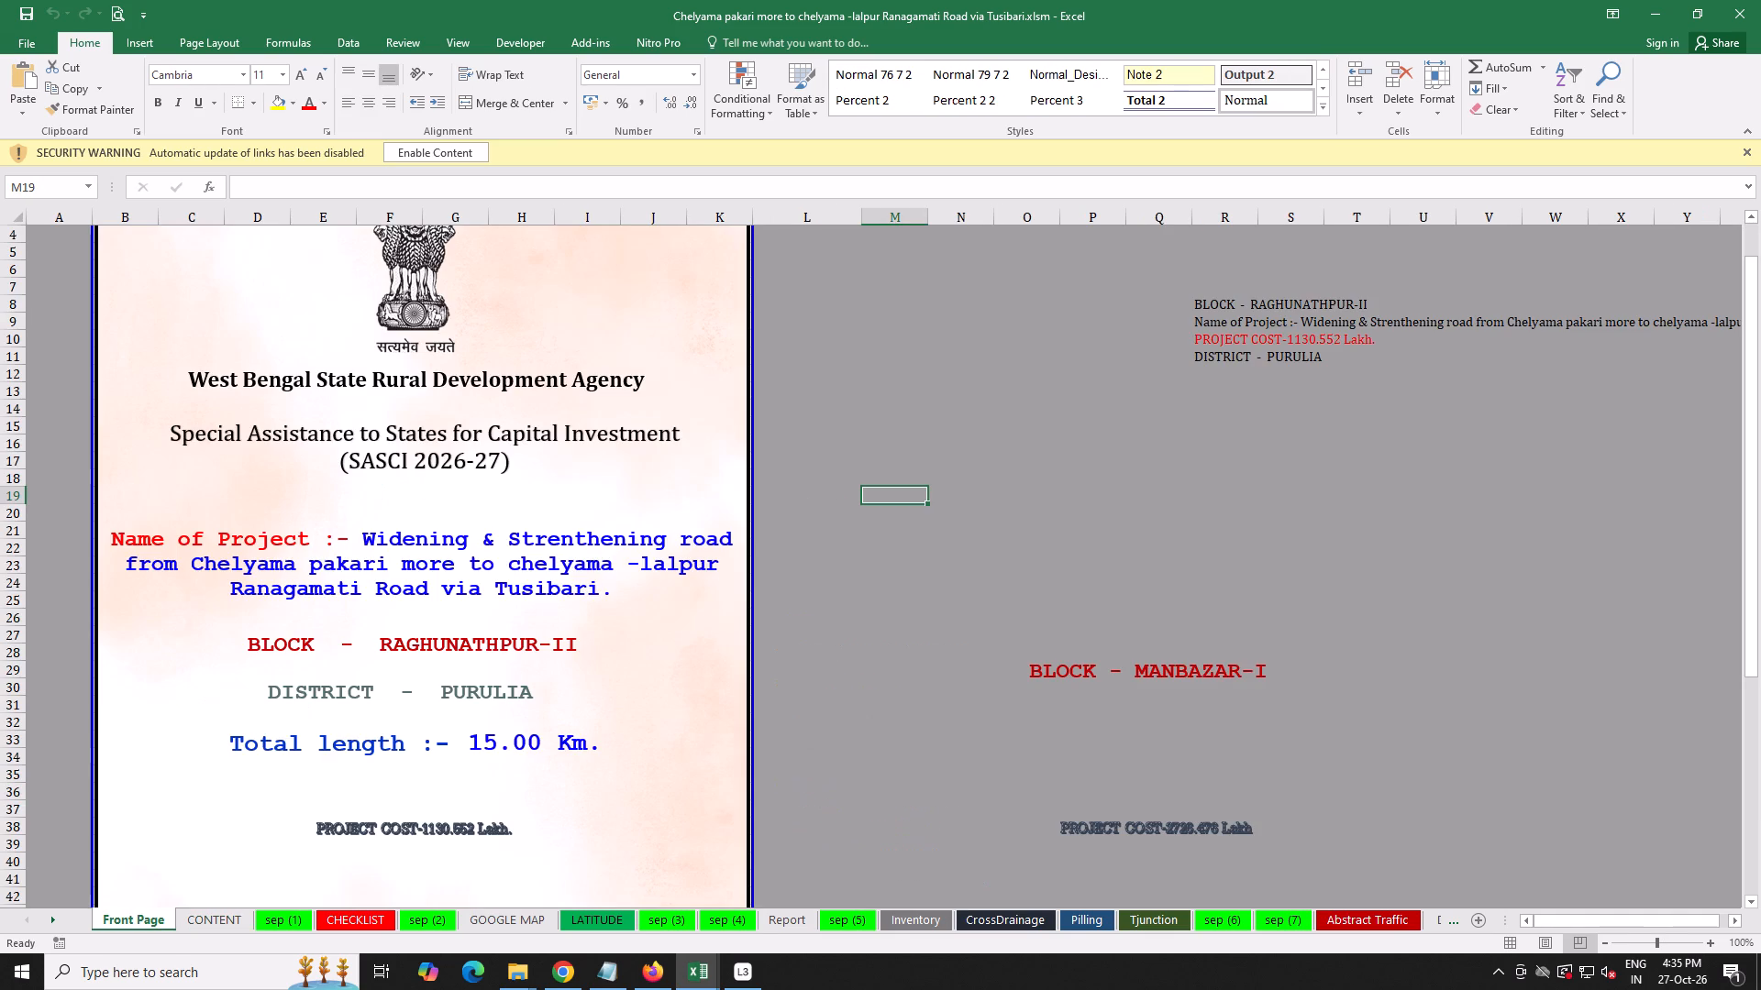
pyautogui.scroll(-10, 587, 828)
pyautogui.scroll(-1, 478, 963)
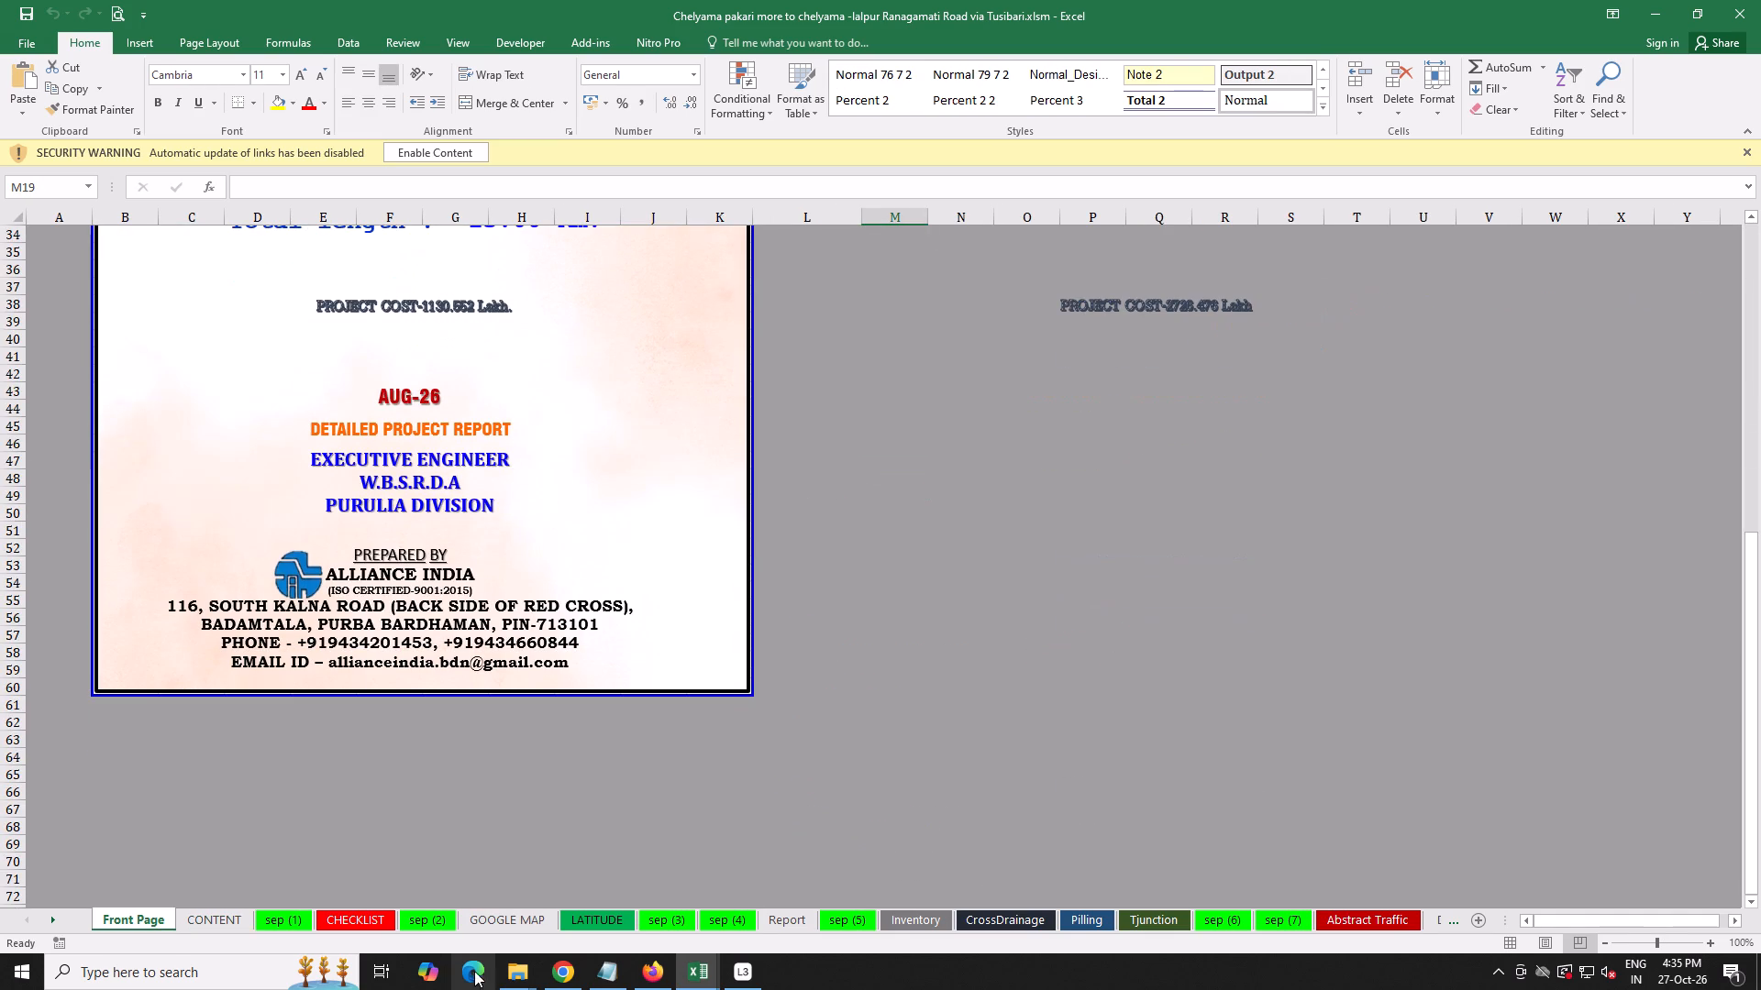
pyautogui.scroll(-1, 474, 971)
pyautogui.click(530, 976)
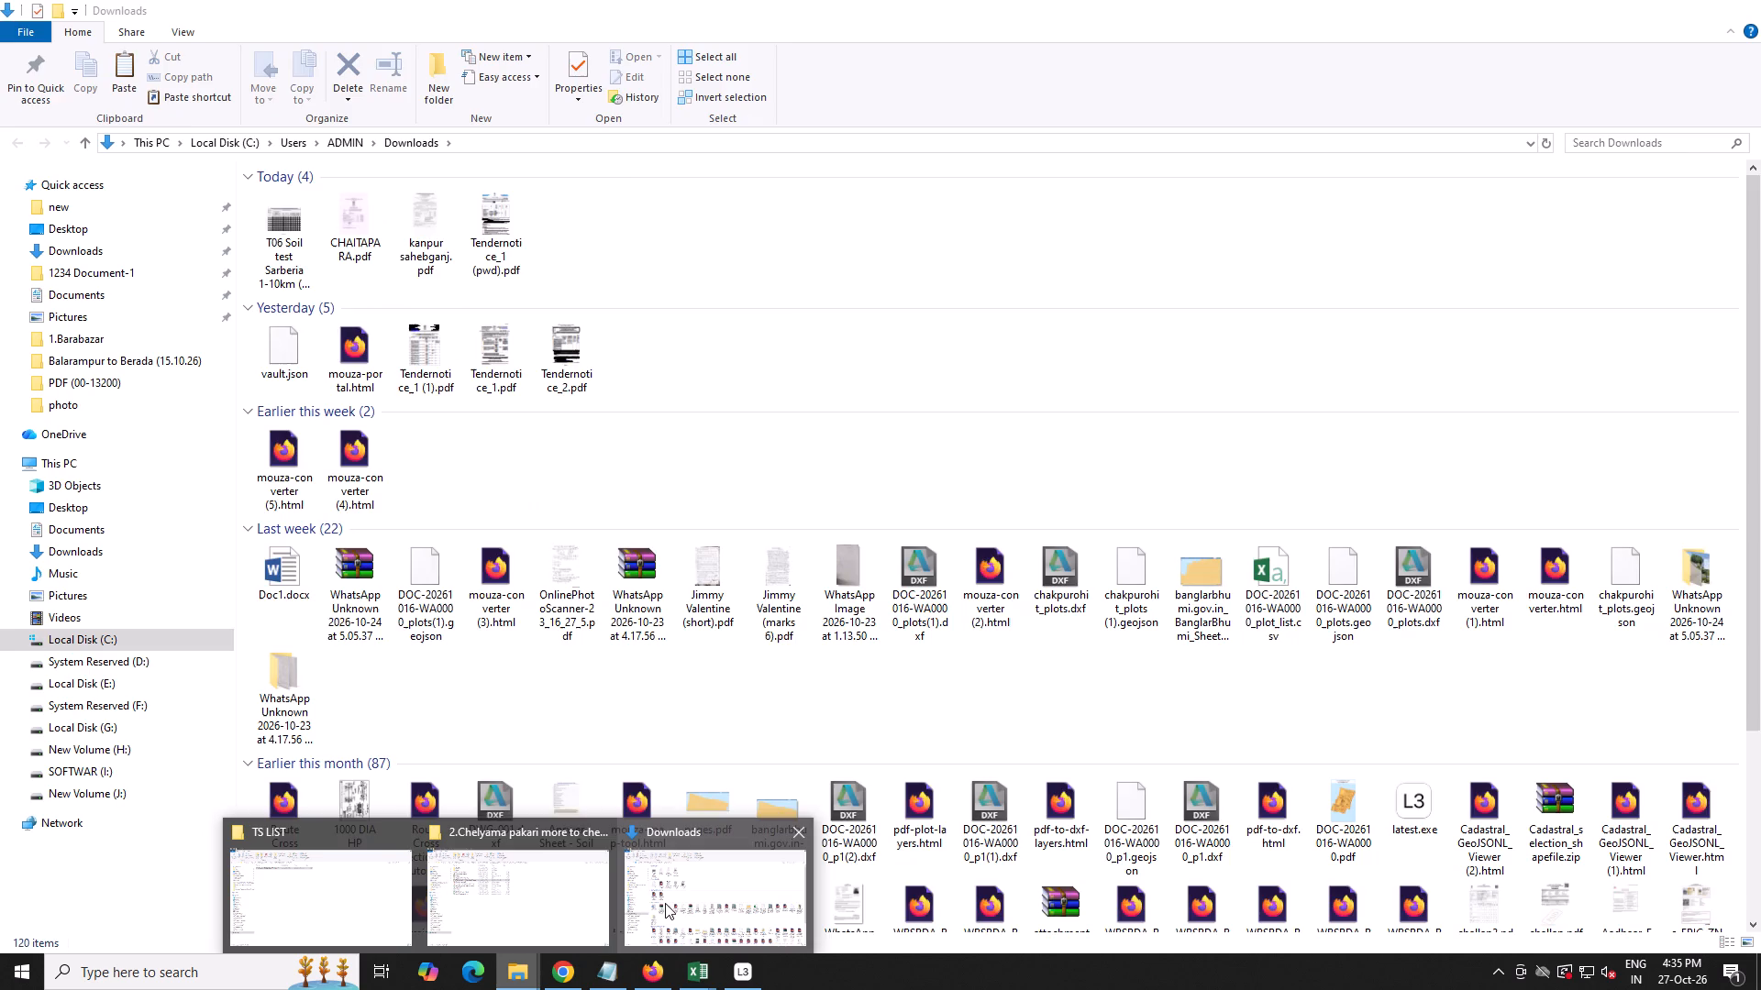
pyautogui.click(821, 723)
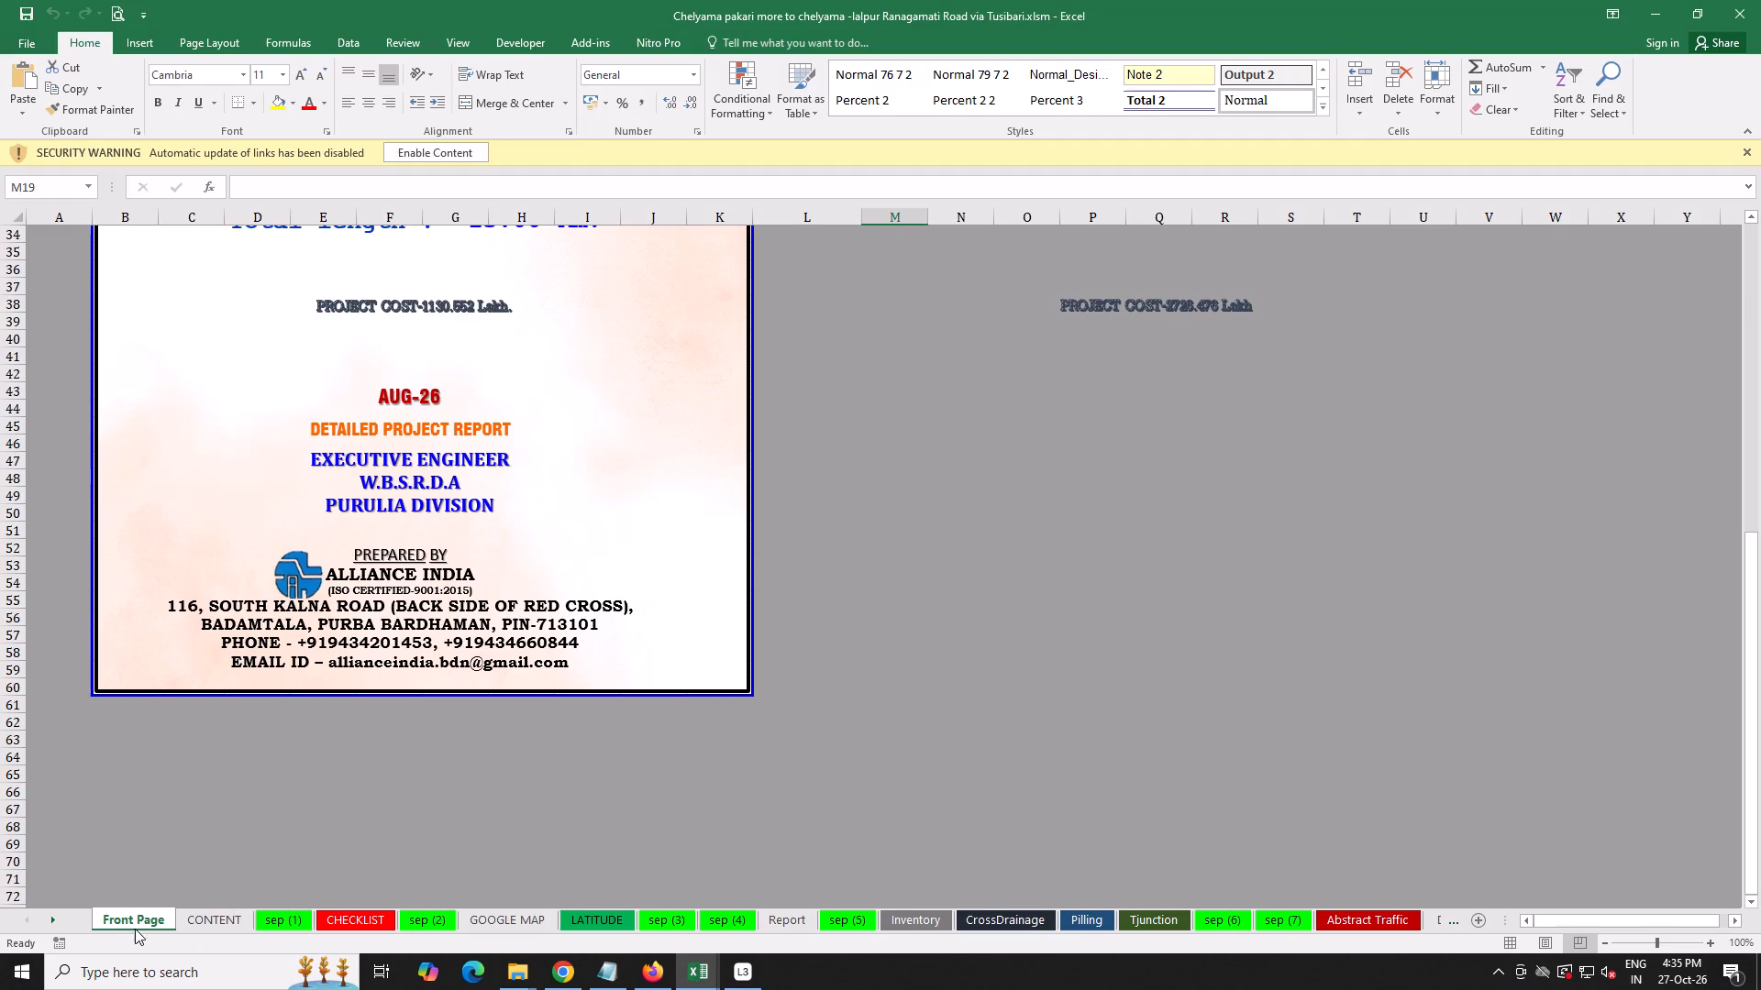
pyautogui.click(58, 918)
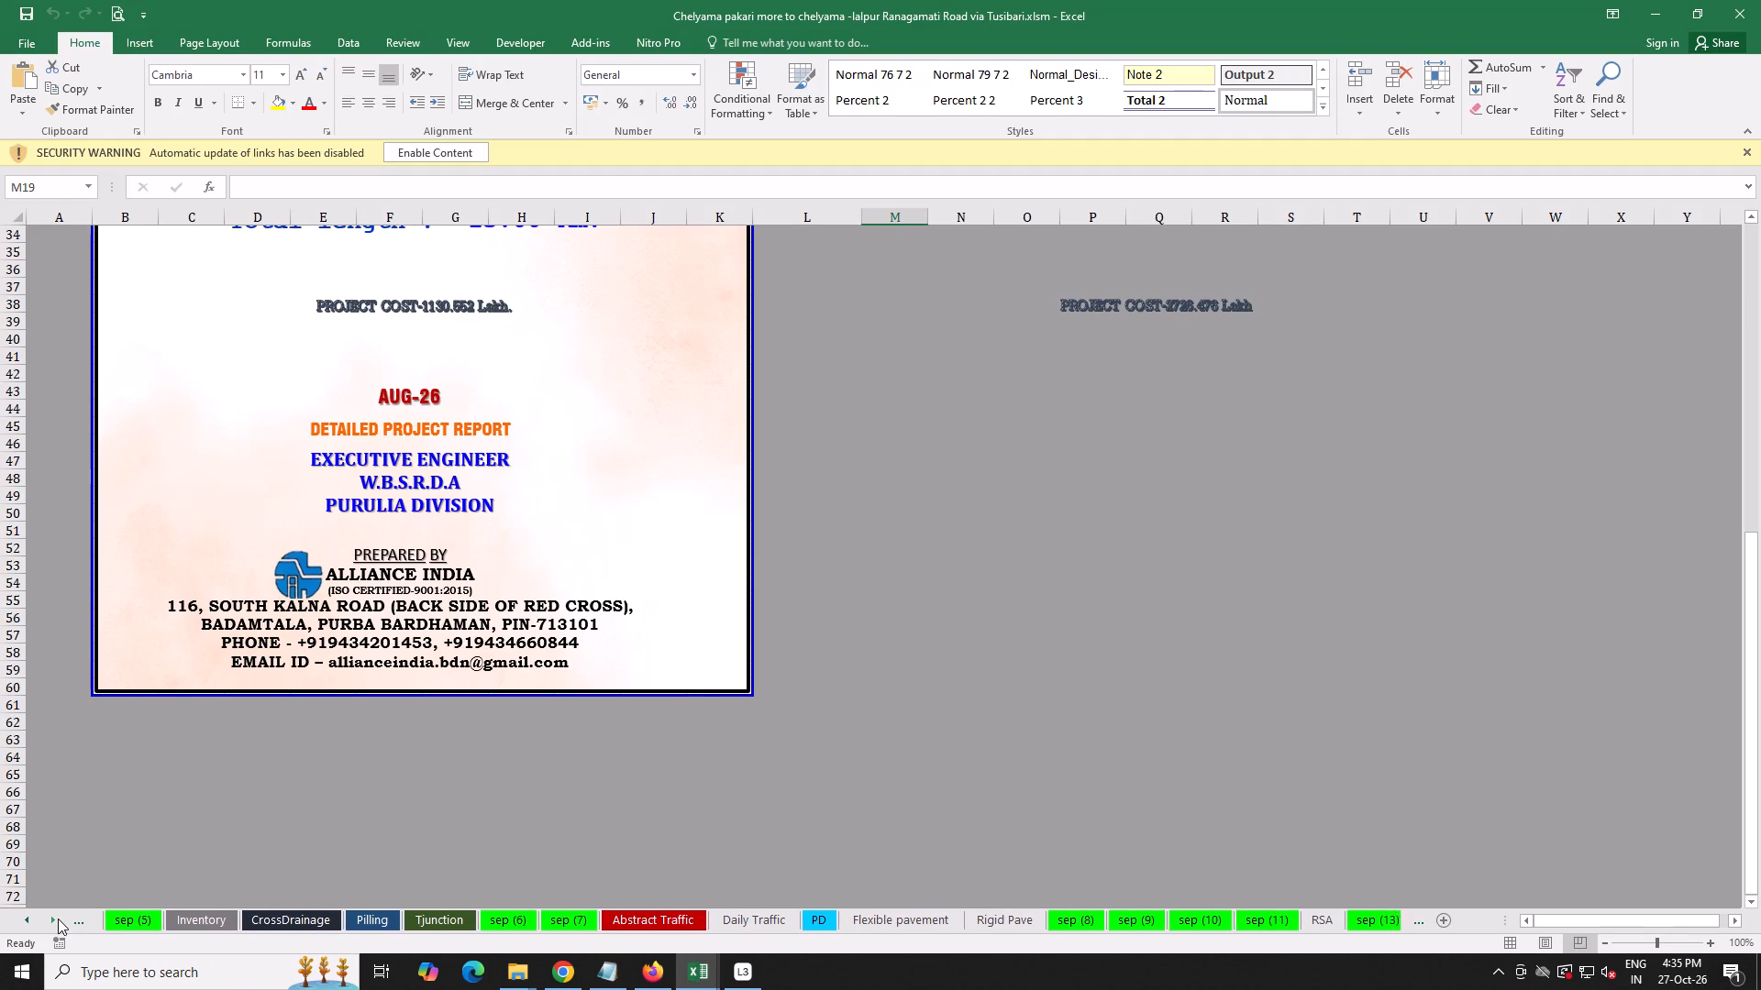
pyautogui.click(864, 926)
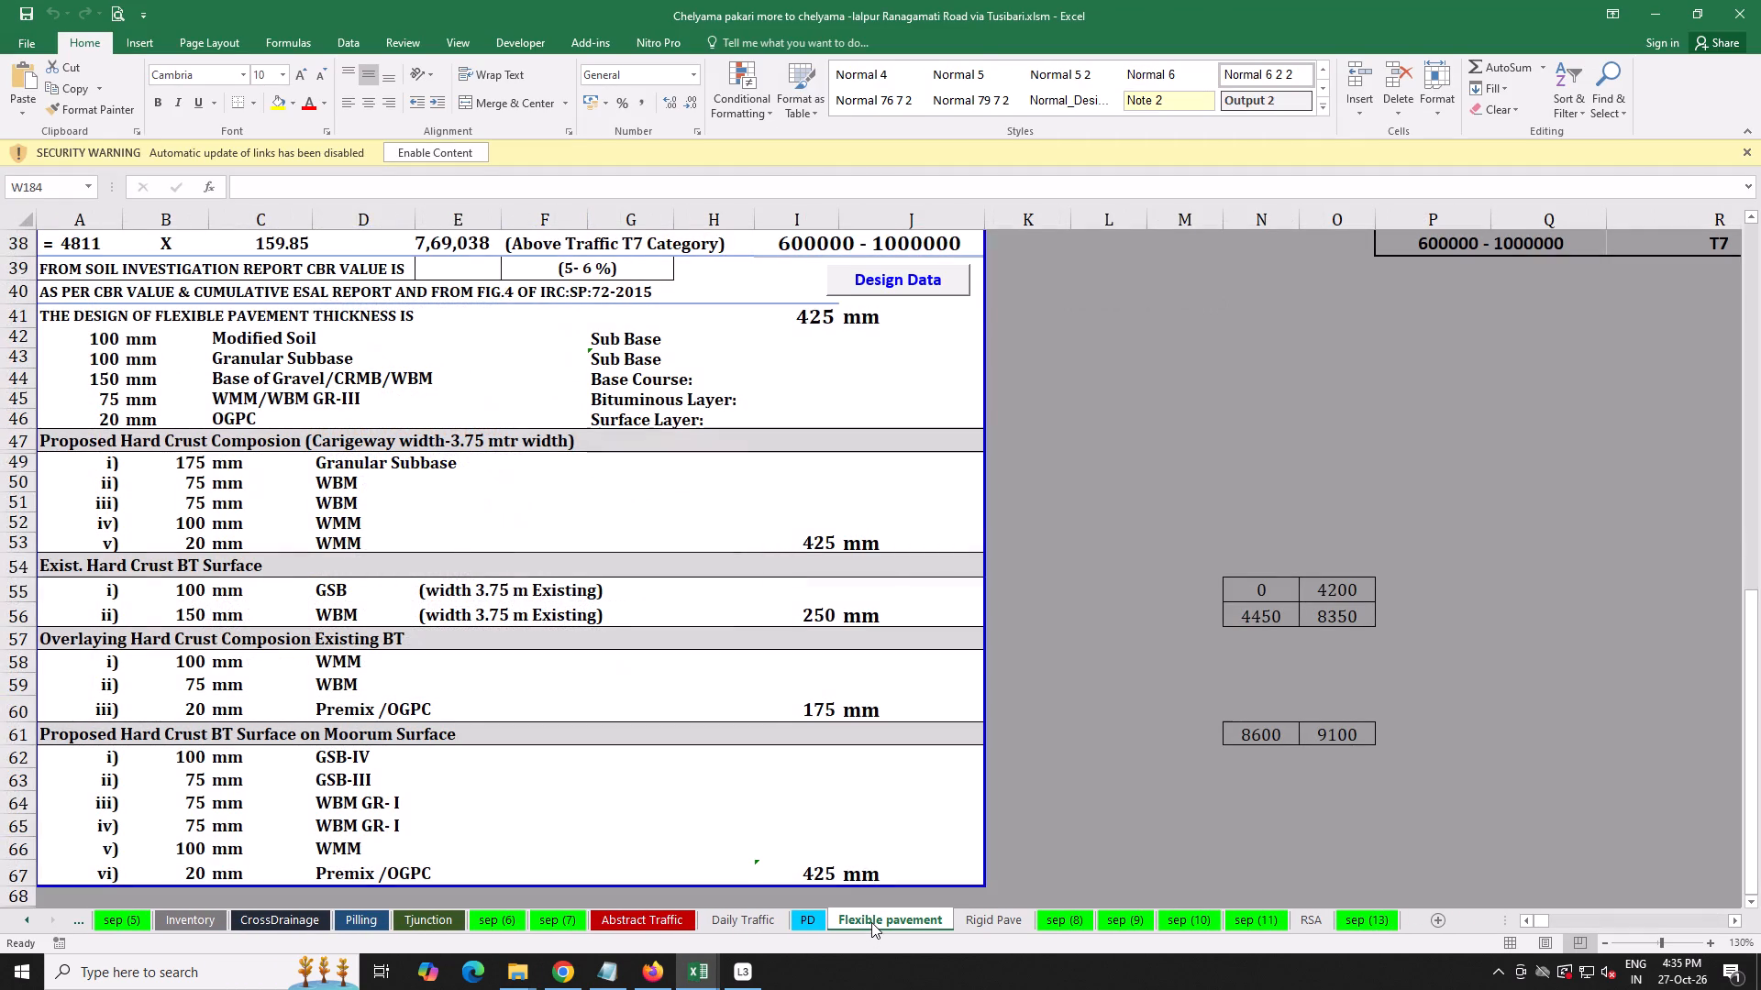
pyautogui.click(965, 922)
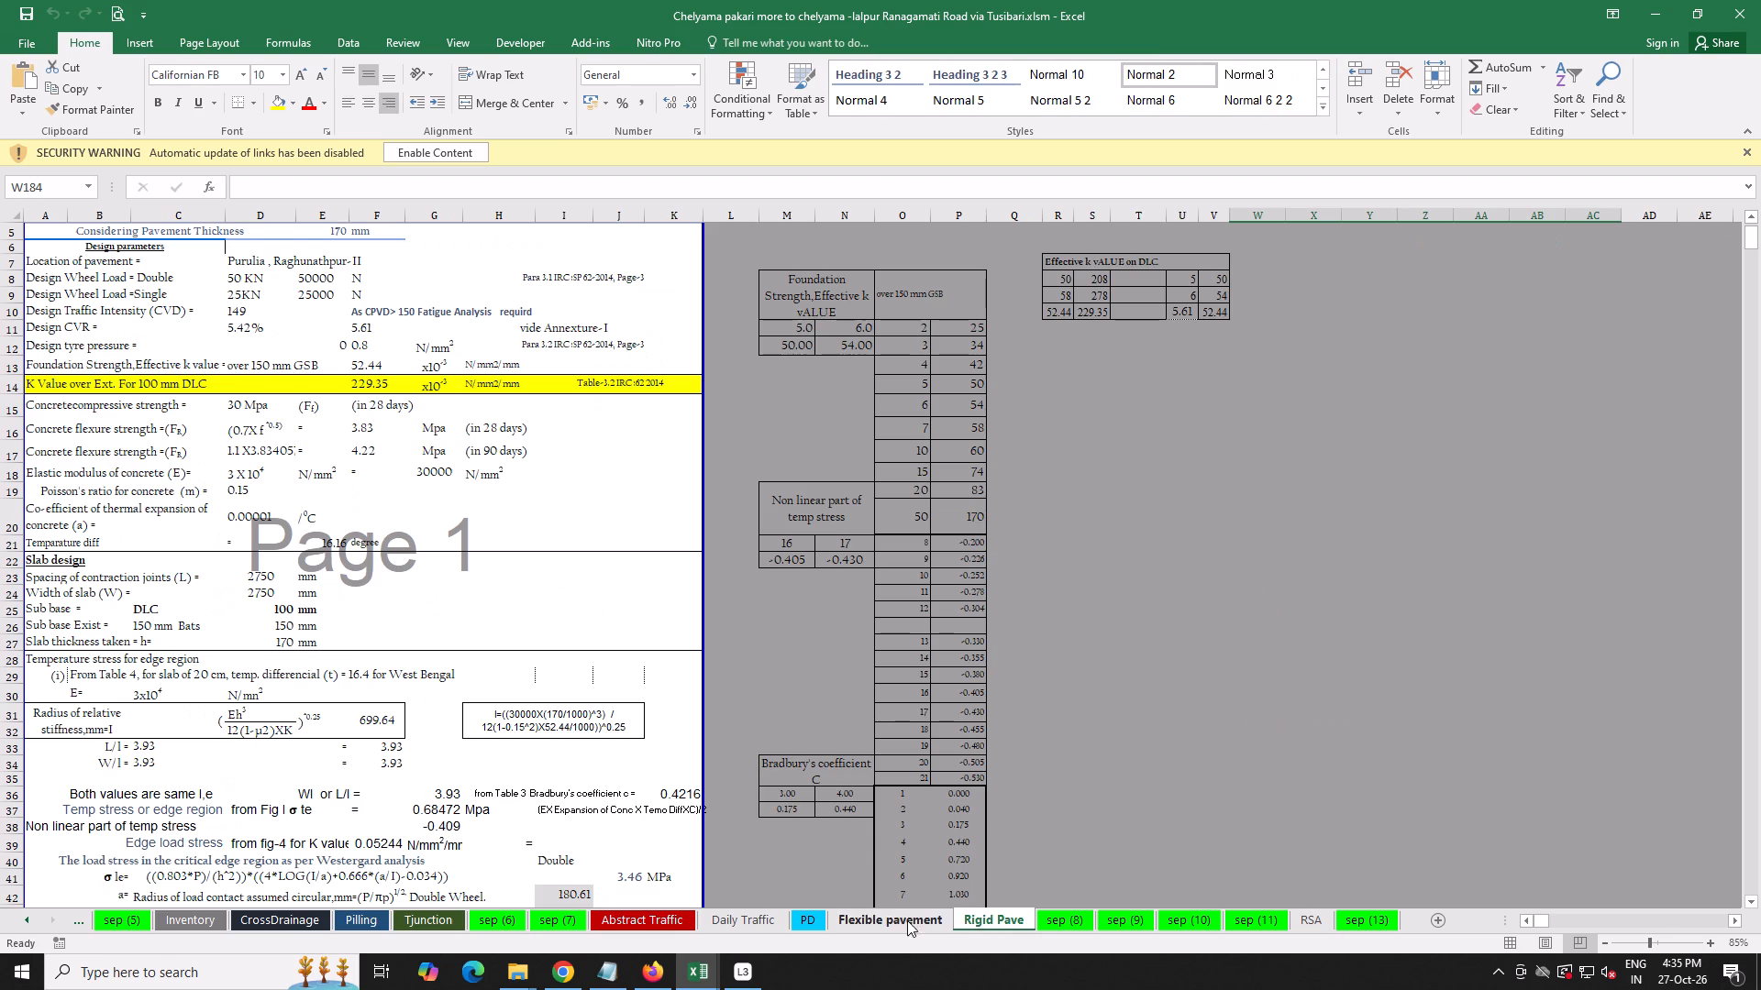
pyautogui.click(892, 920)
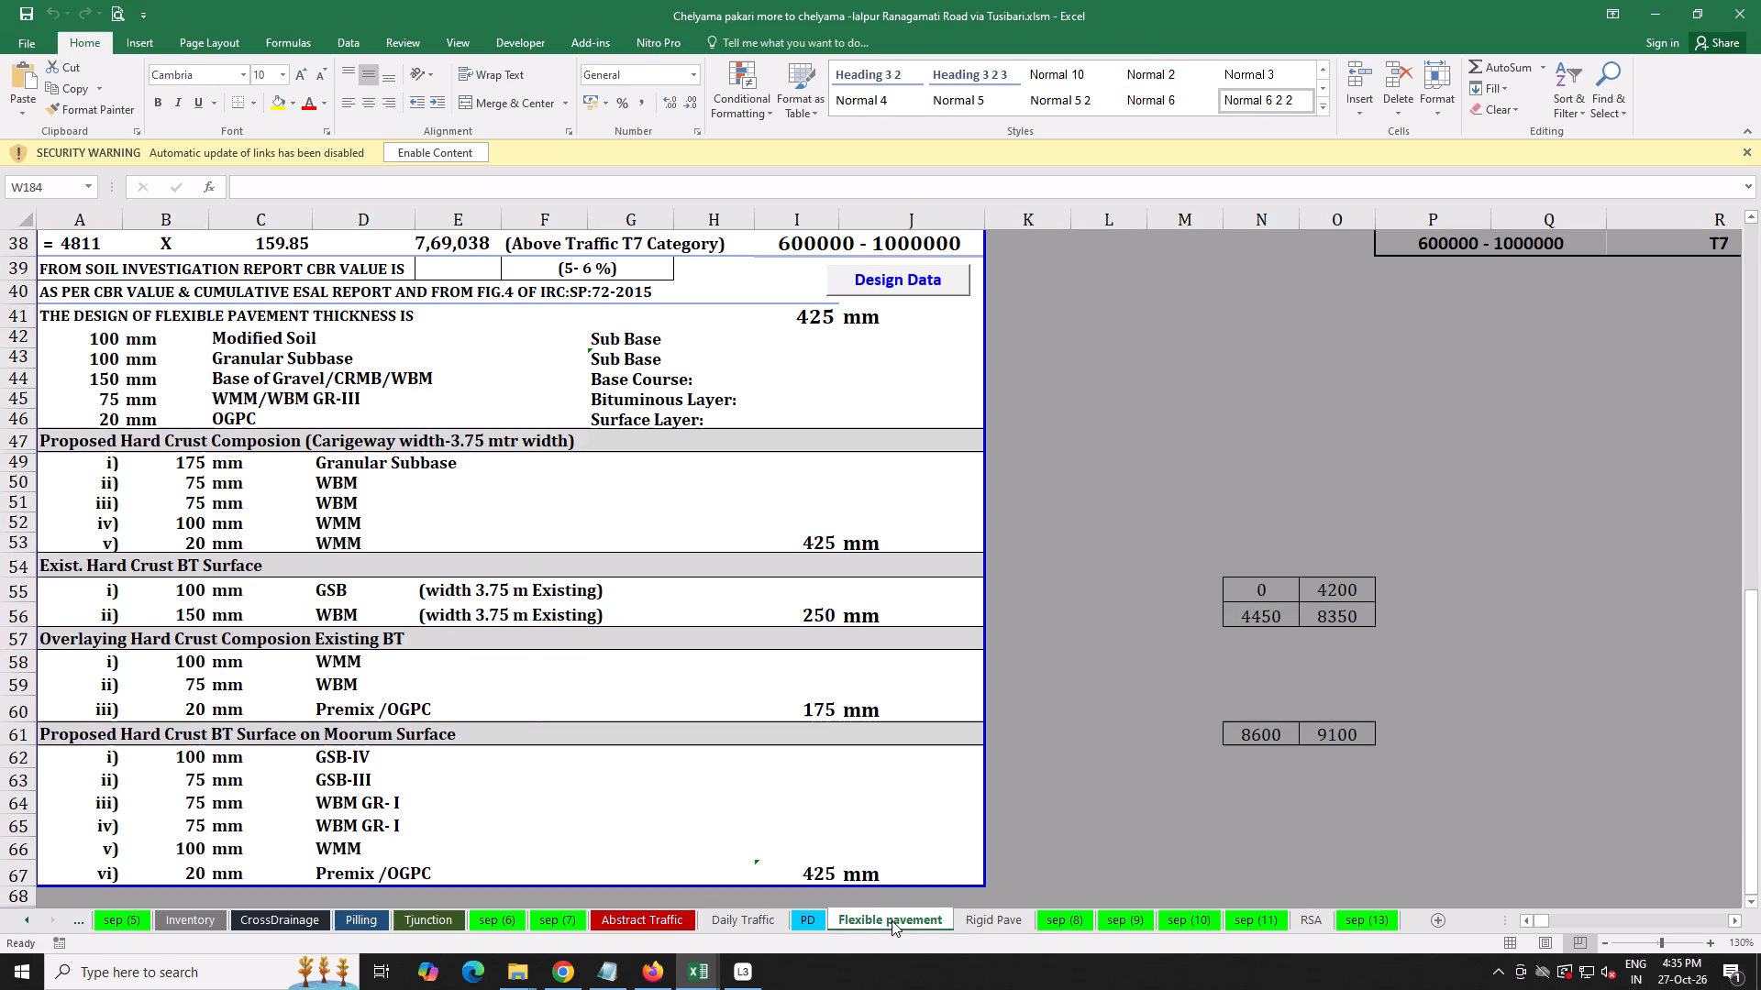
# Set up a PDF export covering the entire workbook, with the project's DWG PDF folder as the destination.
pyautogui.click(28, 40)
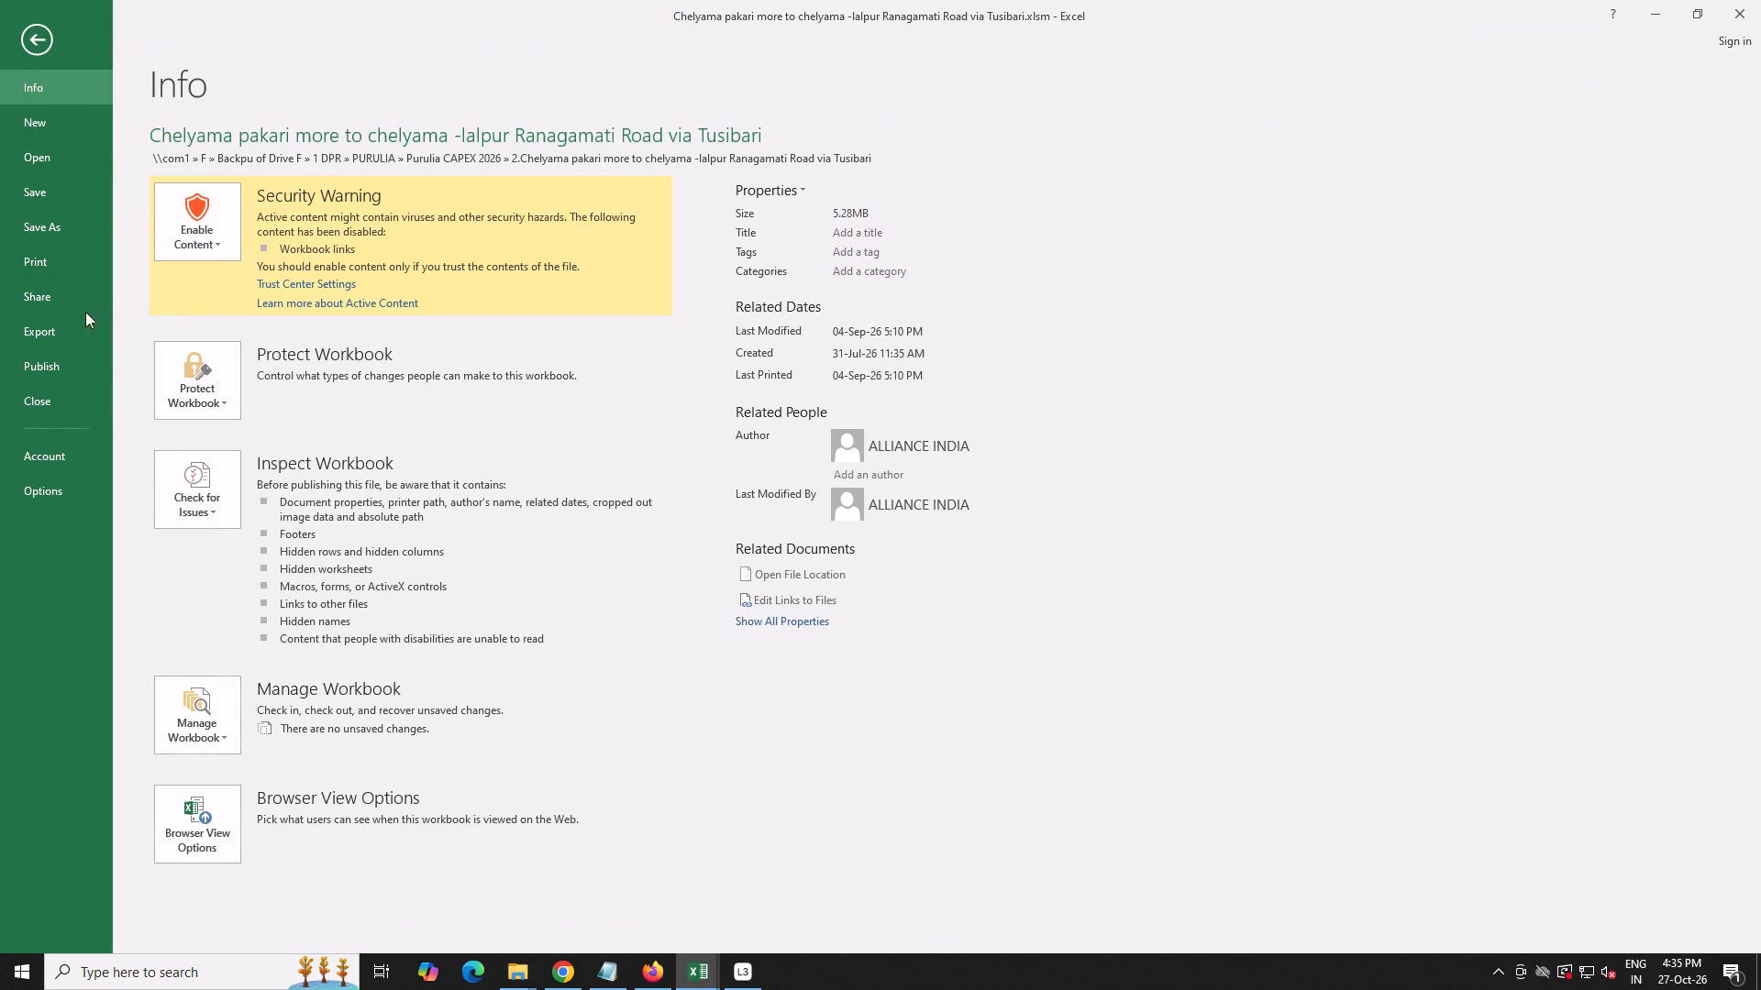
pyautogui.click(58, 321)
pyautogui.click(469, 261)
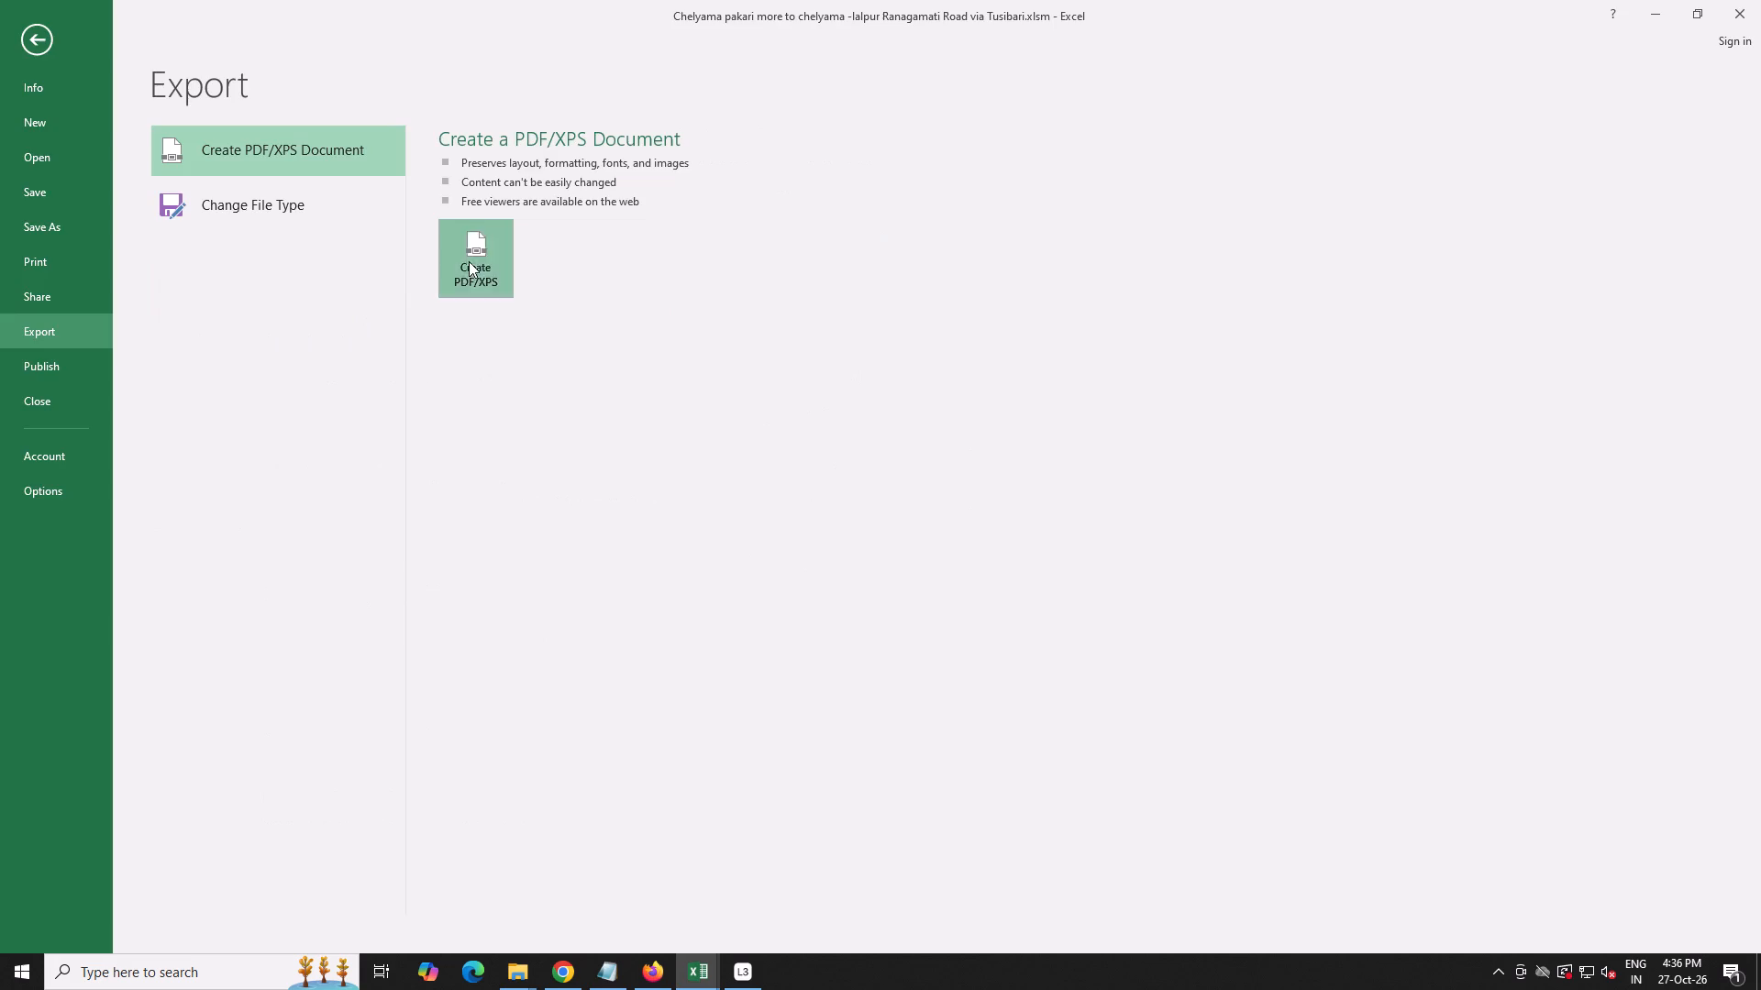
pyautogui.click(762, 644)
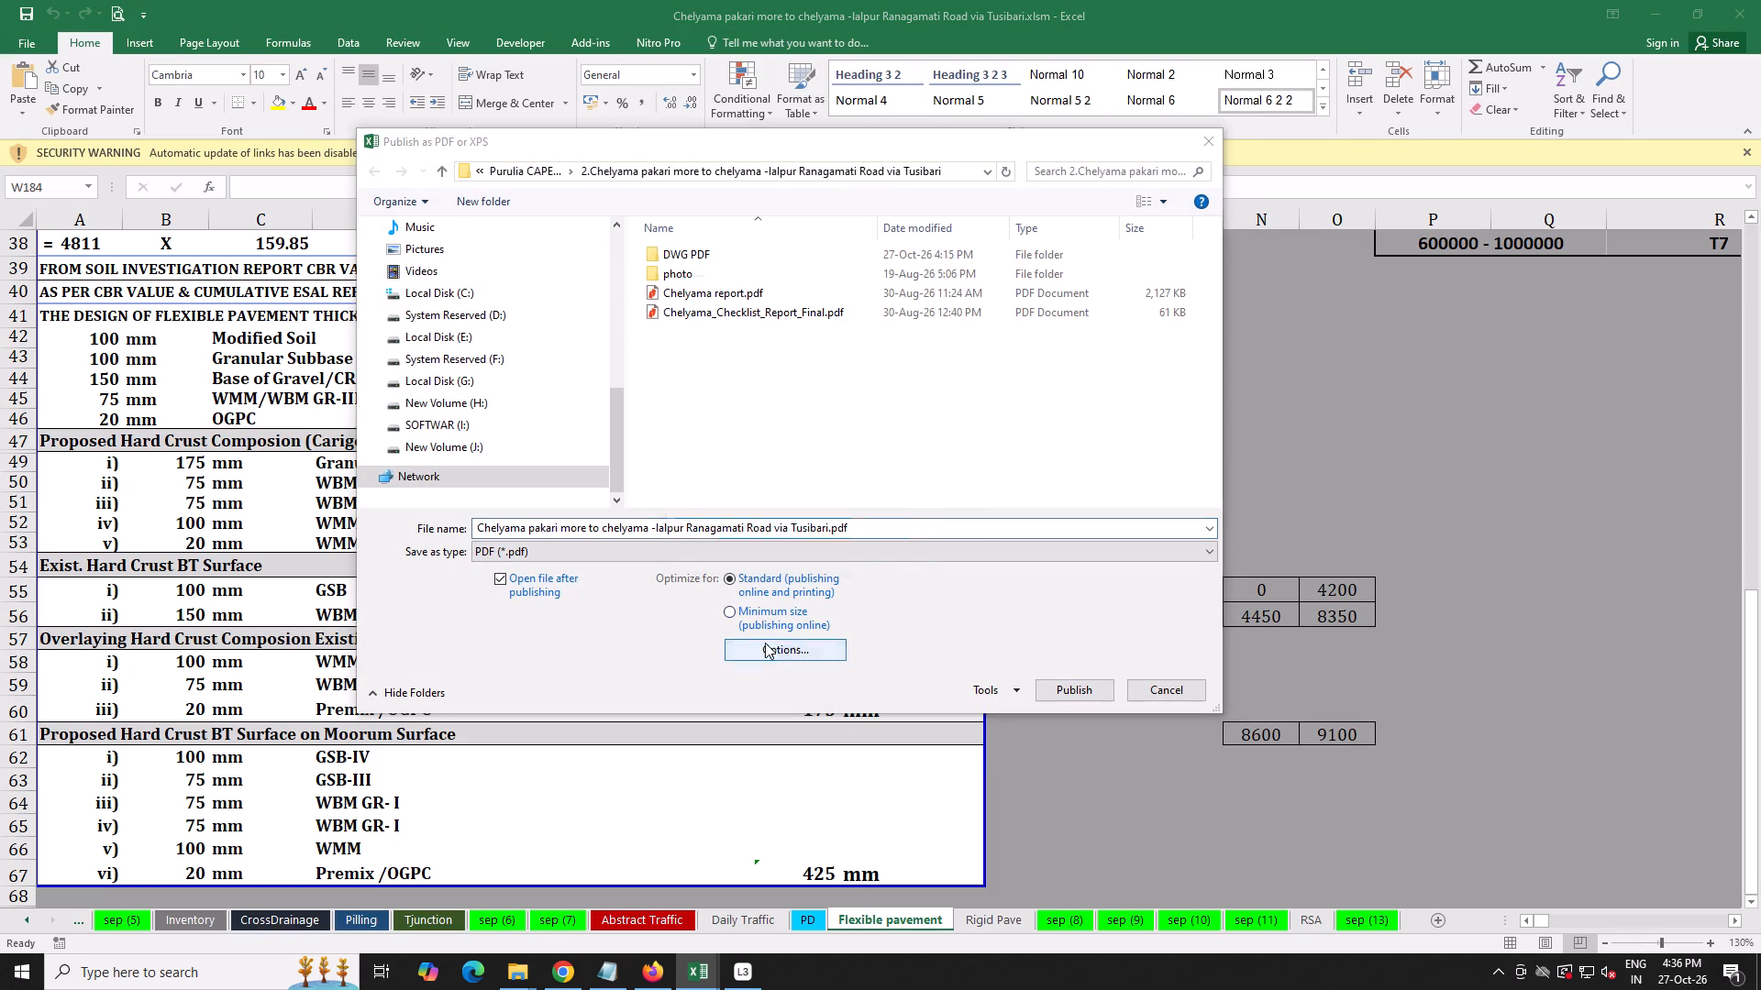
pyautogui.click(821, 390)
pyautogui.click(792, 554)
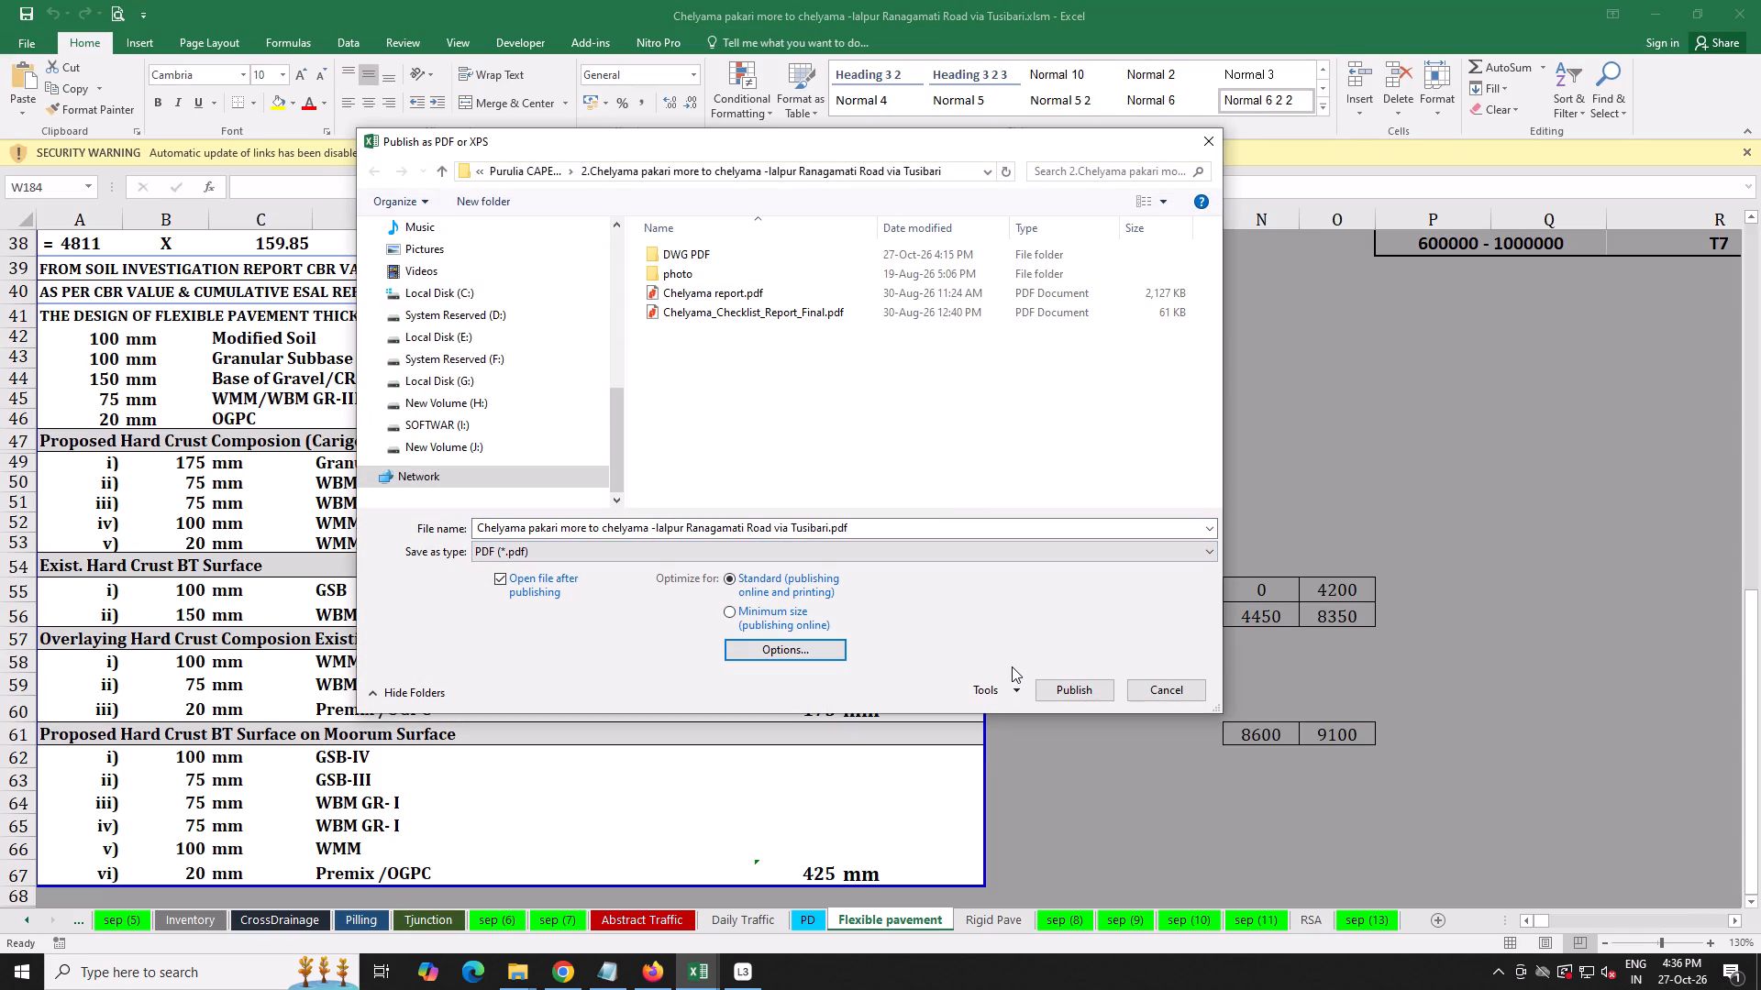
pyautogui.doubleClick(685, 260)
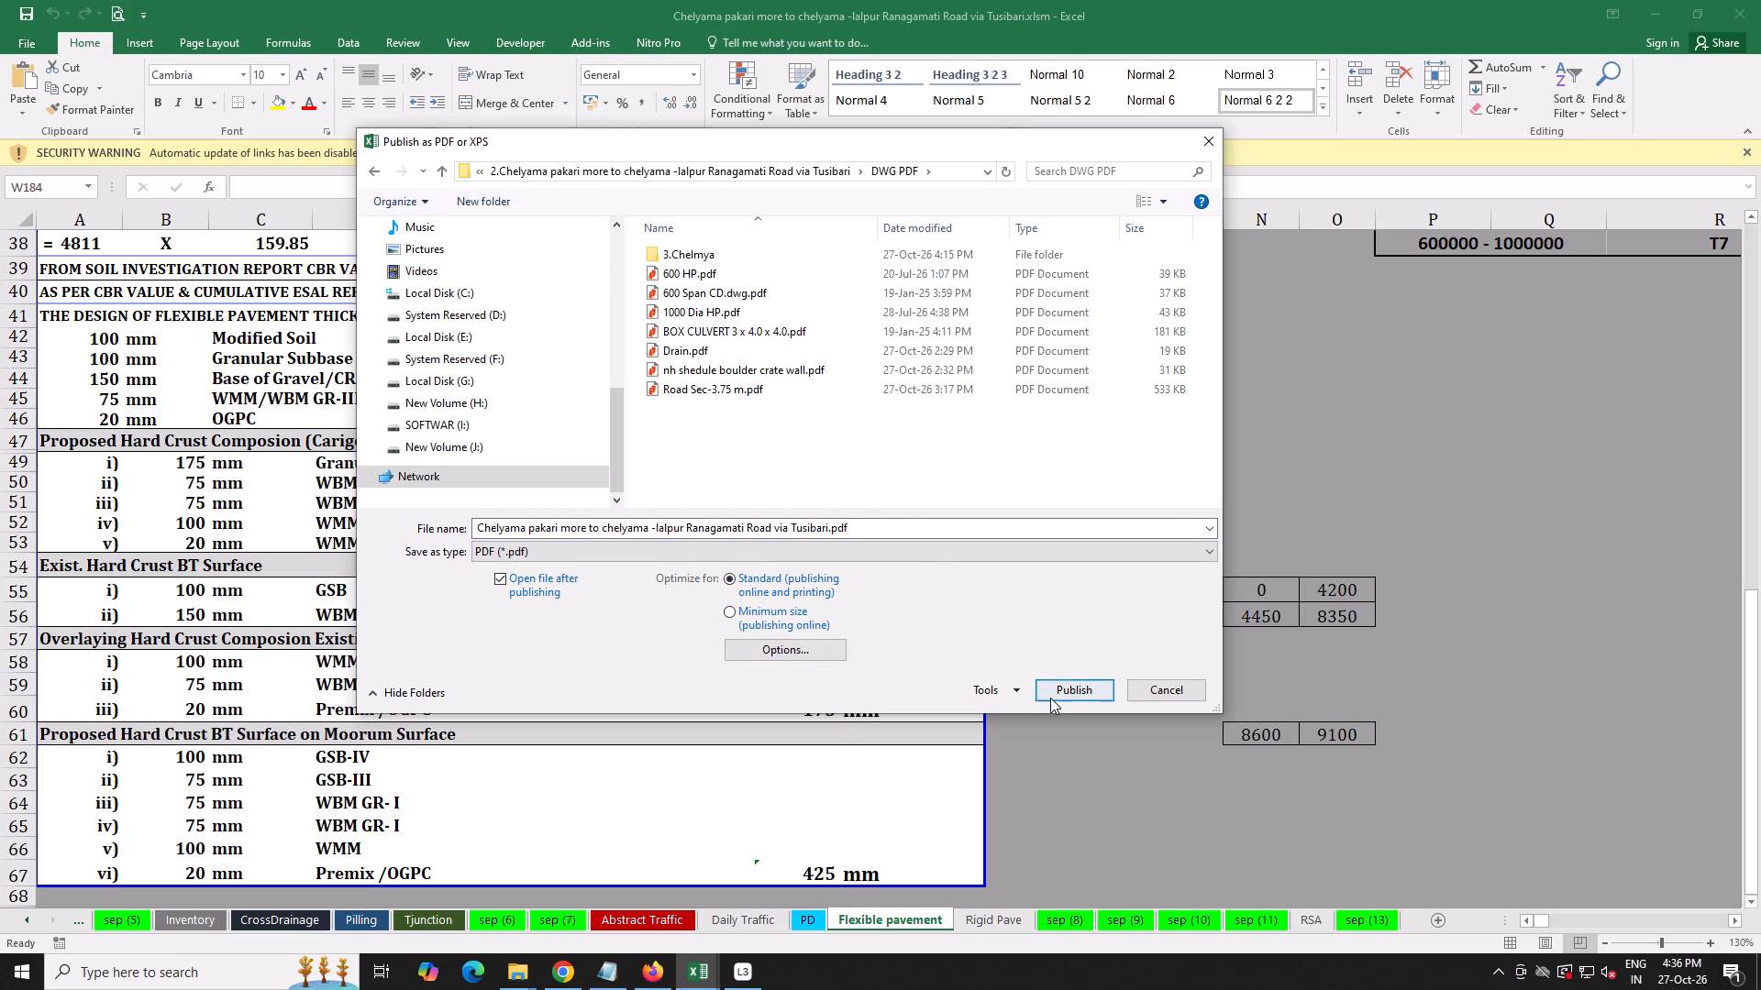
# Name the PDF "Chelyama pakari more report", recheck the export options and publish it.
pyautogui.click(515, 530)
pyautogui.moveTo(586, 531); pyautogui.dragTo(879, 545)
pyautogui.rightClick(823, 525)
pyautogui.click(872, 567)
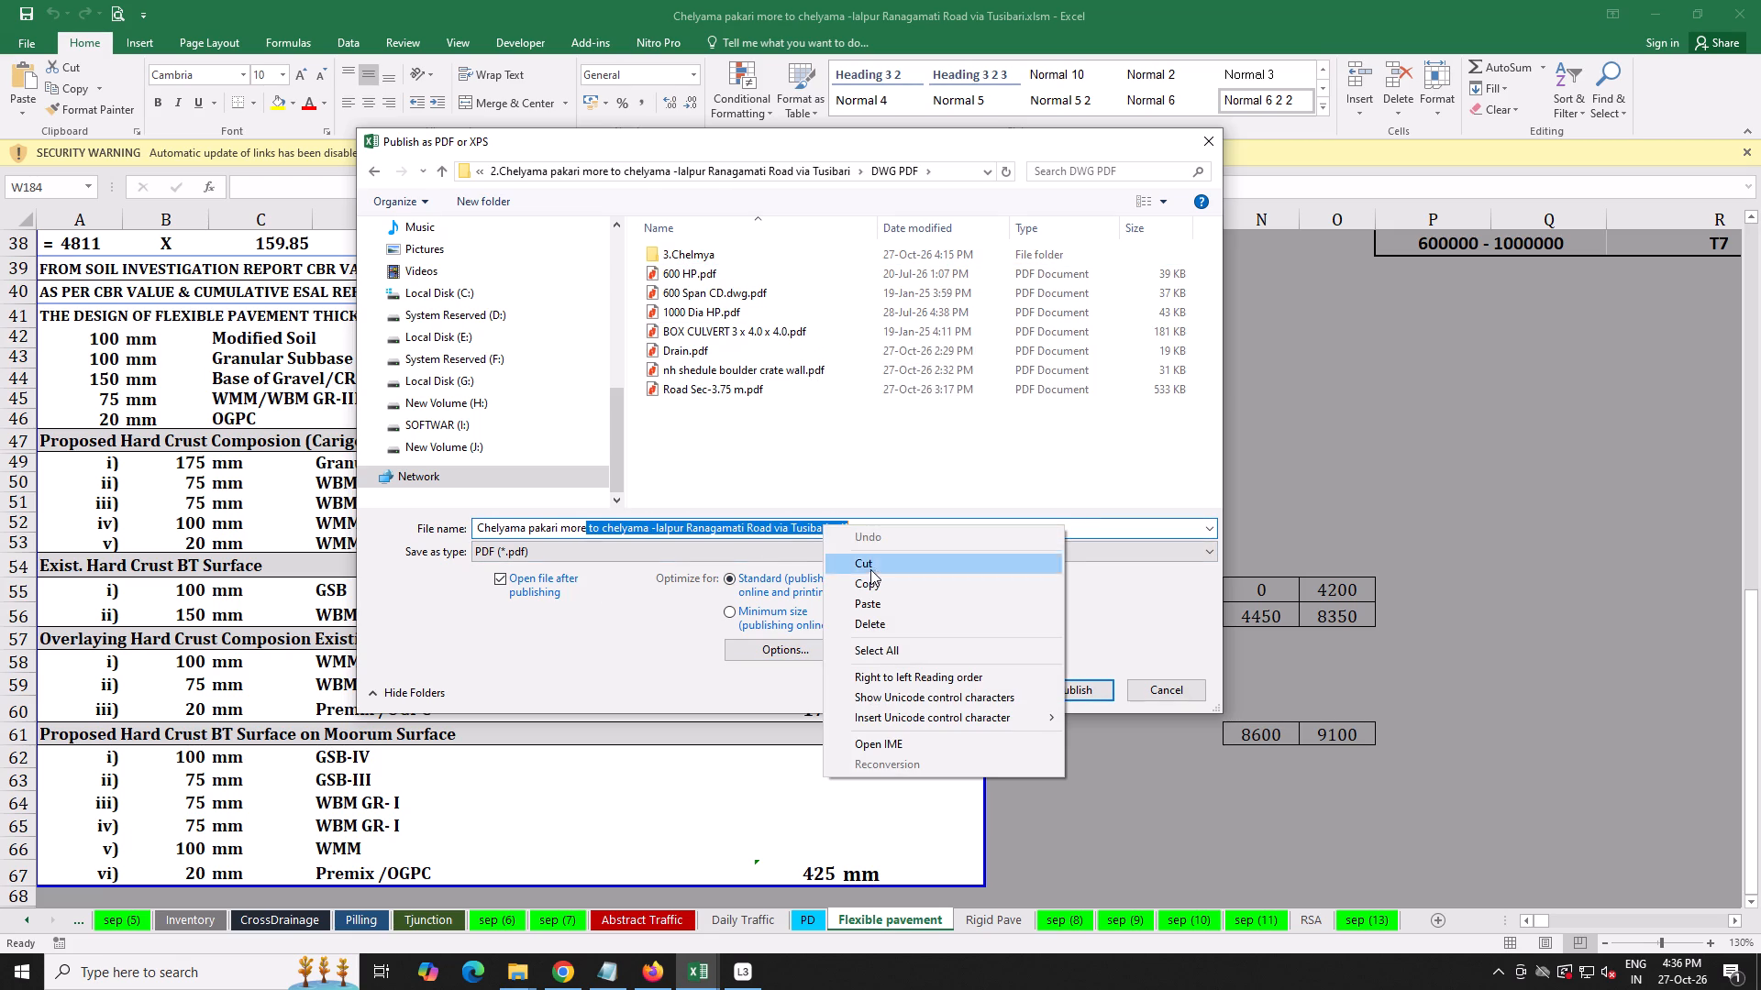
pyautogui.press('space')
pyautogui.press('r')
pyautogui.press('e')
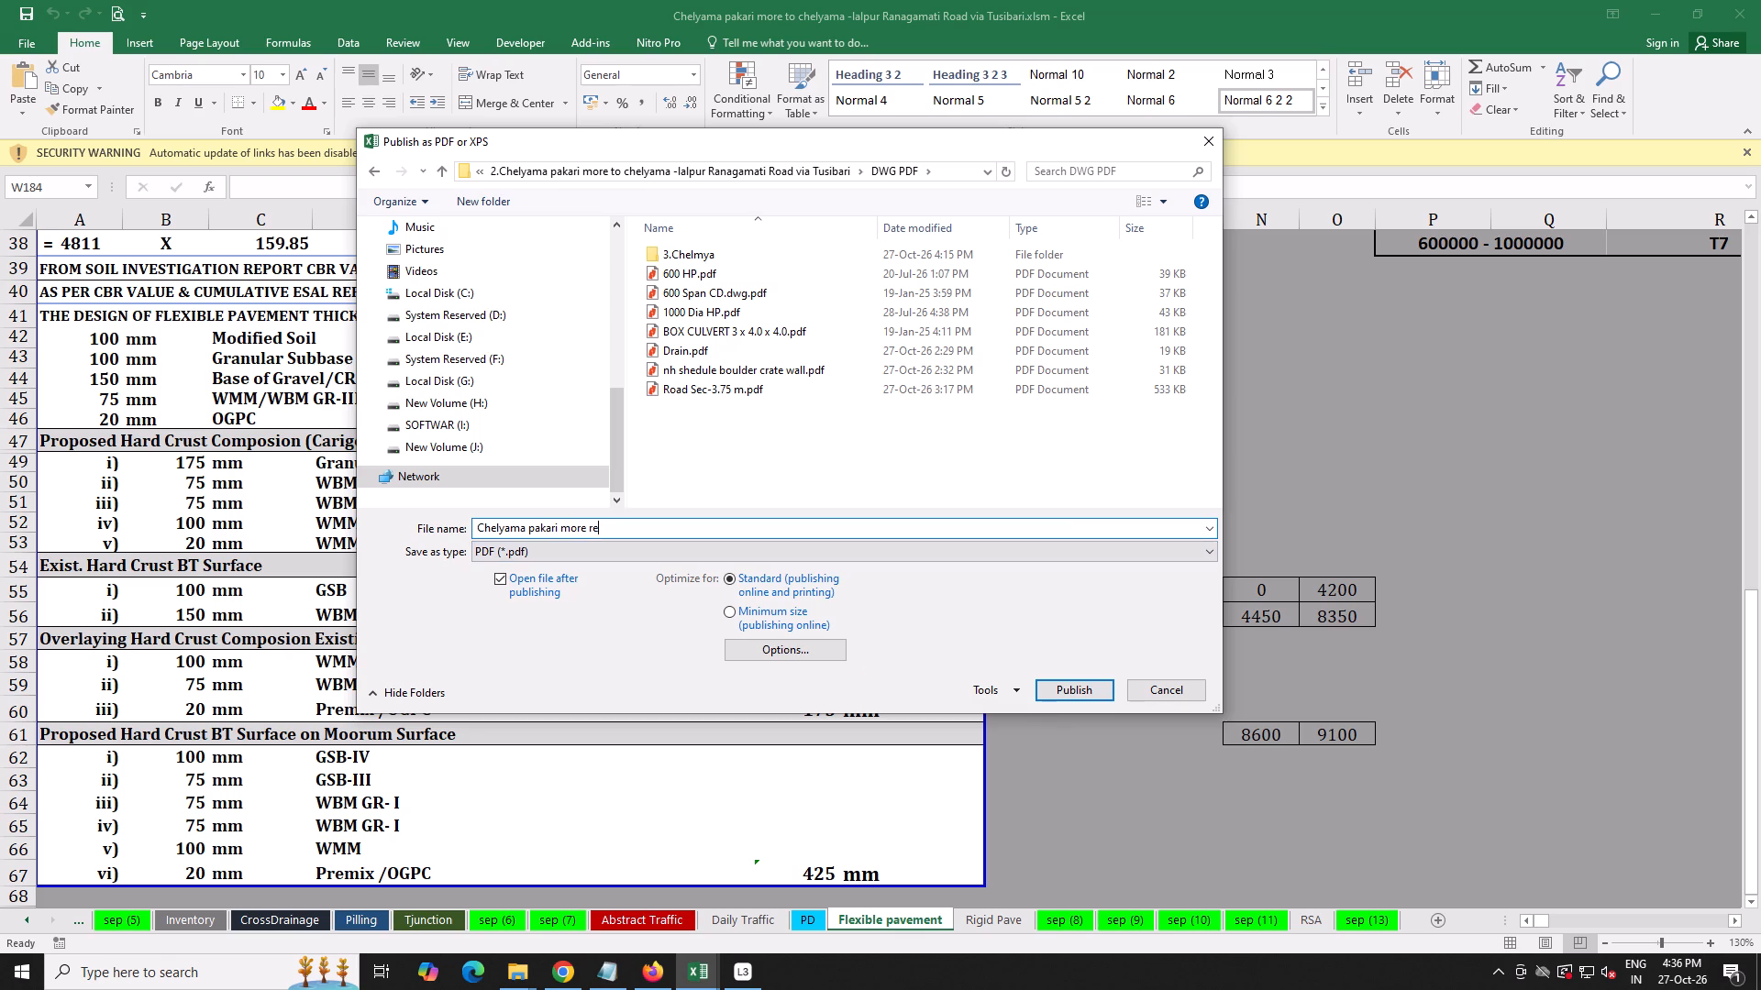
pyautogui.write('po')
pyautogui.press('r')
pyautogui.press('t')
pyautogui.moveTo(1076, 691); pyautogui.dragTo(844, 664)
pyautogui.click(833, 648)
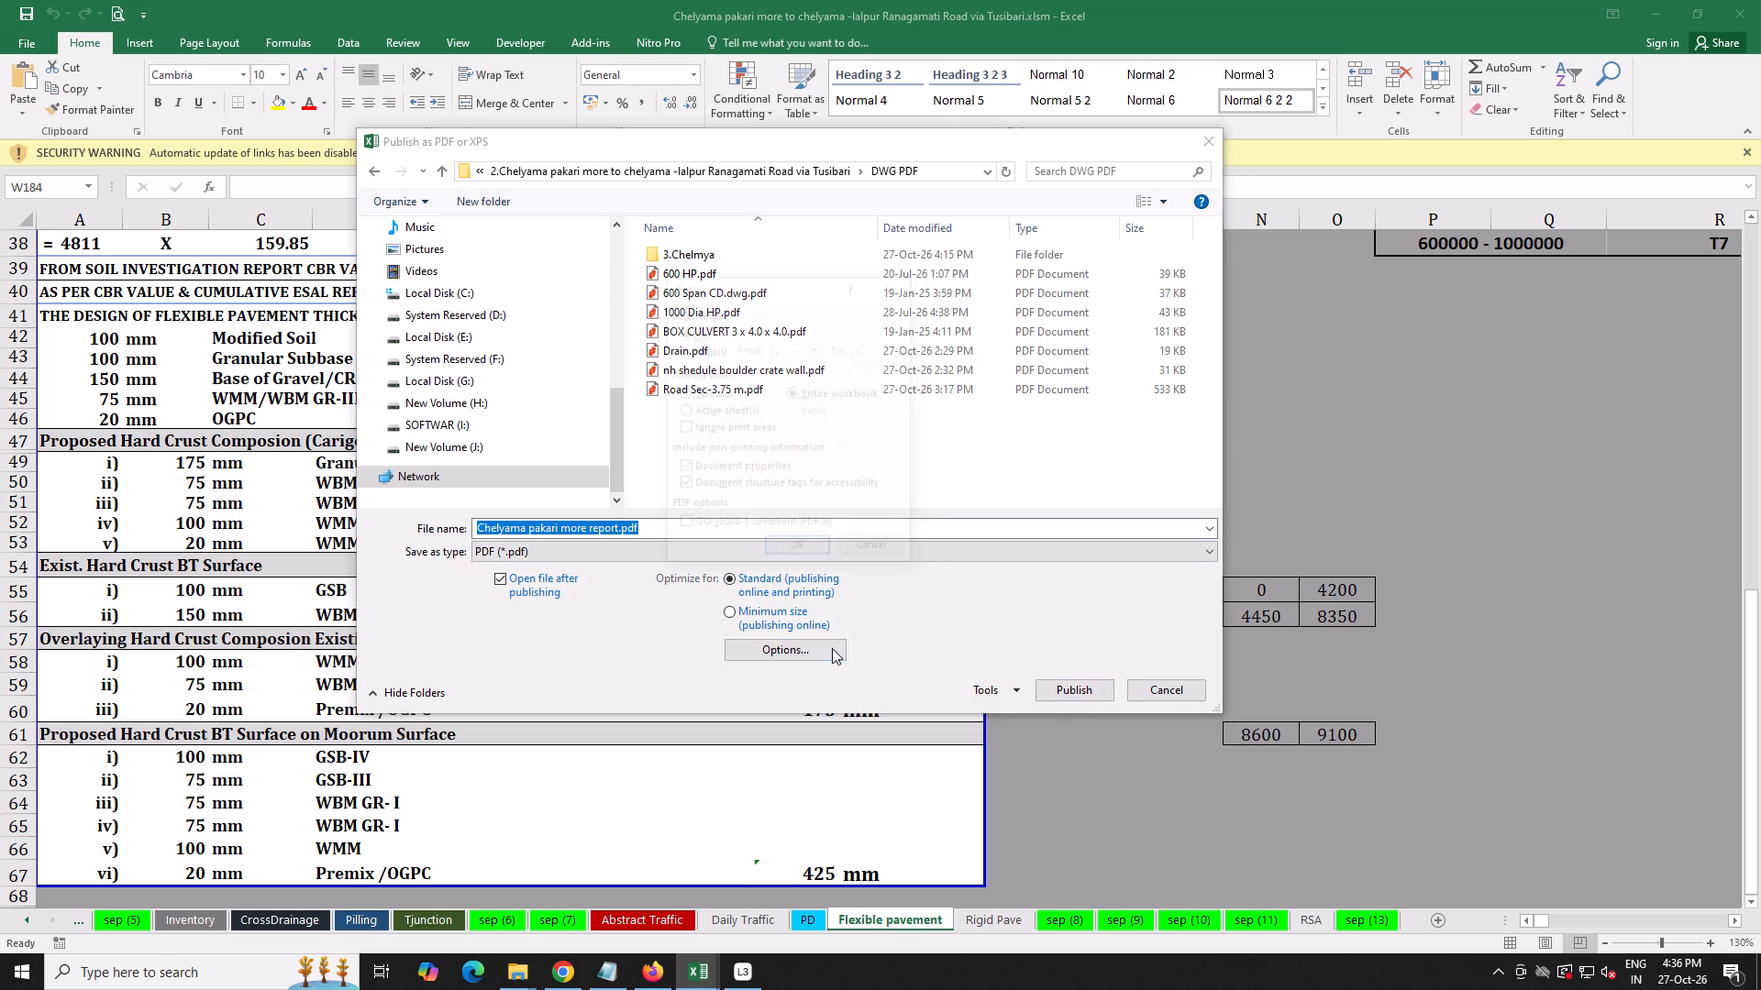
pyautogui.click(801, 544)
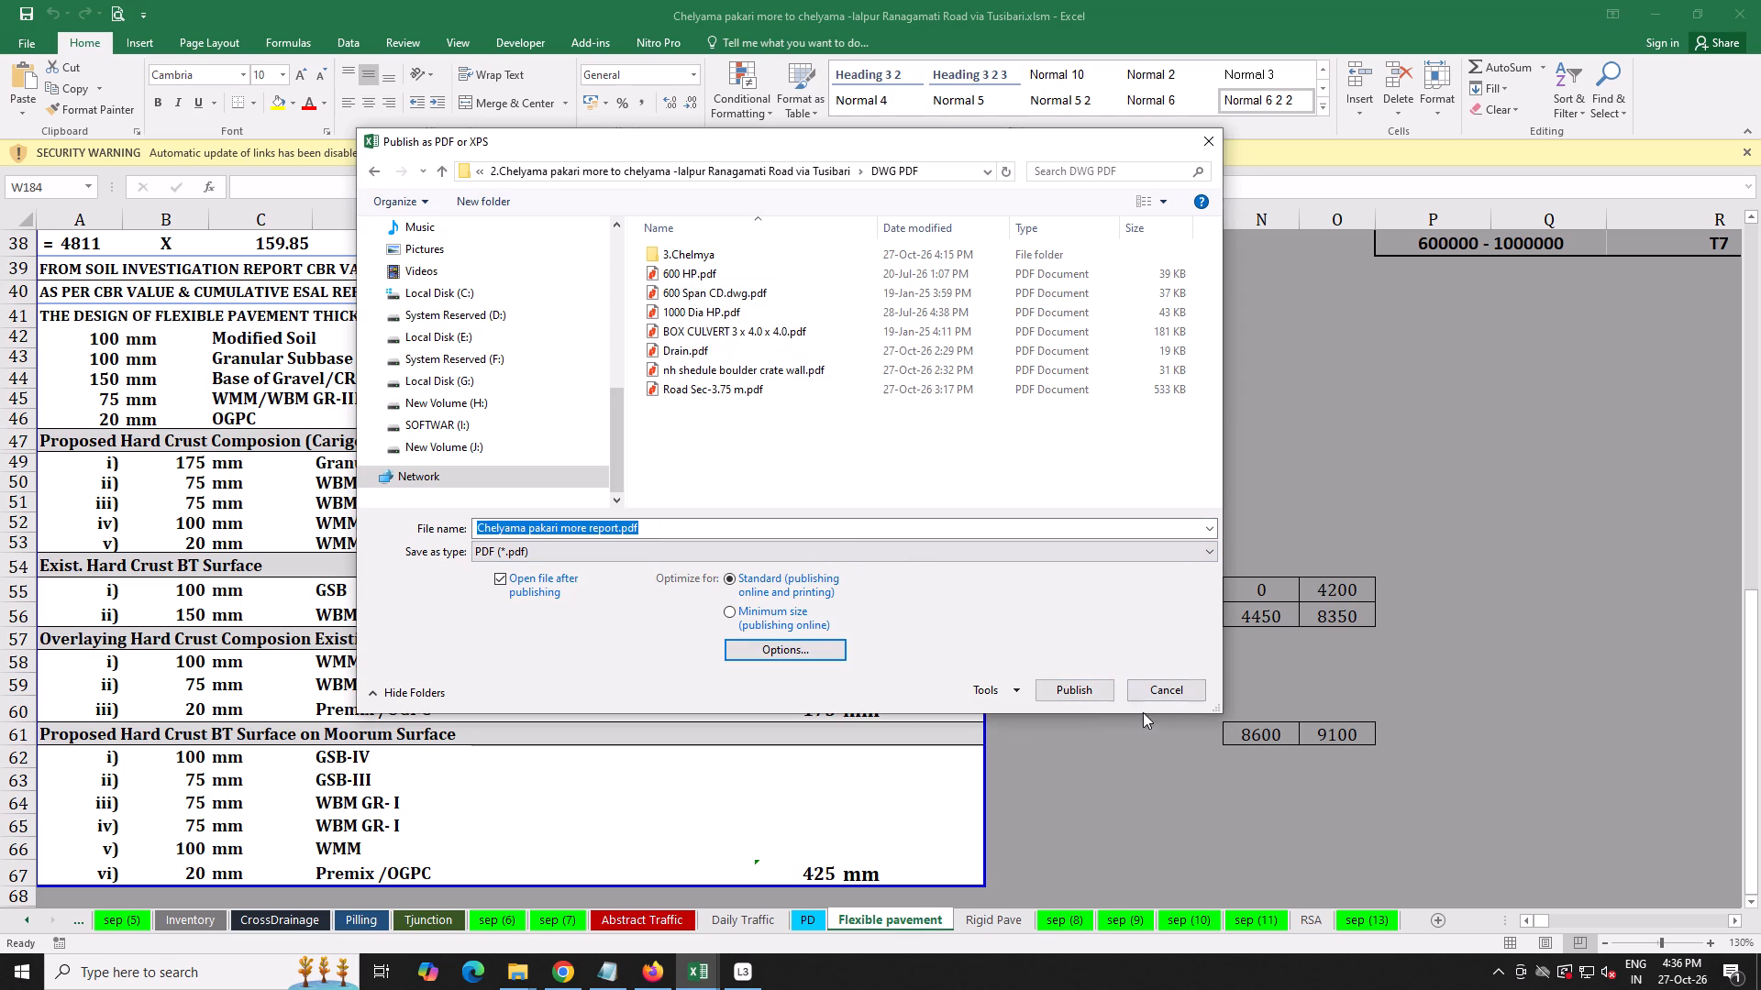
pyautogui.click(1091, 696)
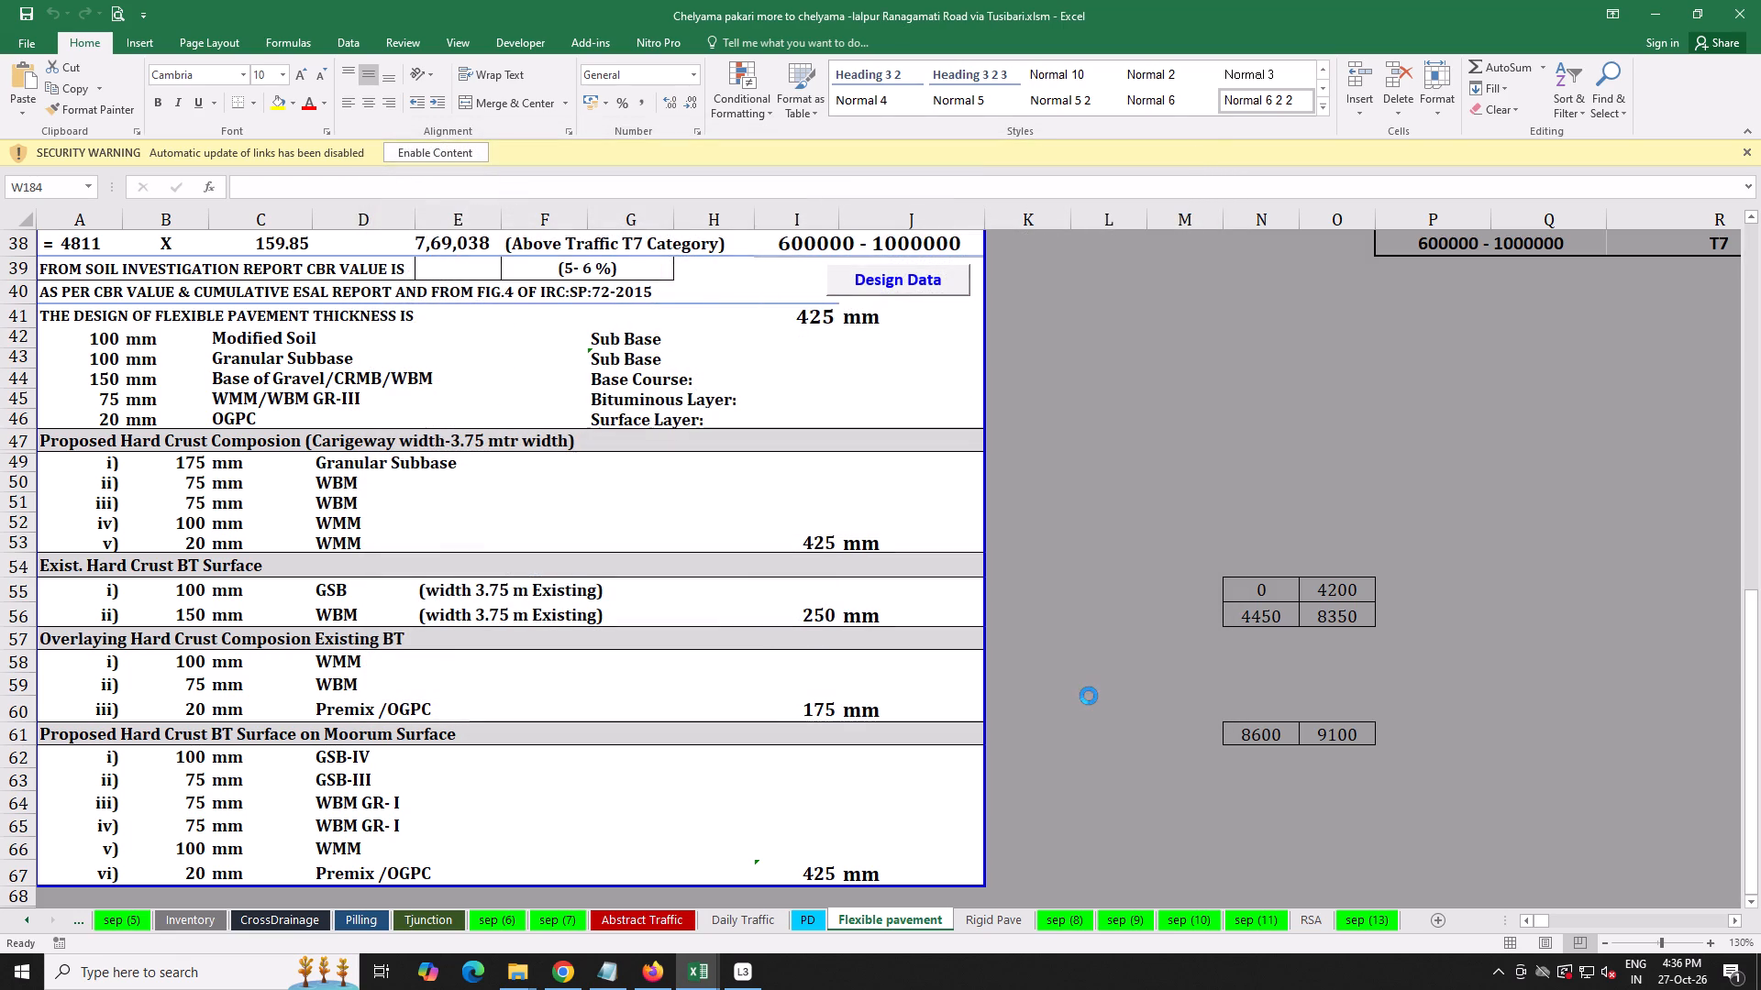
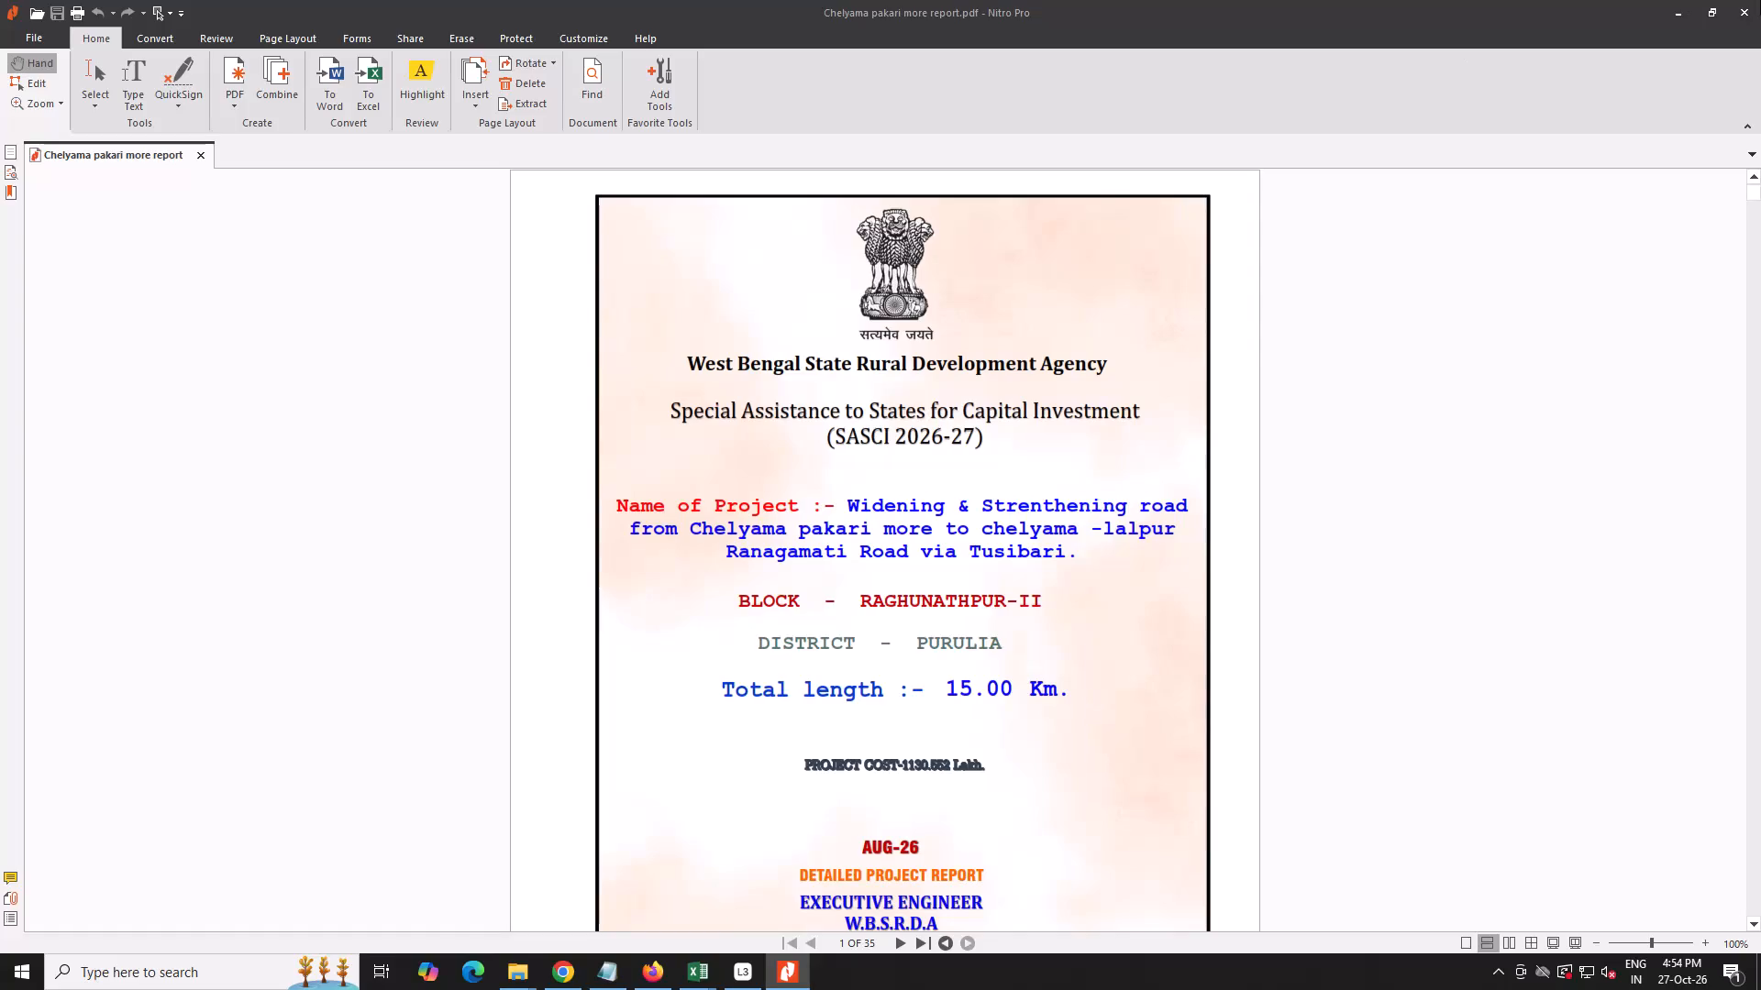
# Check the opening pages of the published Chelyama pakari more report PDF and close it.
pyautogui.scroll(-3, 1713, 349)
pyautogui.scroll(-5, 1138, 483)
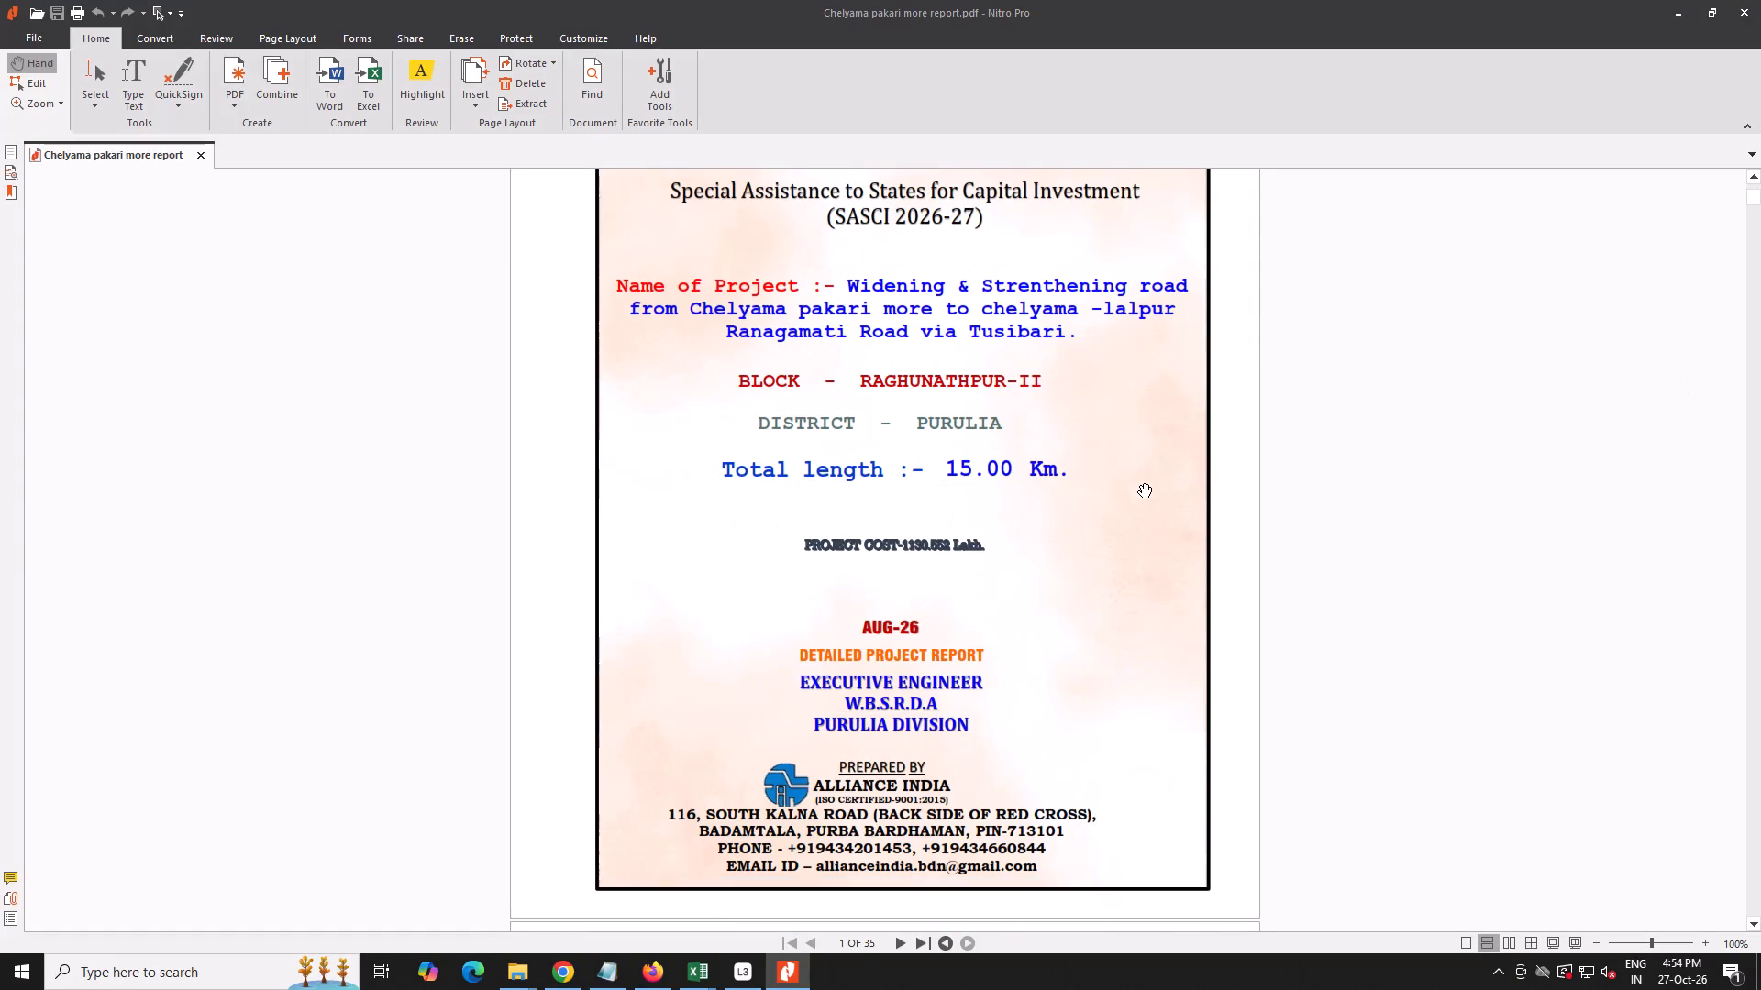
pyautogui.scroll(-20, 1138, 483)
pyautogui.scroll(-4, 1138, 483)
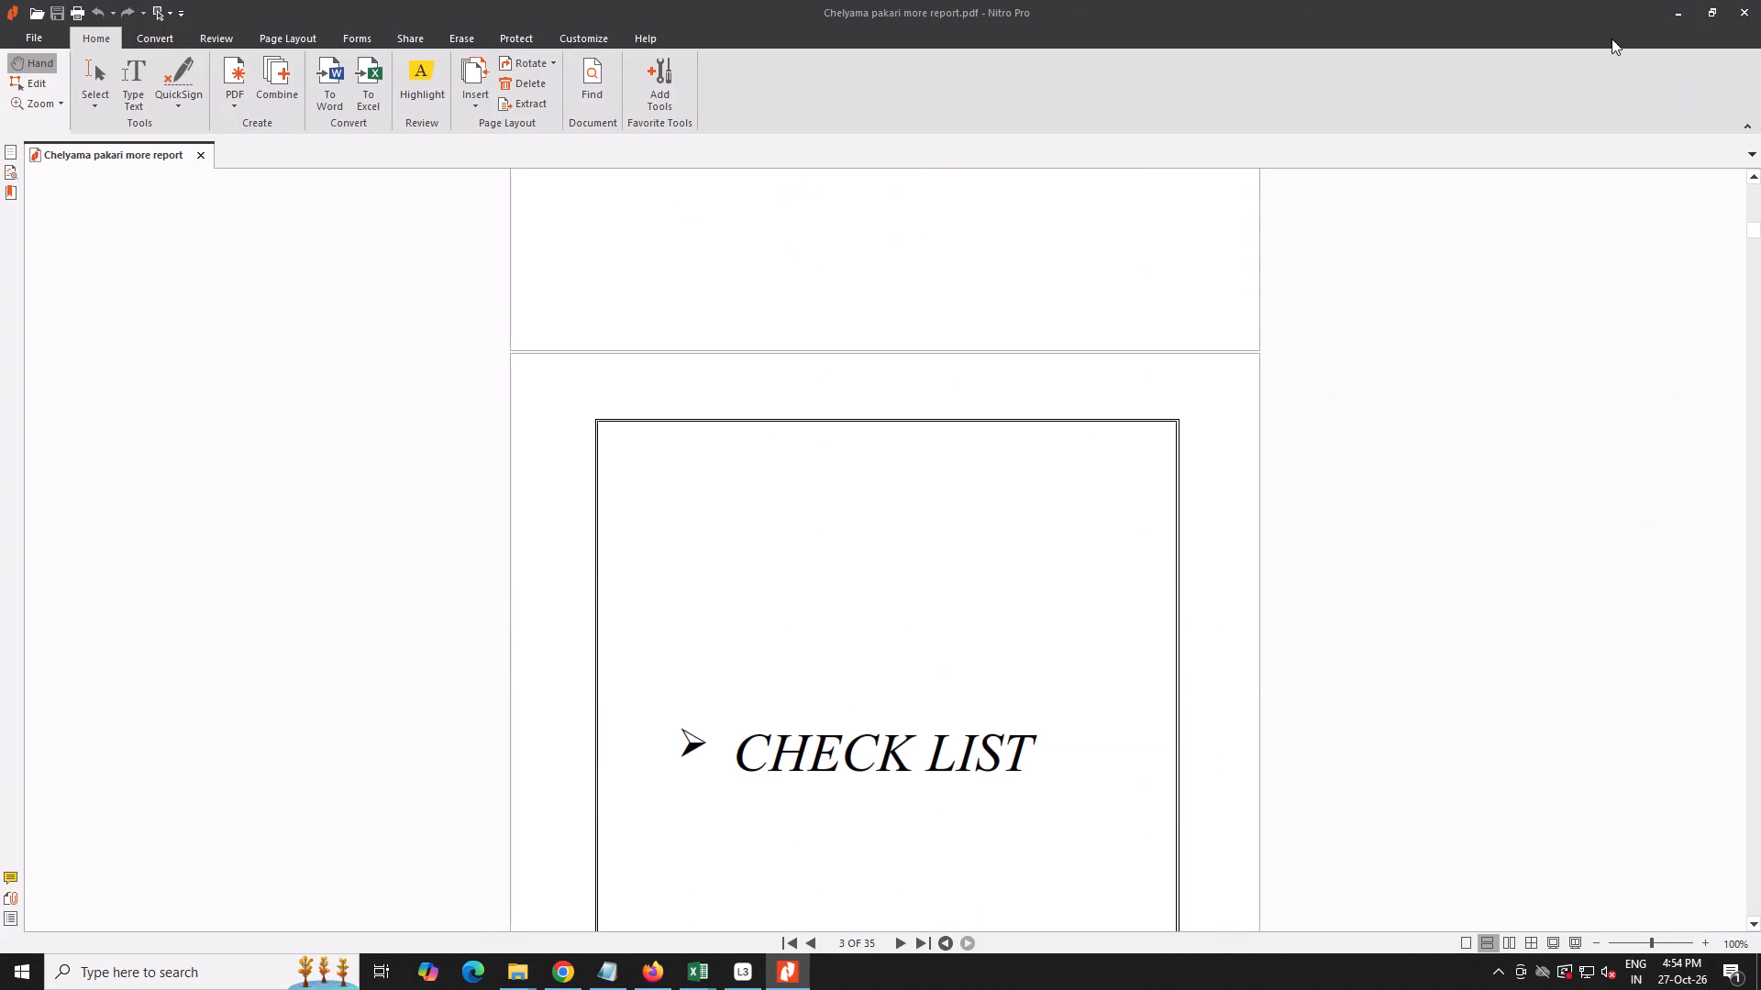
pyautogui.click(1747, 14)
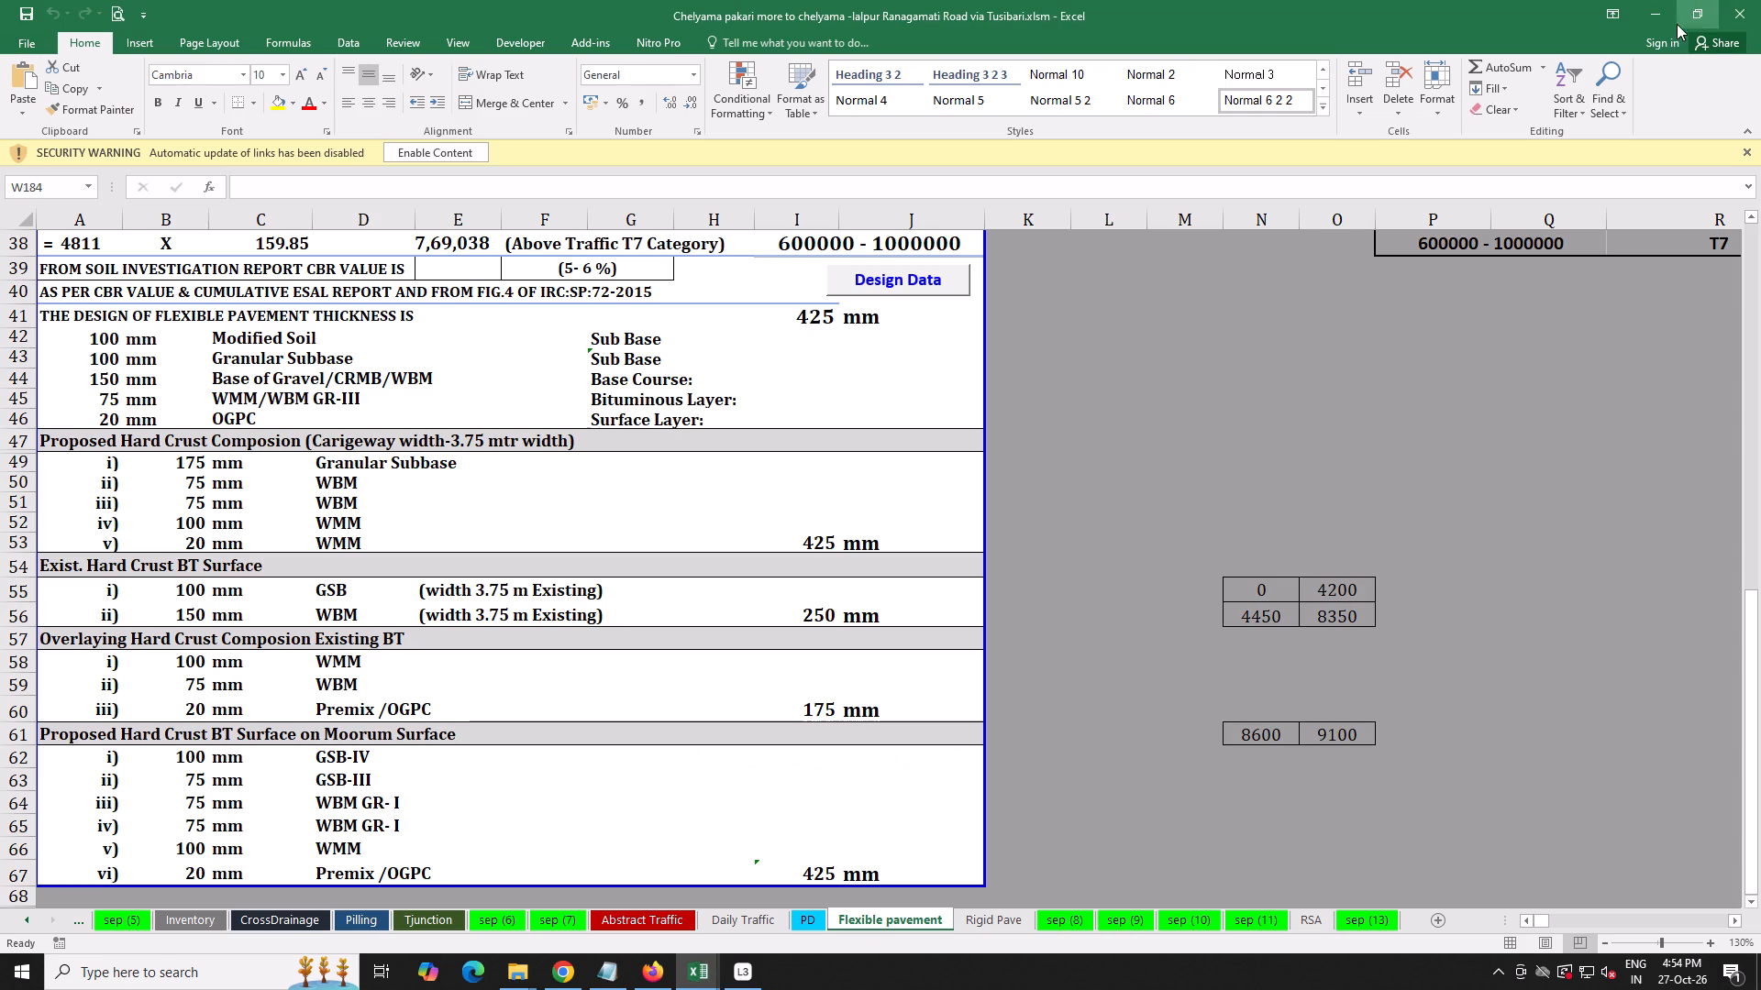
# Close the Chelyama pakari more project workbook and the Inventory of Barabazar (13200 - 21370) workbook, saving the changes in both.
pyautogui.click(1760, 0)
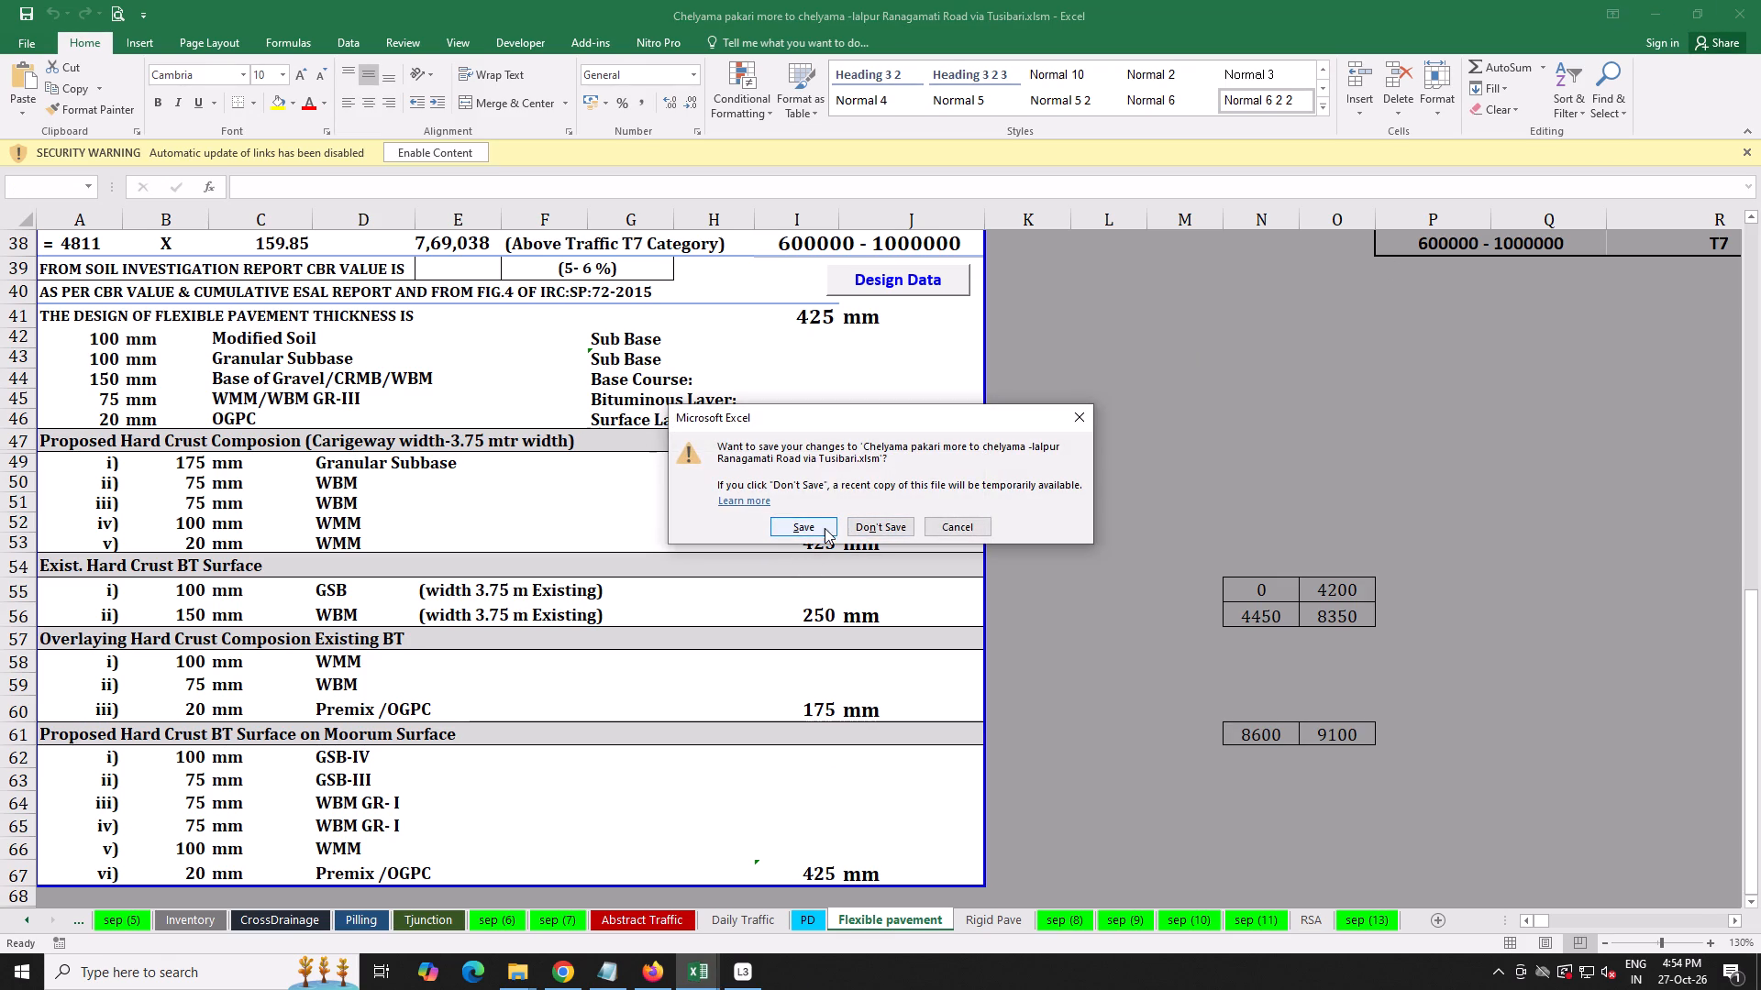
pyautogui.click(825, 527)
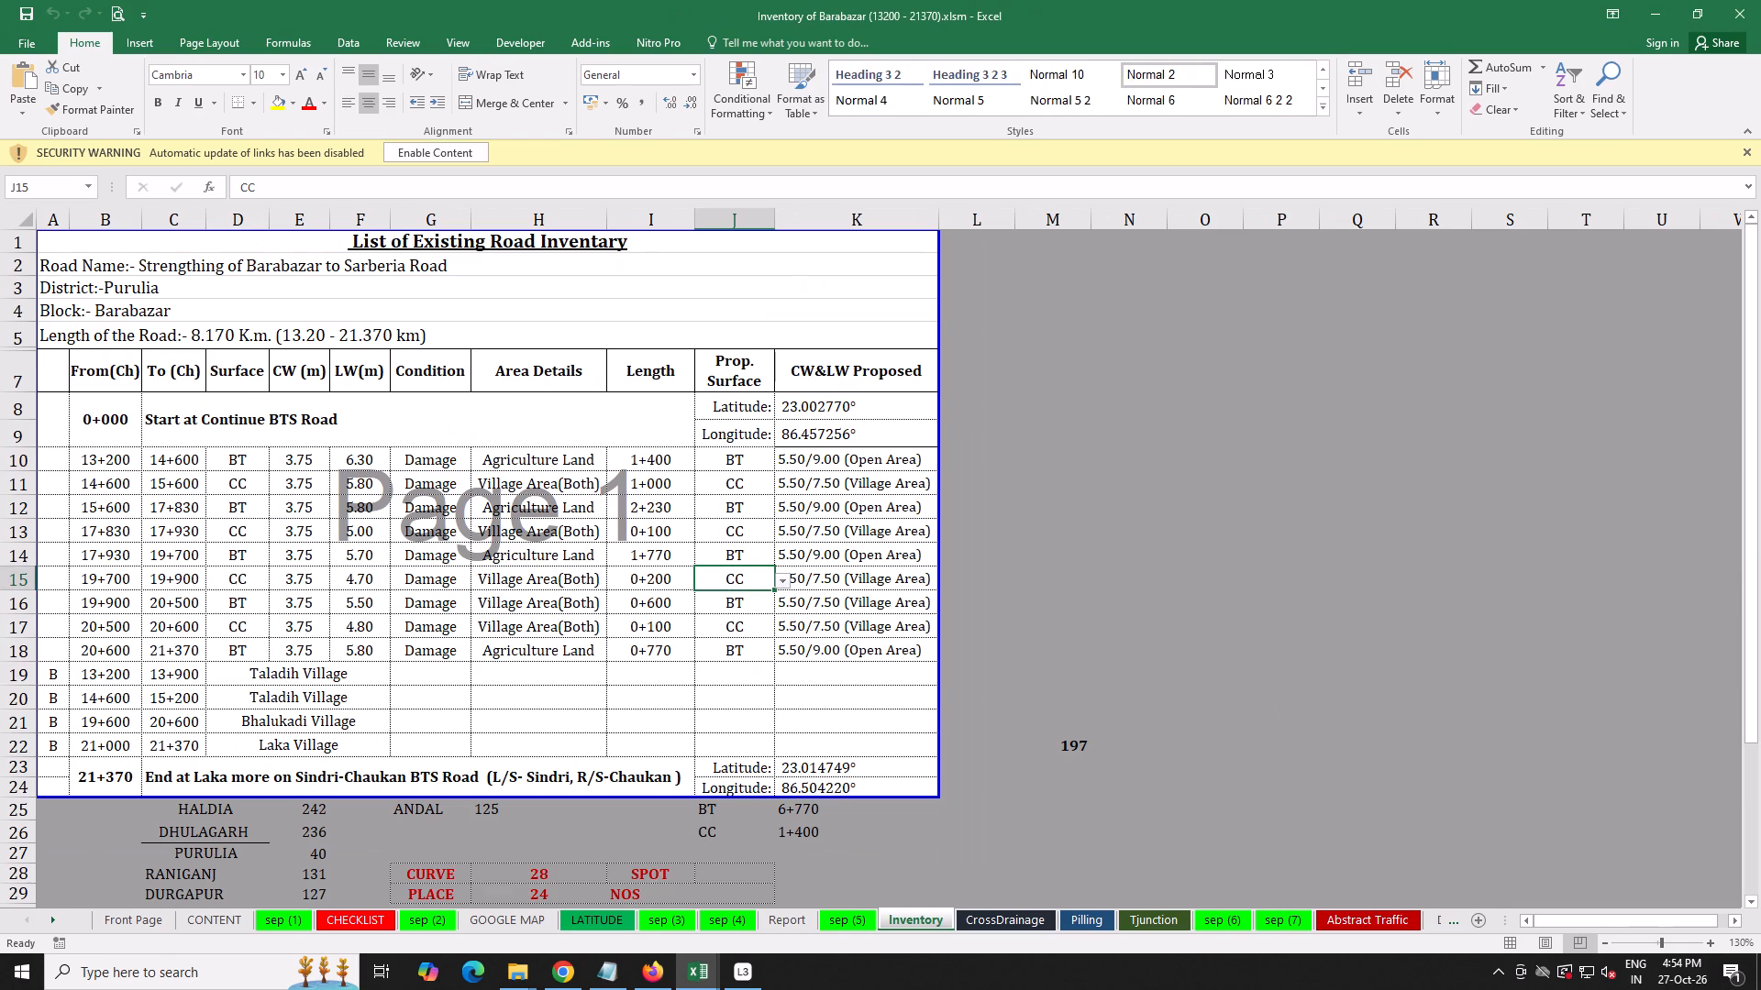
pyautogui.click(1760, 0)
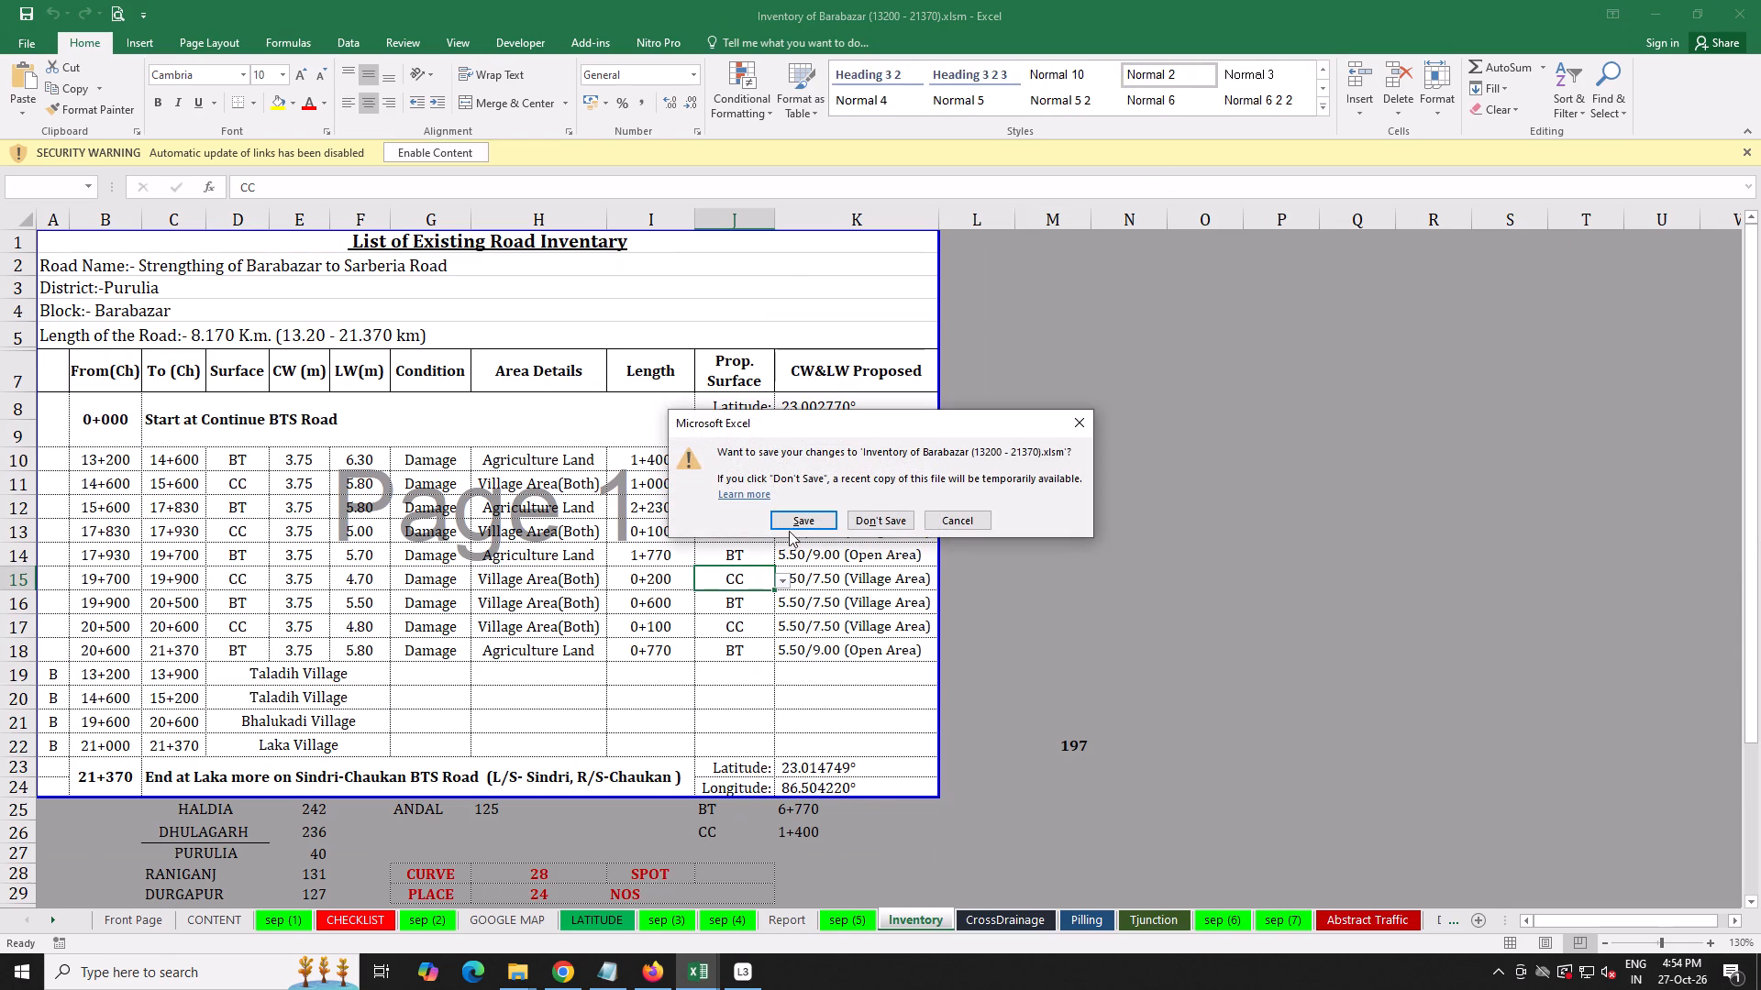
pyautogui.click(802, 516)
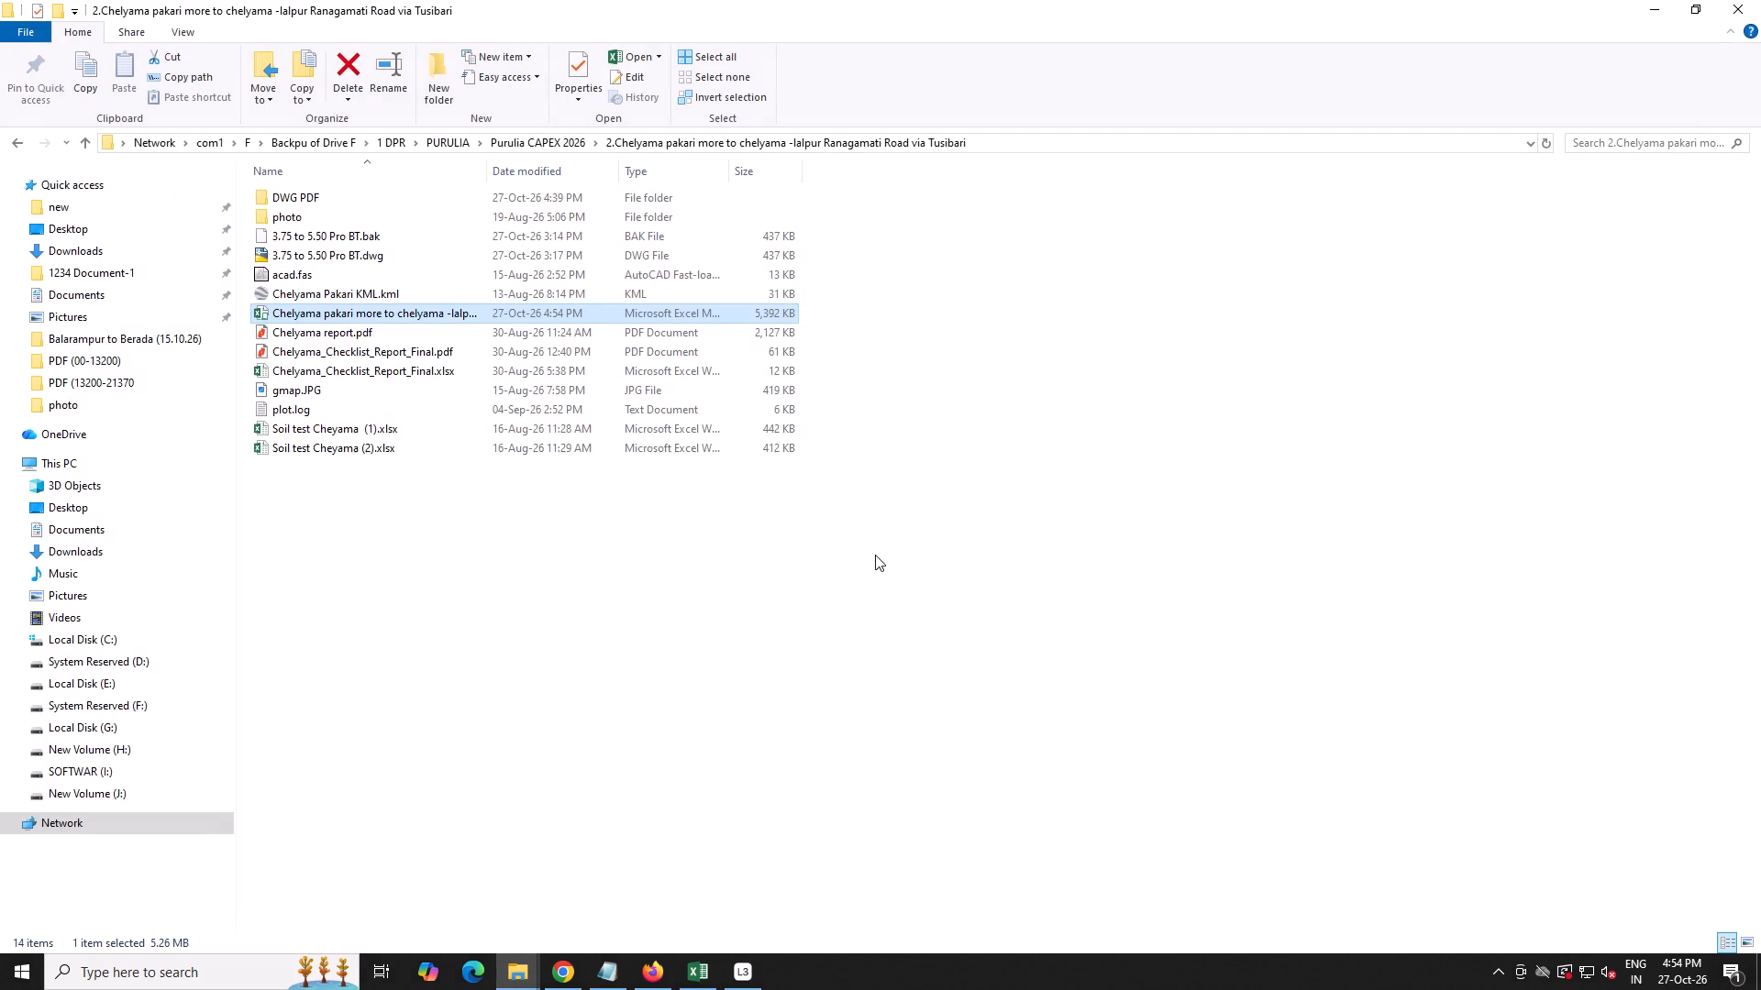
# Check the contents of the project's DWG PDF folder and return to the project folder.
pyautogui.click(875, 555)
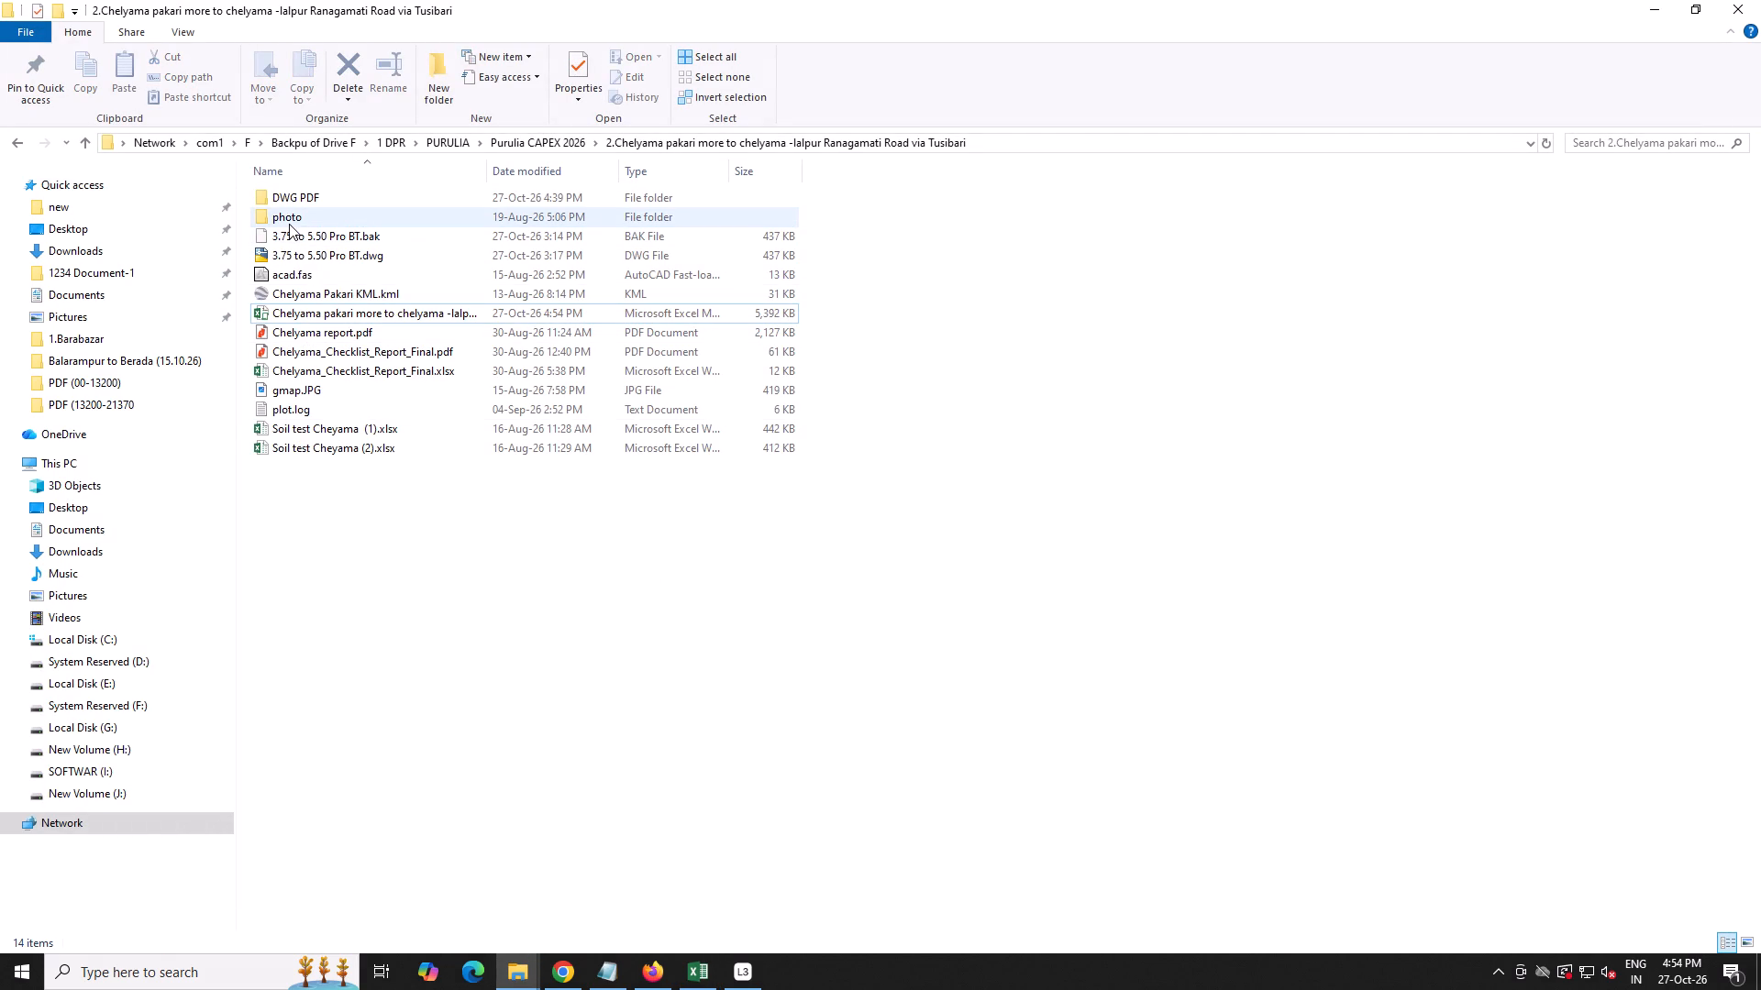
pyautogui.doubleClick(303, 197)
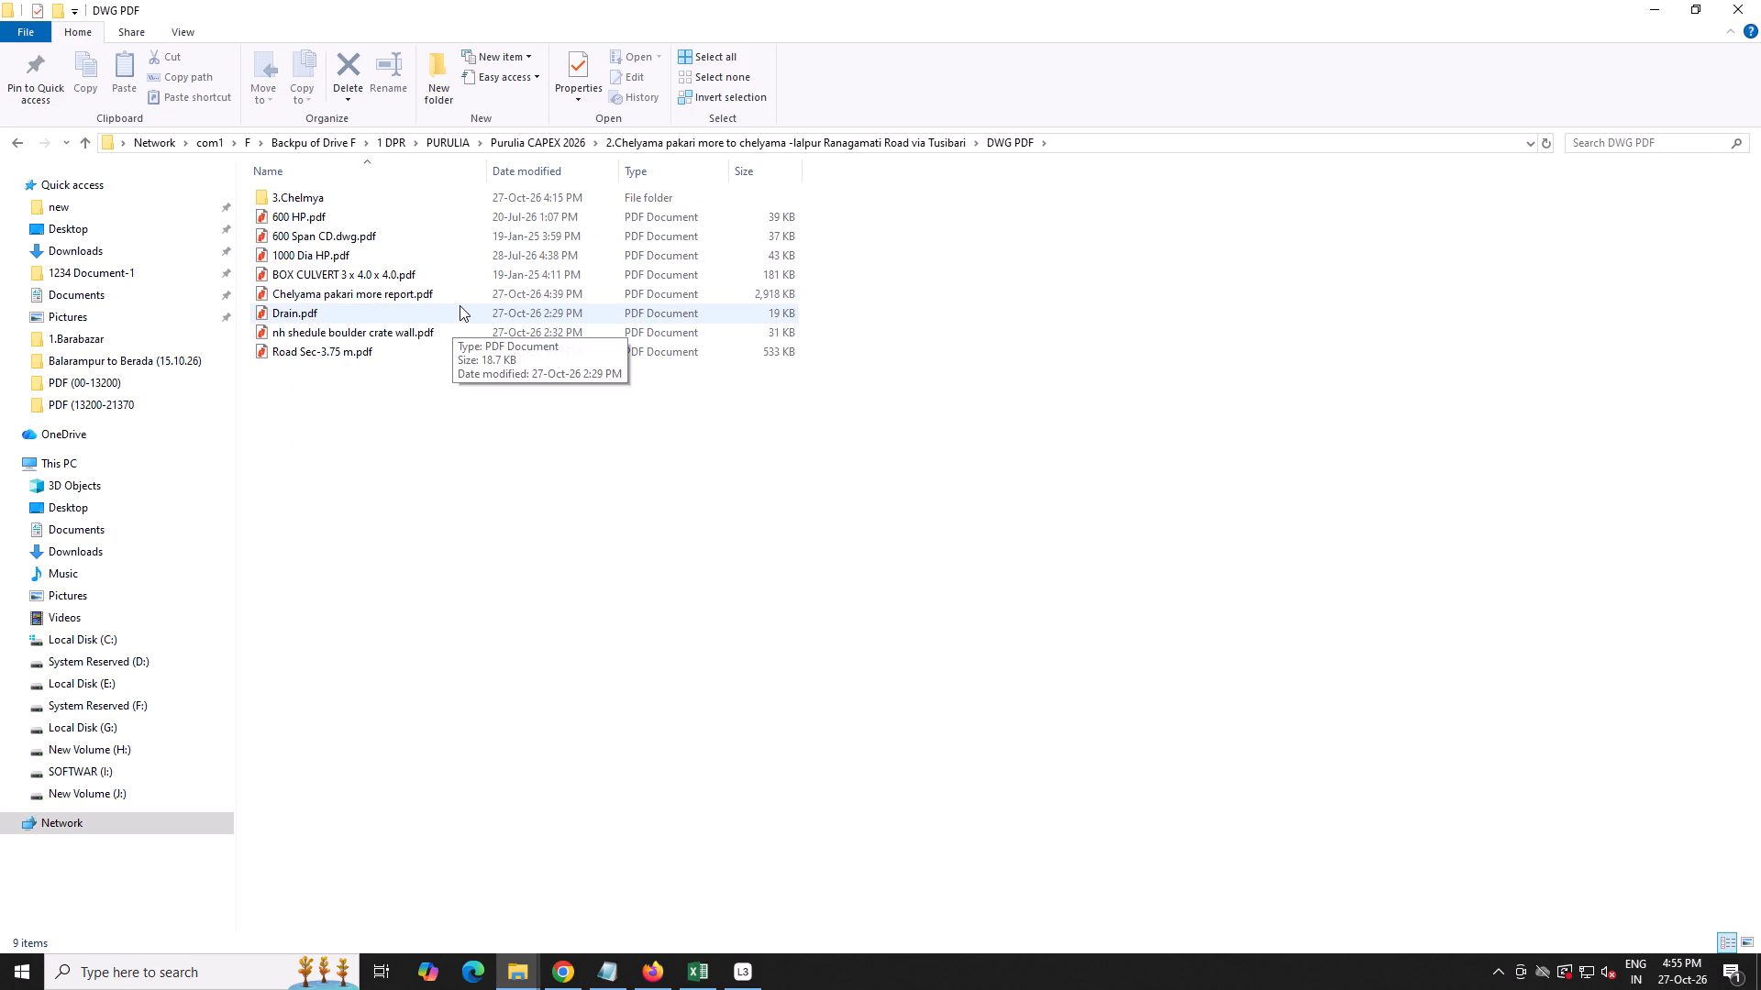
pyautogui.click(460, 305)
pyautogui.click(921, 148)
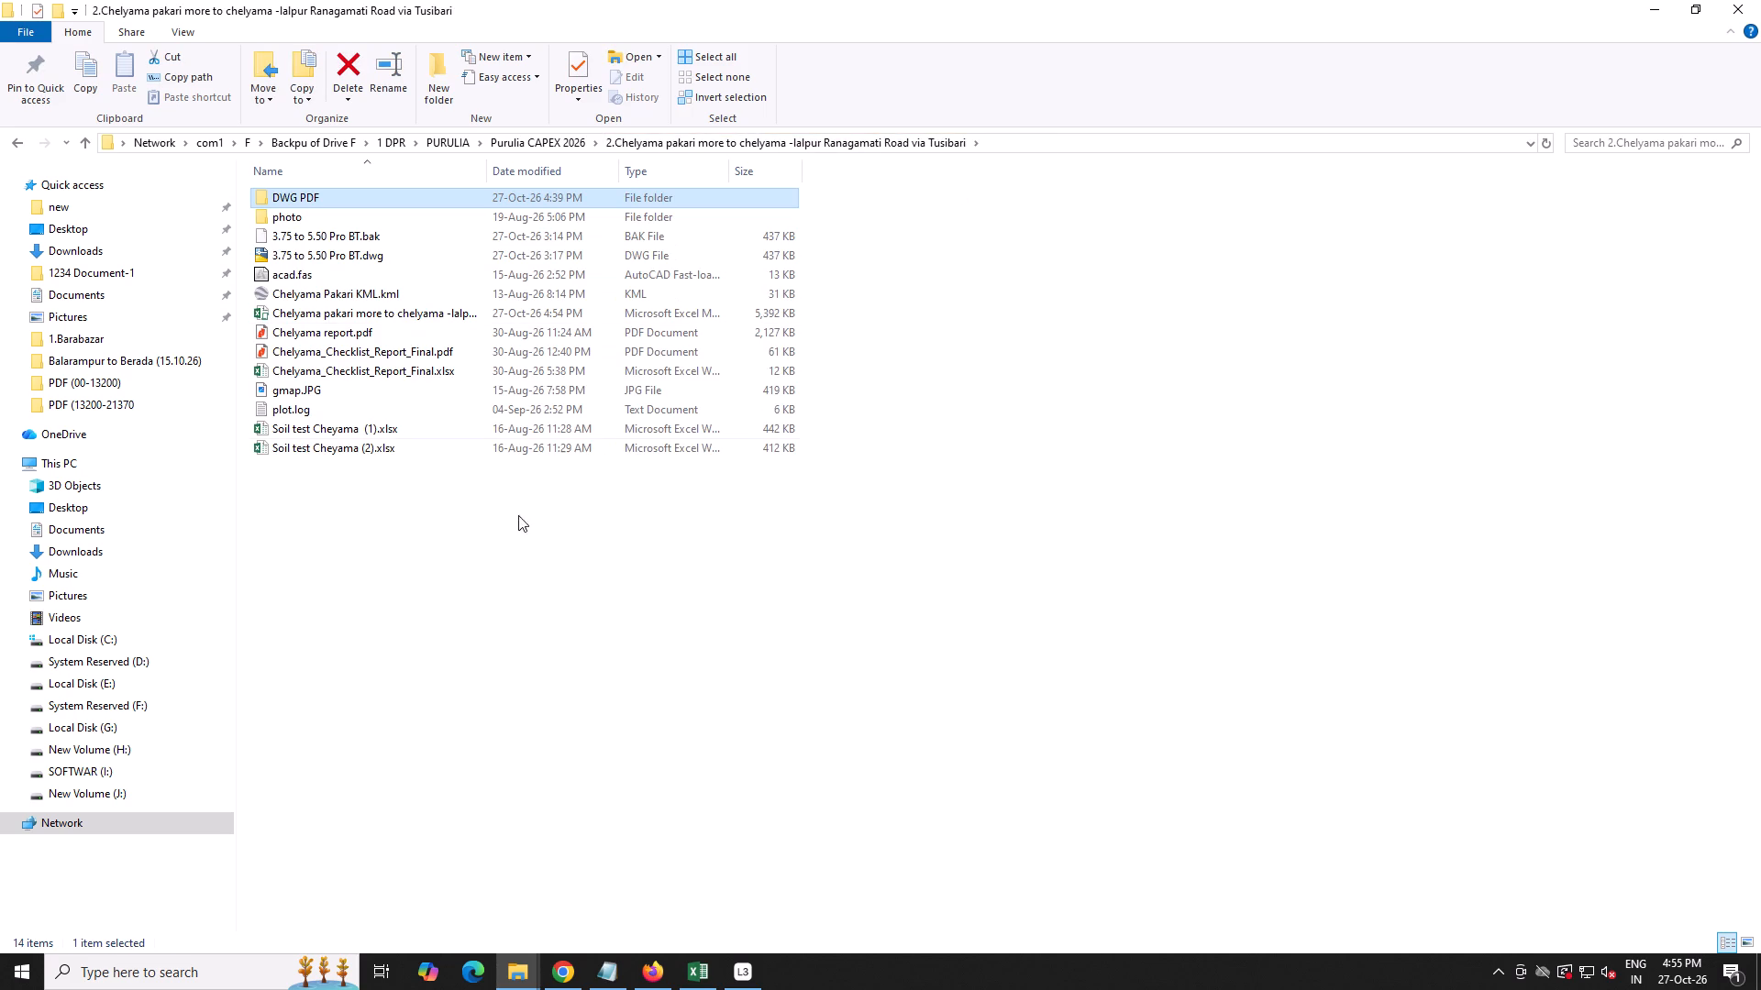
# Merge Soil test Cheyama (1).xlsx and Soil test Cheyama (2).xlsx into one PDF with the Online PDF Converter in Chrome.
pyautogui.click(646, 980)
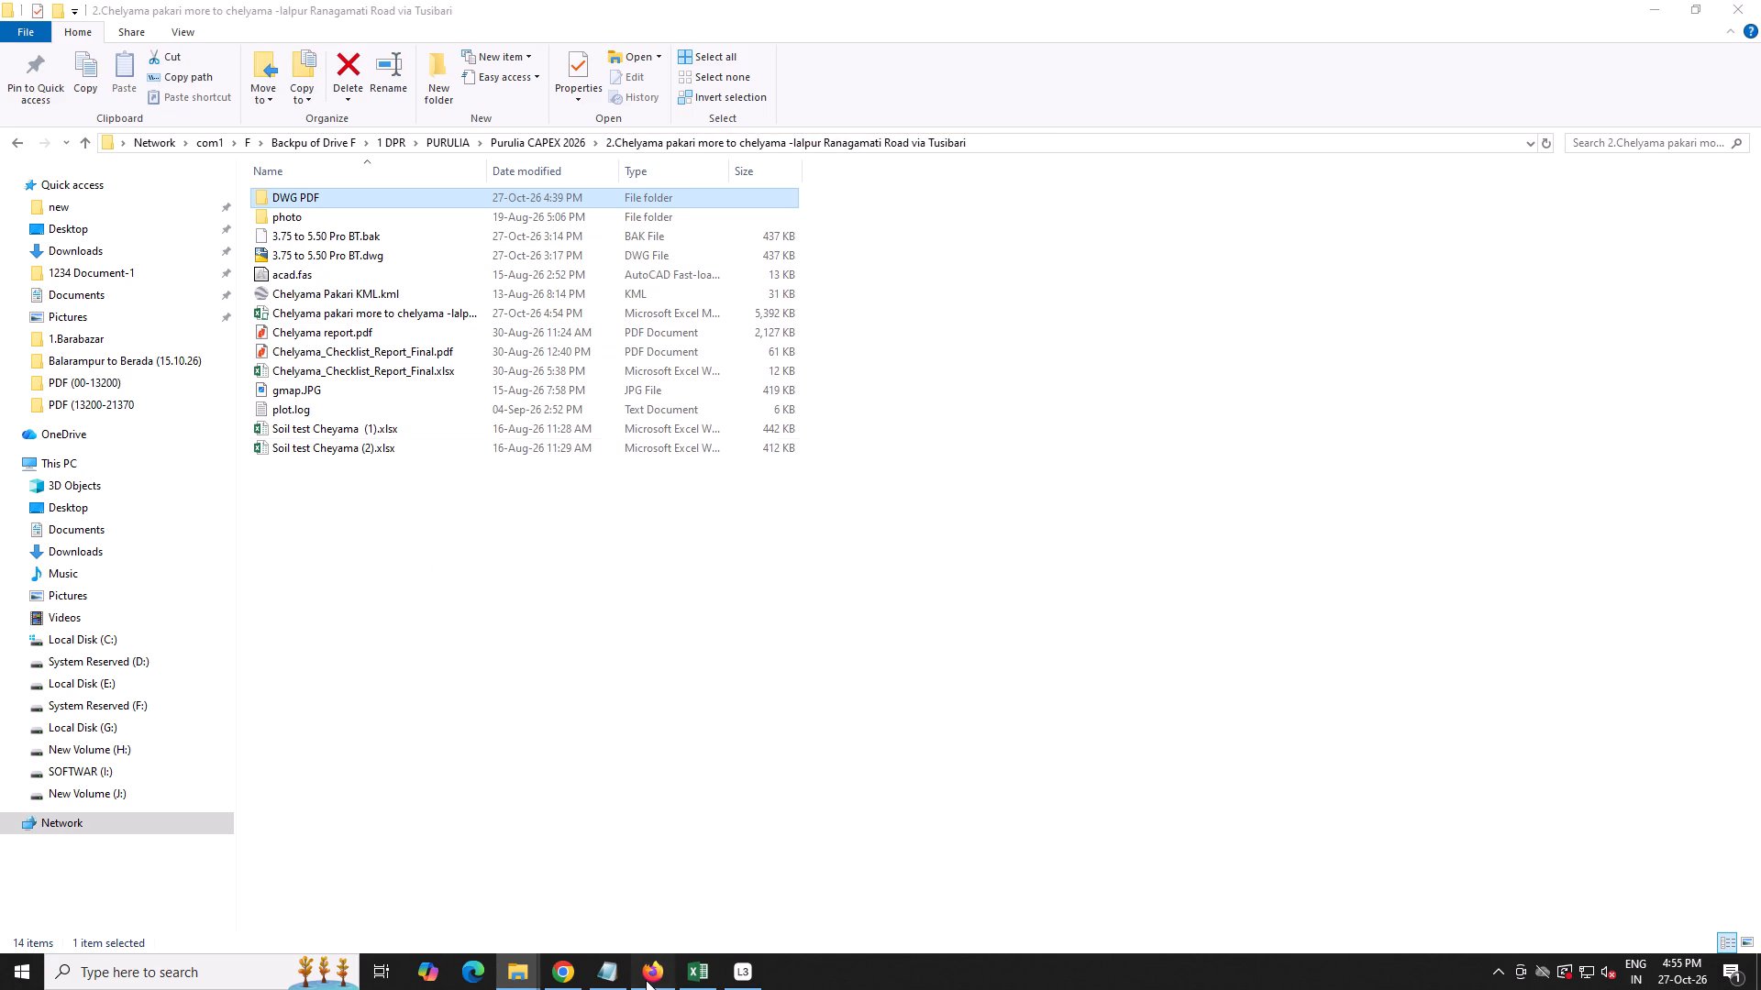
pyautogui.click(646, 980)
pyautogui.click(567, 969)
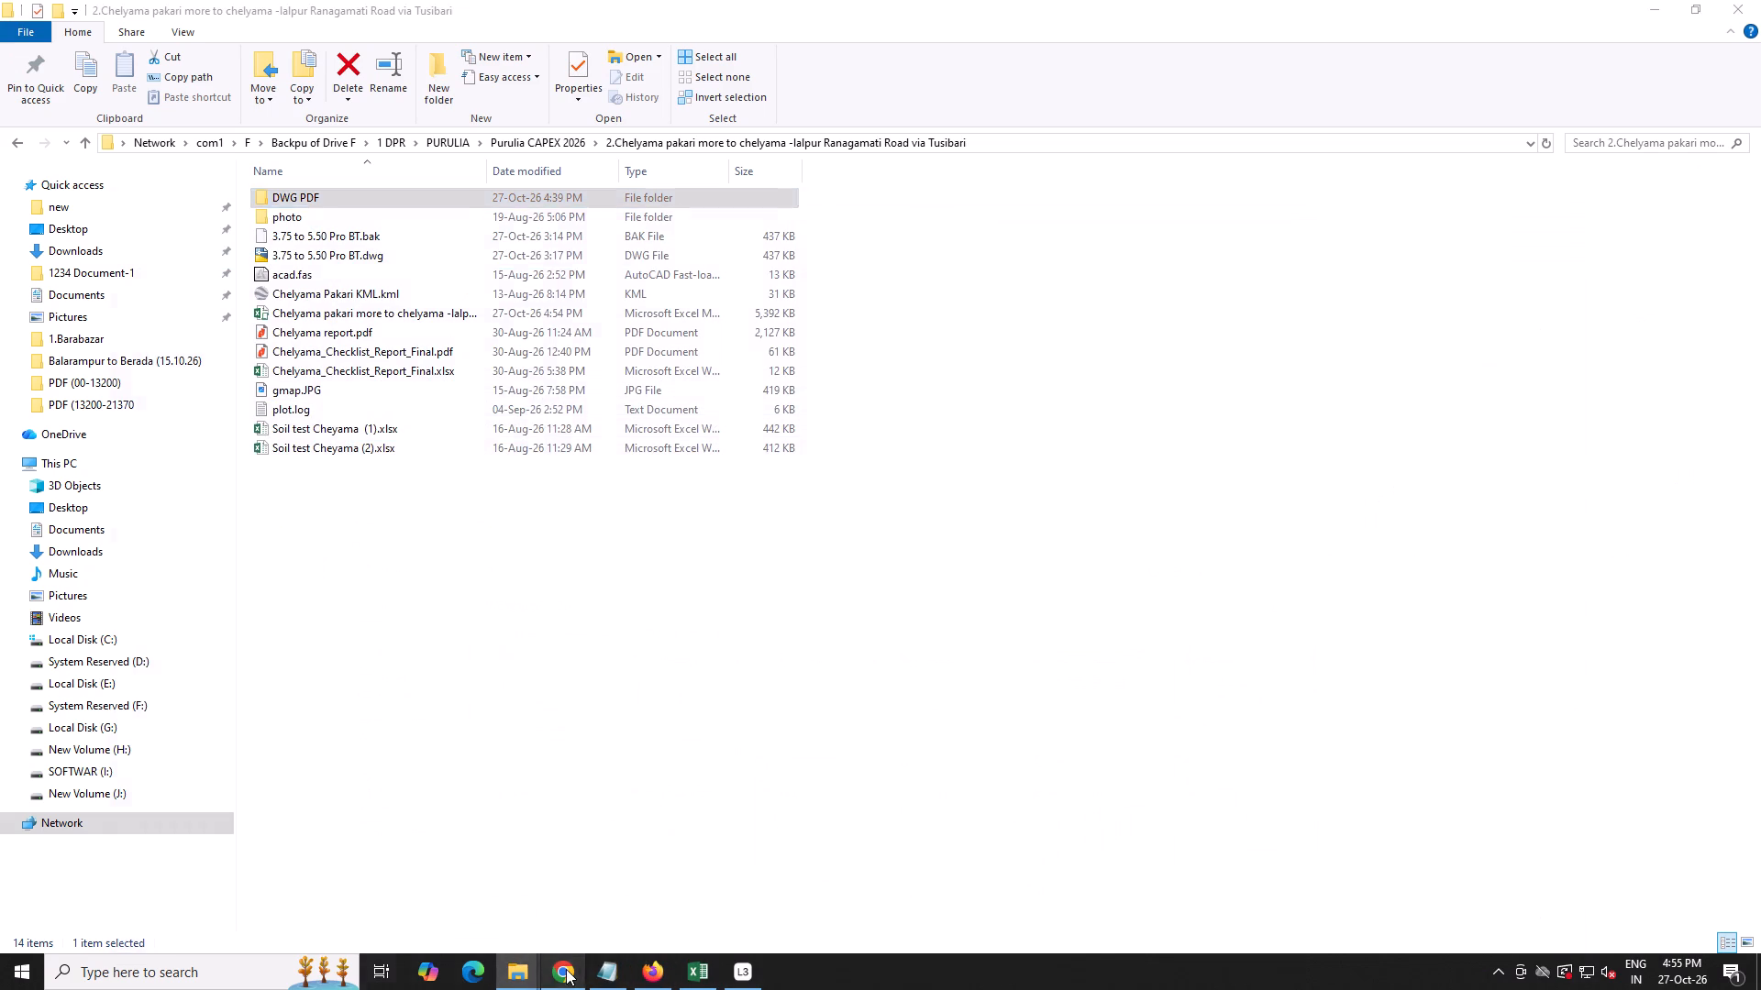
pyautogui.click(929, 0)
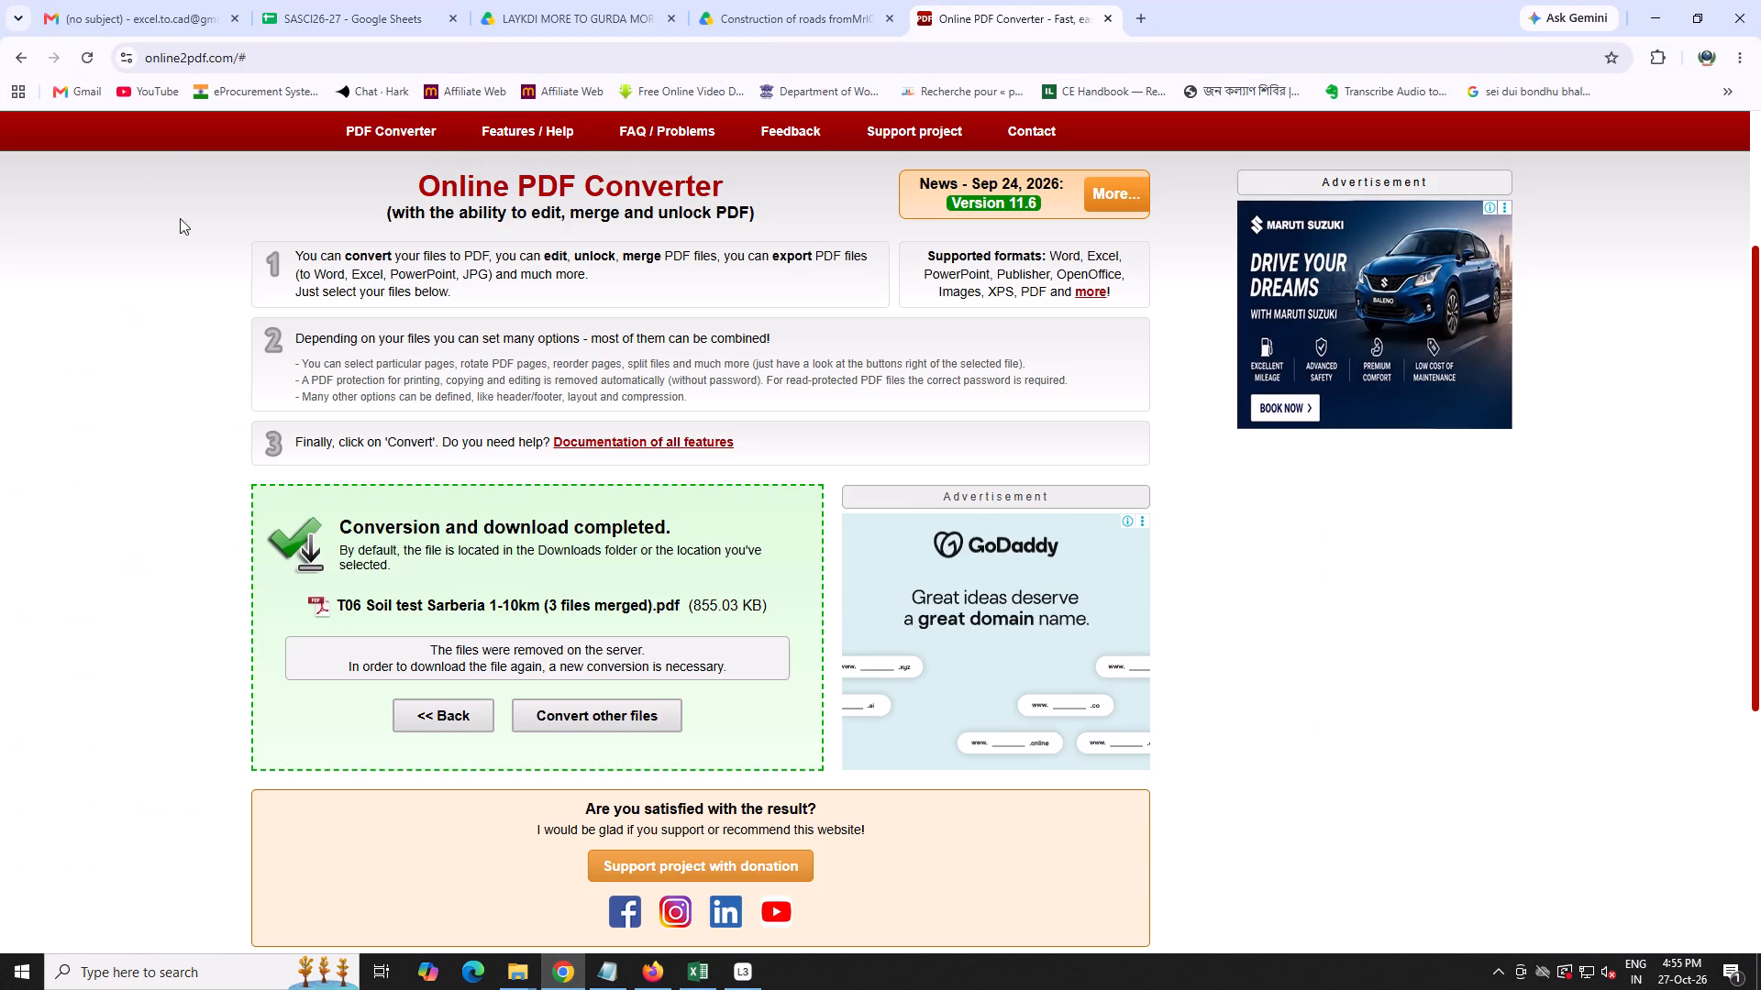
pyautogui.click(579, 723)
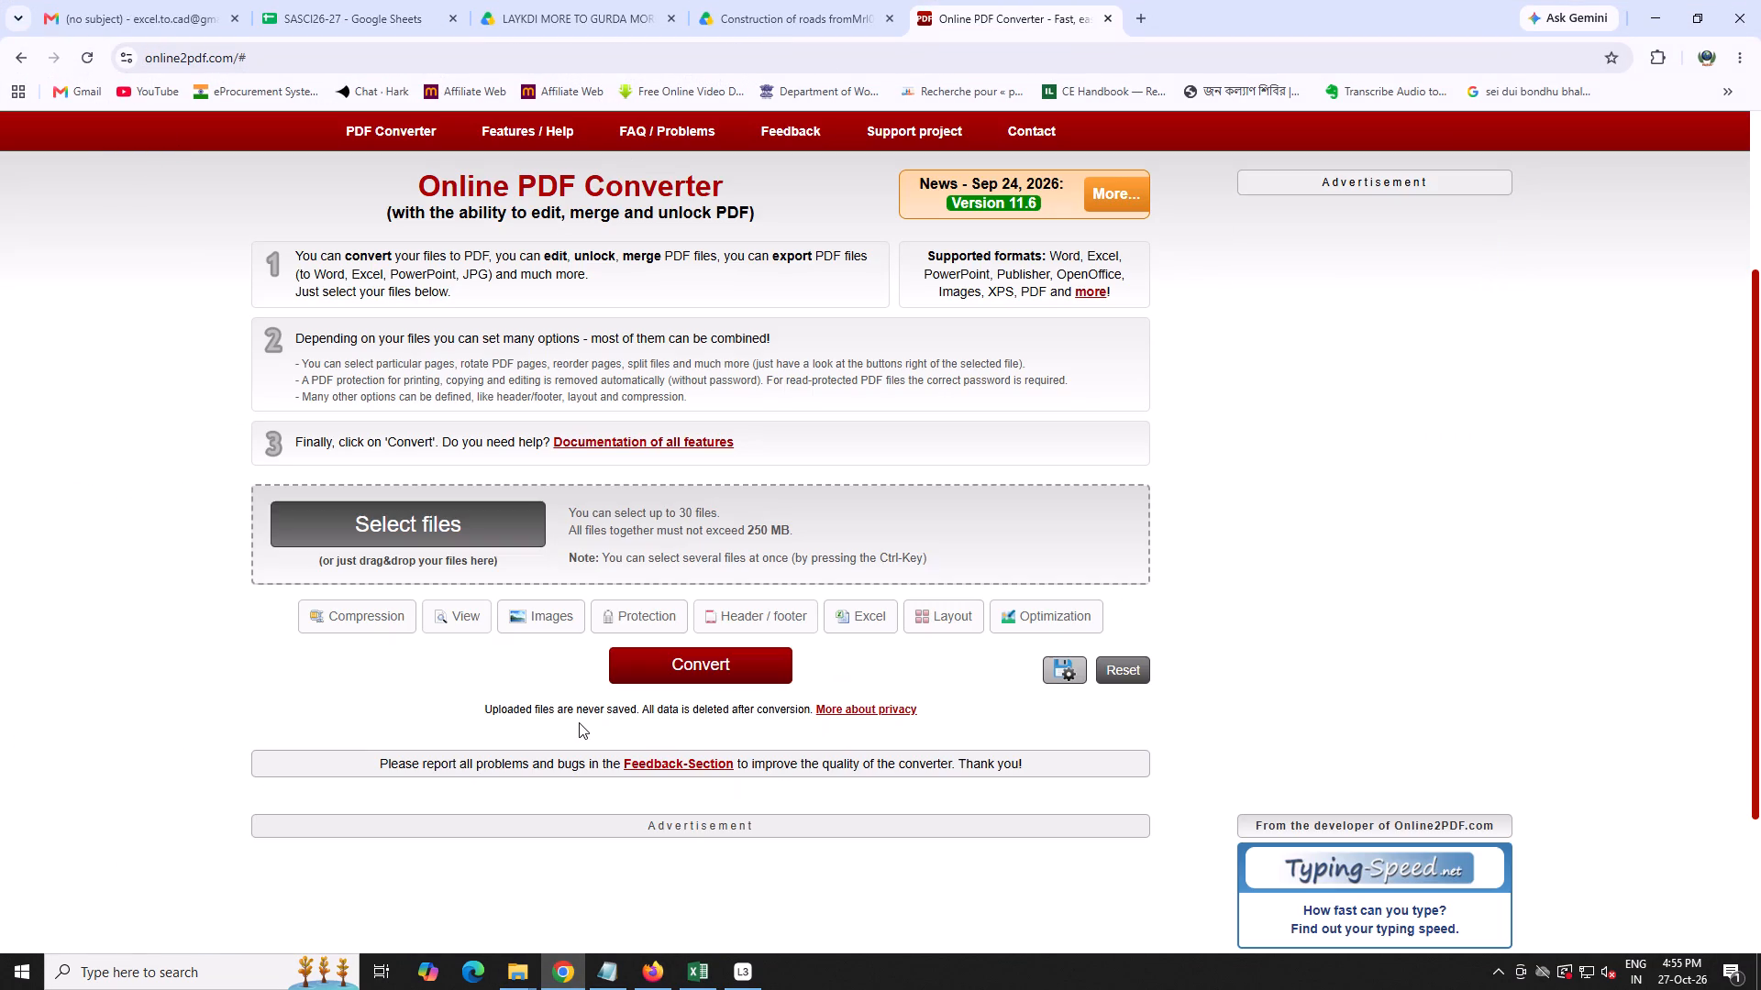
pyautogui.click(523, 972)
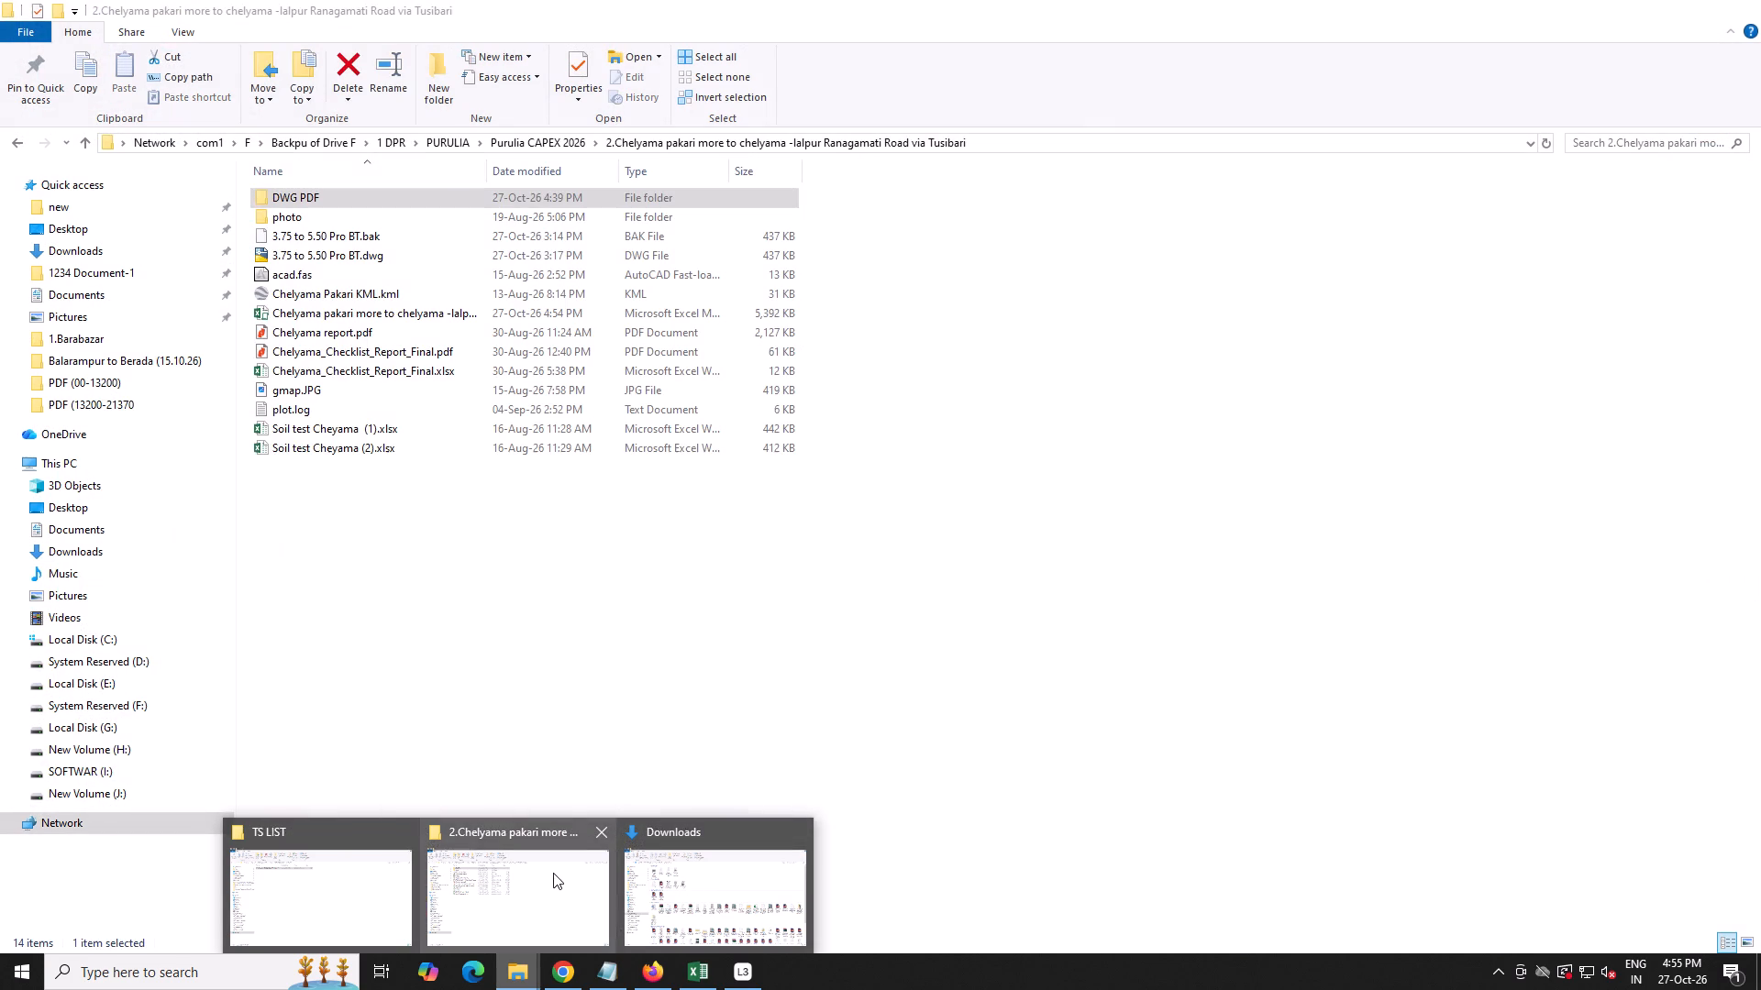
pyautogui.click(553, 873)
pyautogui.click(332, 432)
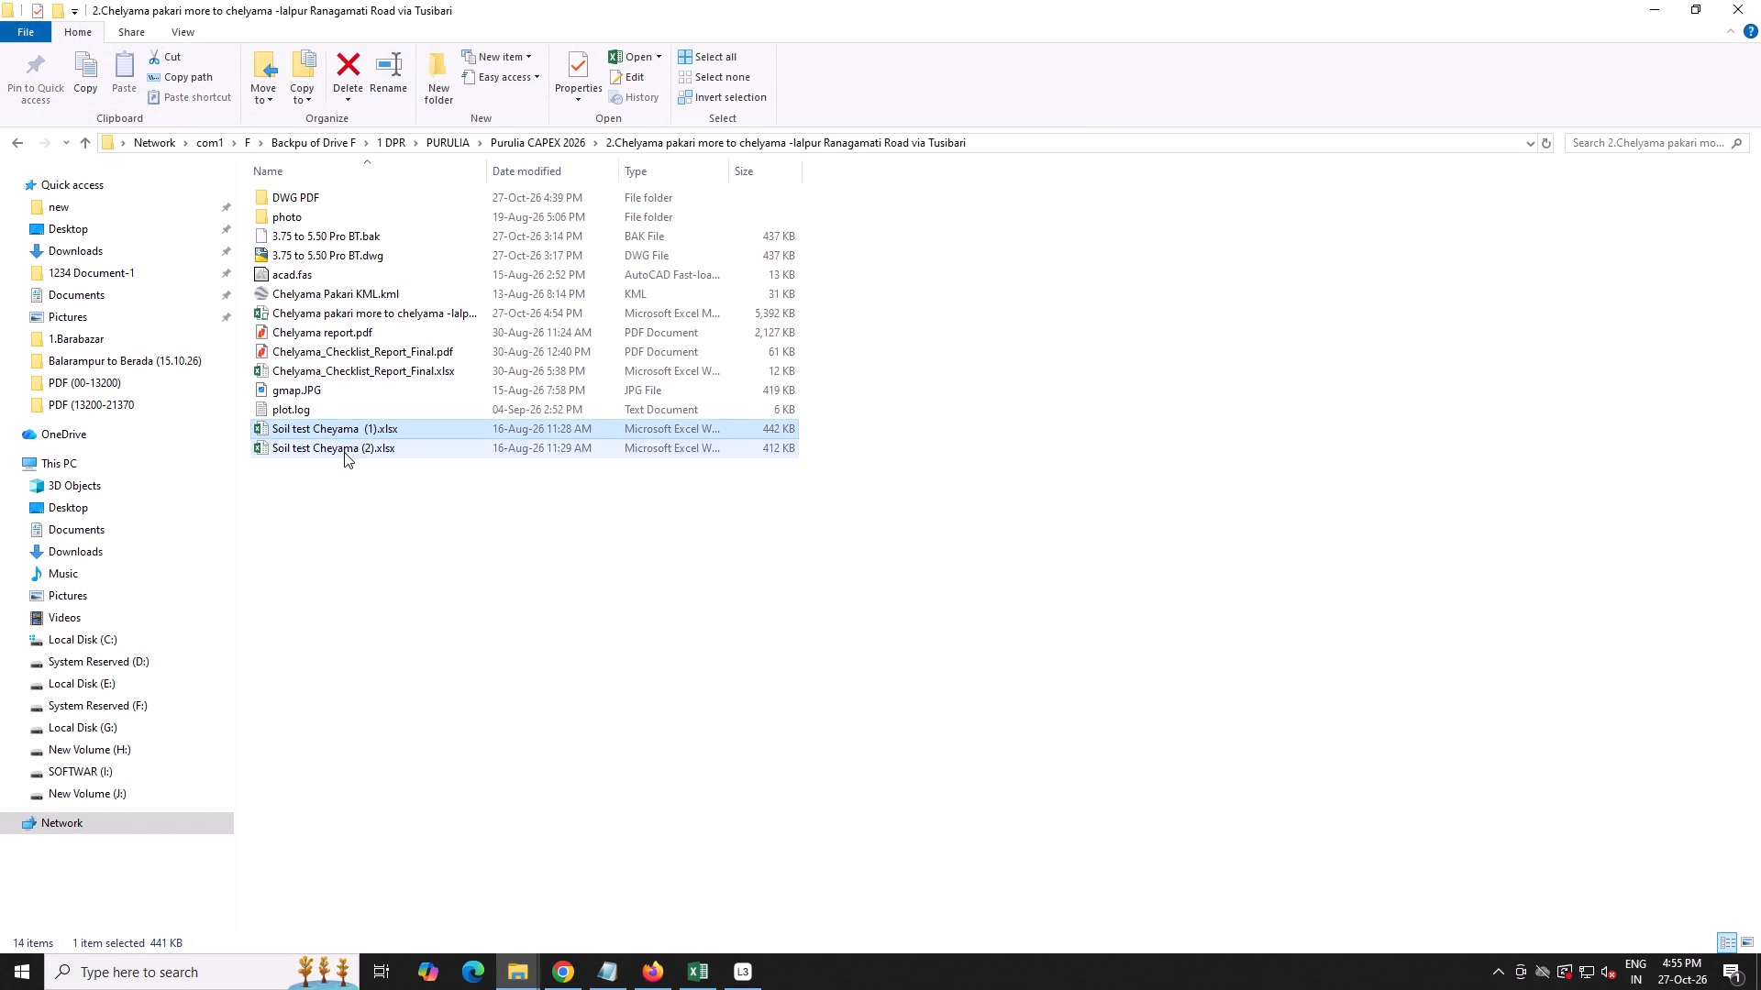
pyautogui.keyDown('ctrl'); pyautogui.click(344, 452); pyautogui.keyUp('ctrl')
pyautogui.moveTo(355, 430); pyautogui.dragTo(662, 960)
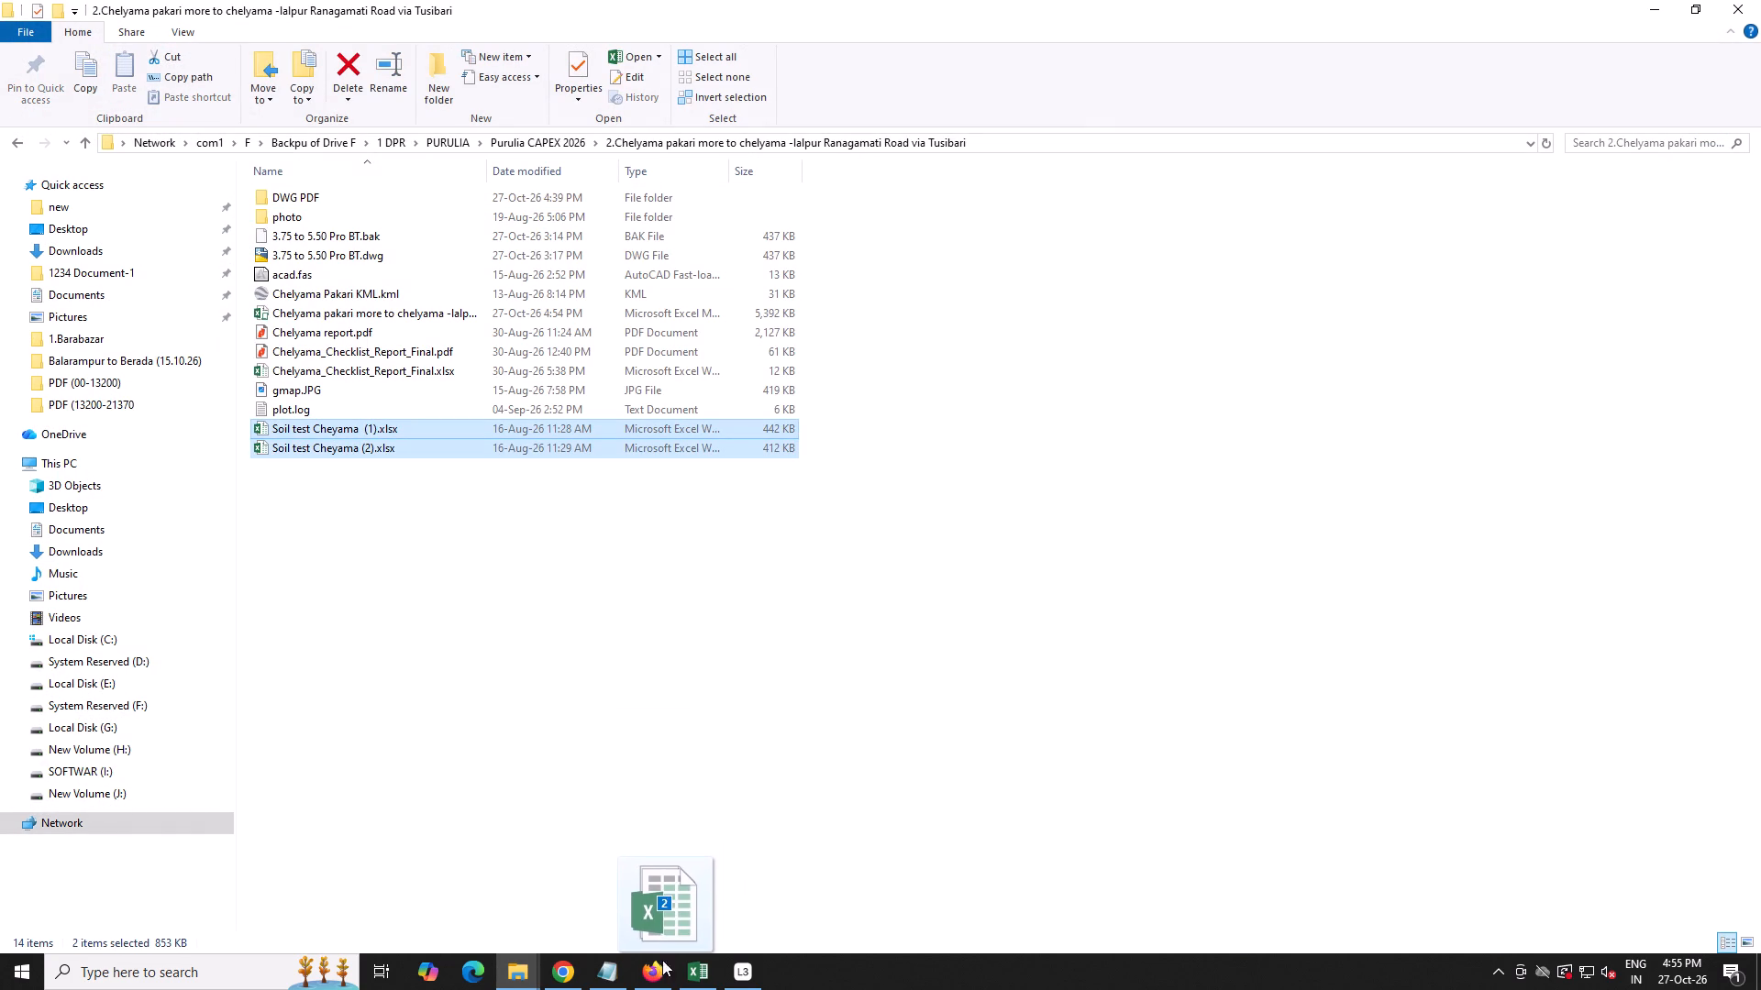
pyautogui.moveTo(662, 960); pyautogui.dragTo(581, 972)
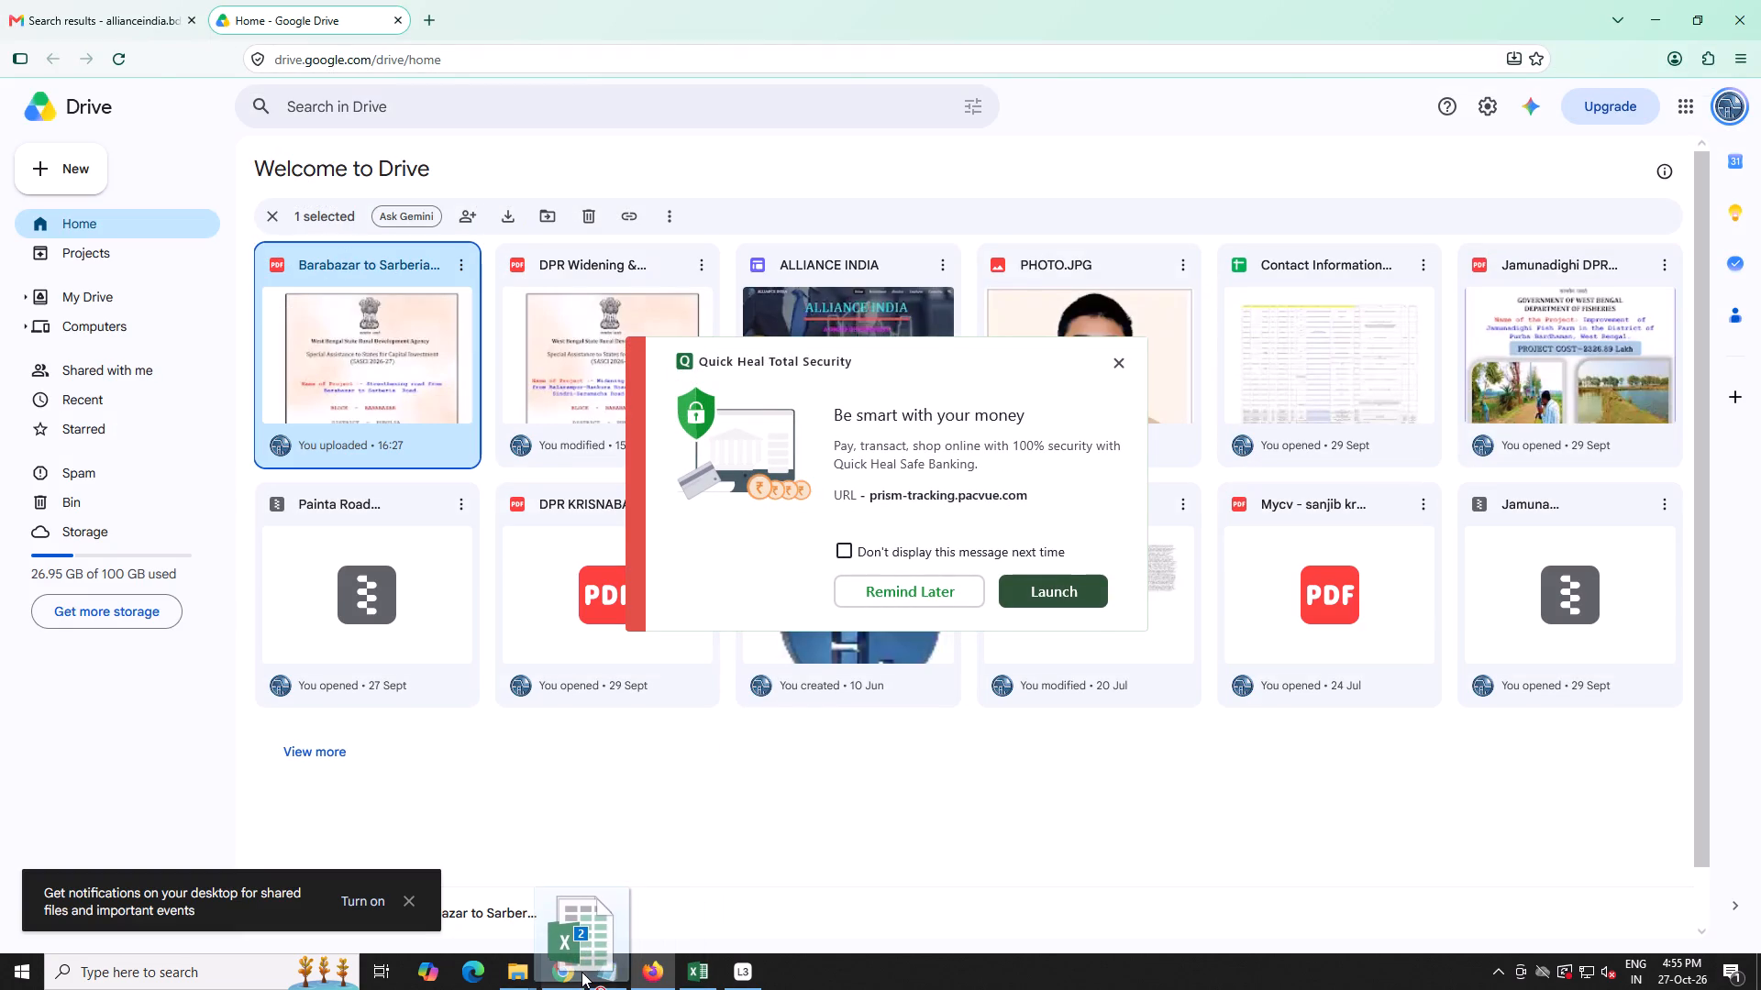
pyautogui.moveTo(581, 972); pyautogui.dragTo(535, 682)
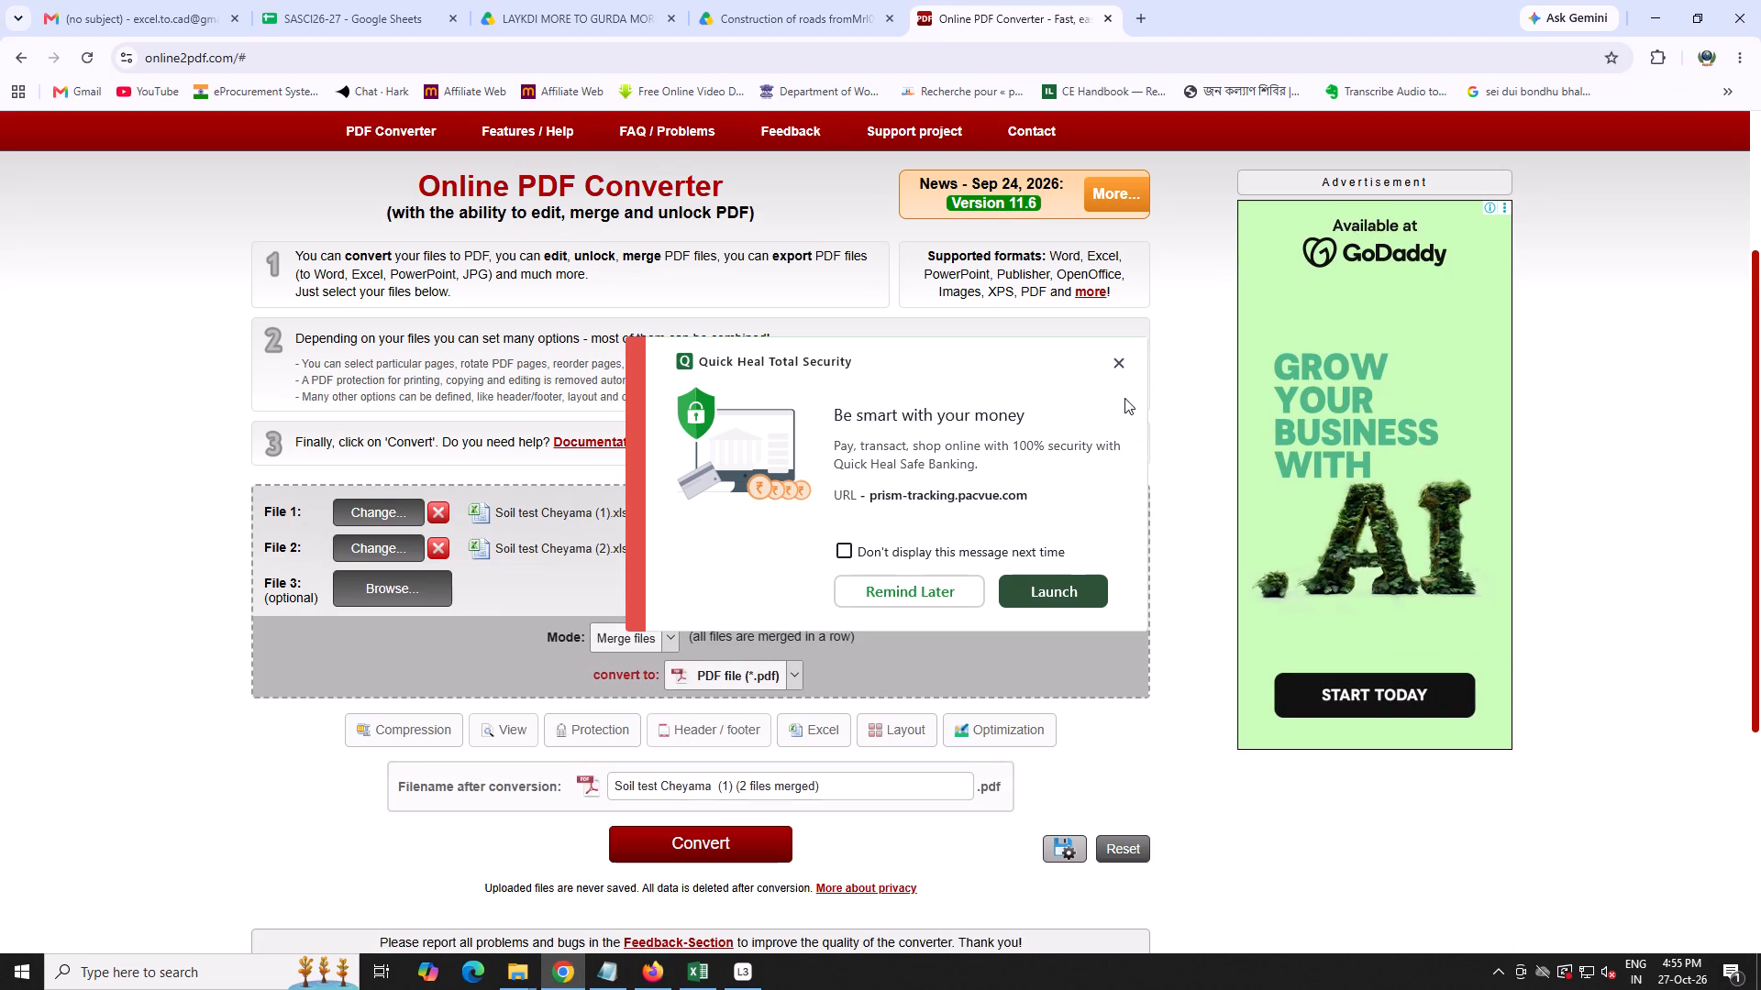
pyautogui.click(1121, 363)
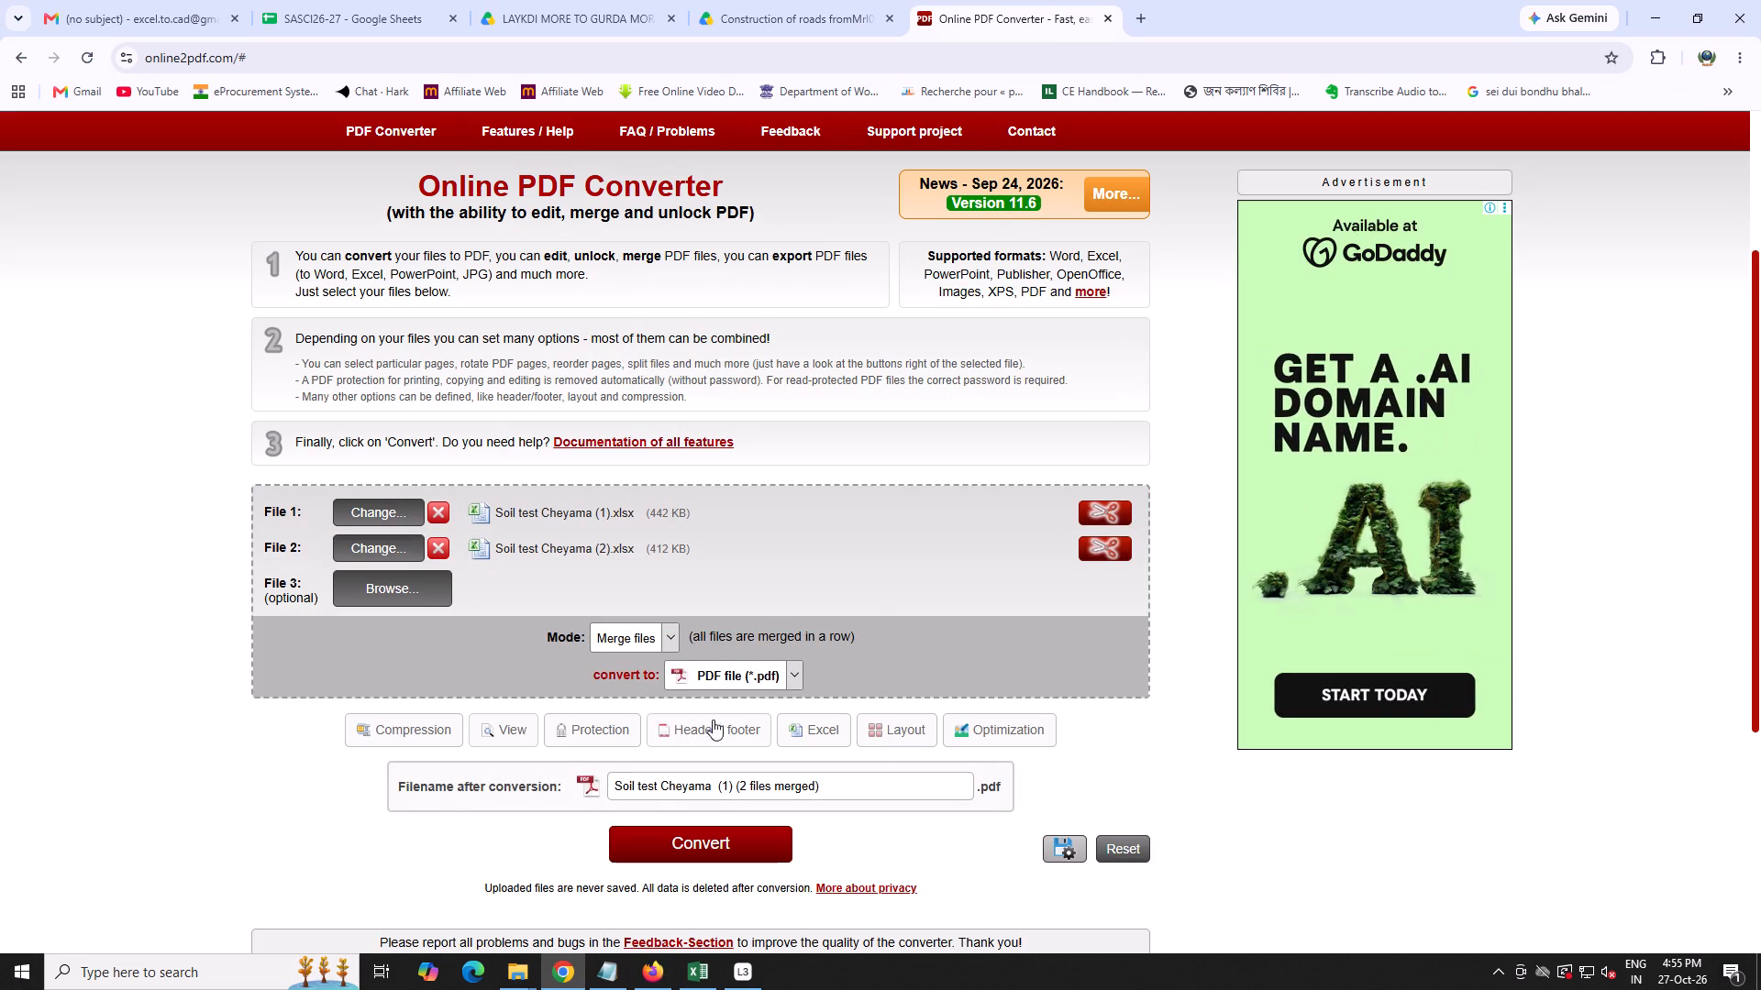
pyautogui.click(704, 841)
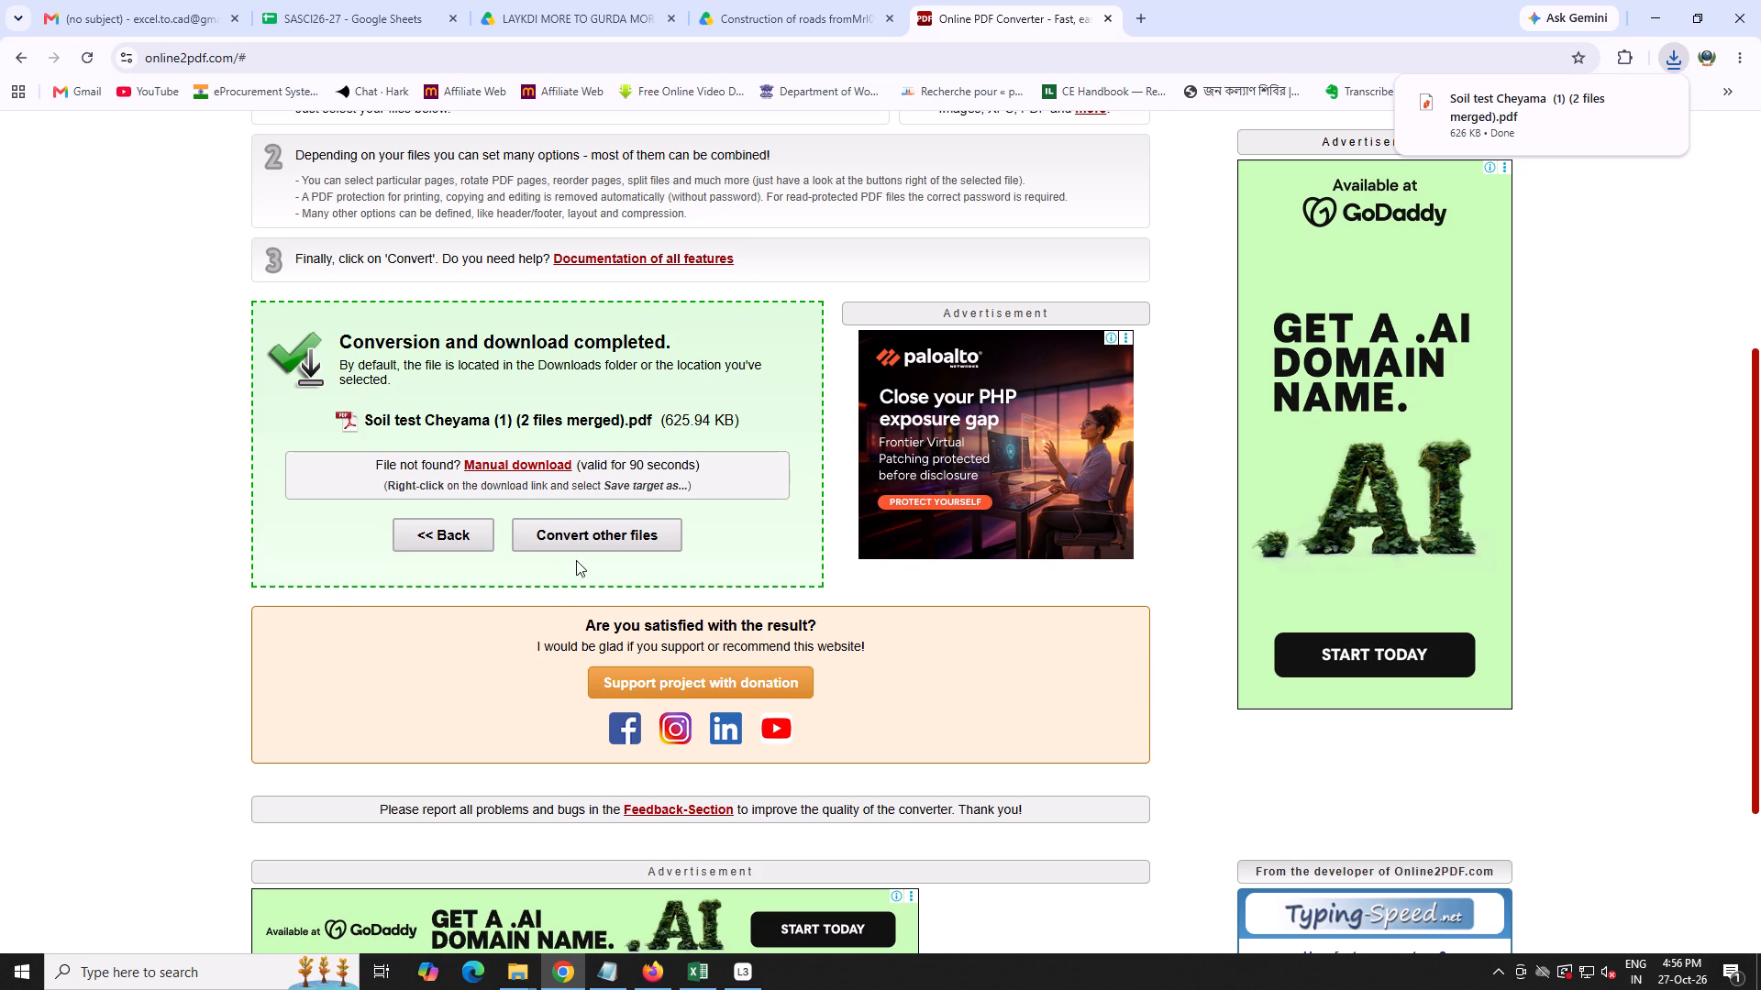
# Move the merged soil test PDF from Downloads into the Chelyama project's DWG PDF folder.
pyautogui.click(1629, 98)
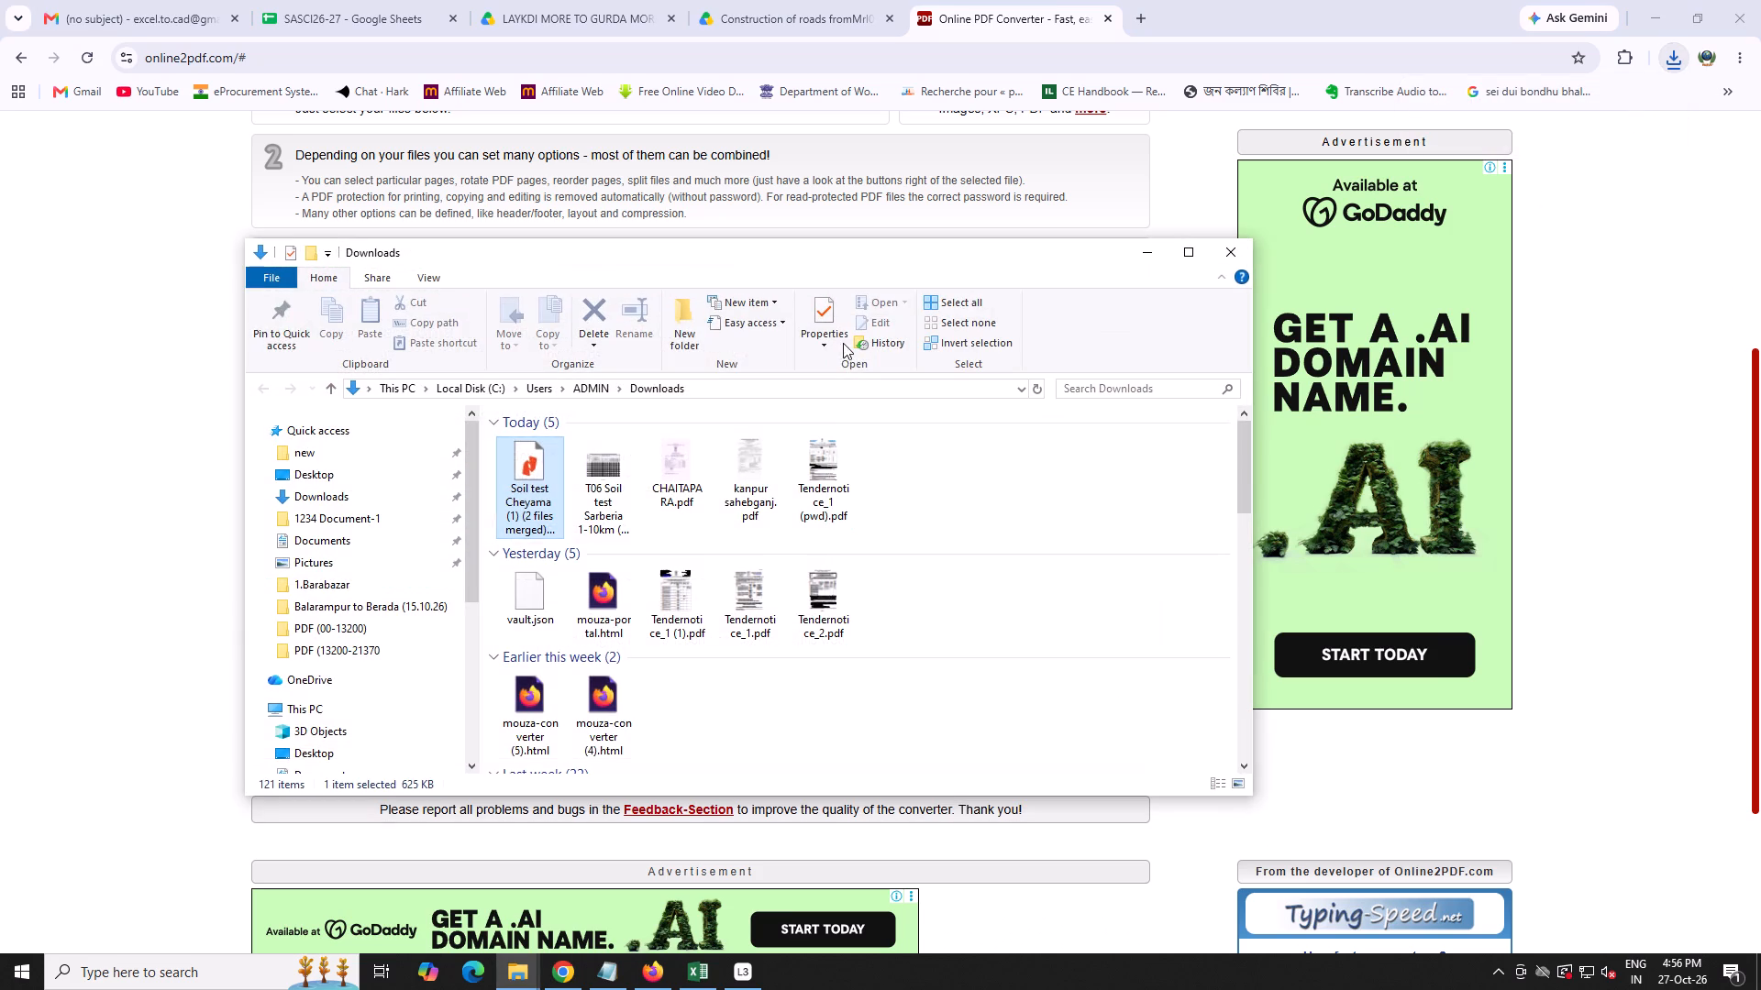
pyautogui.rightClick(548, 494)
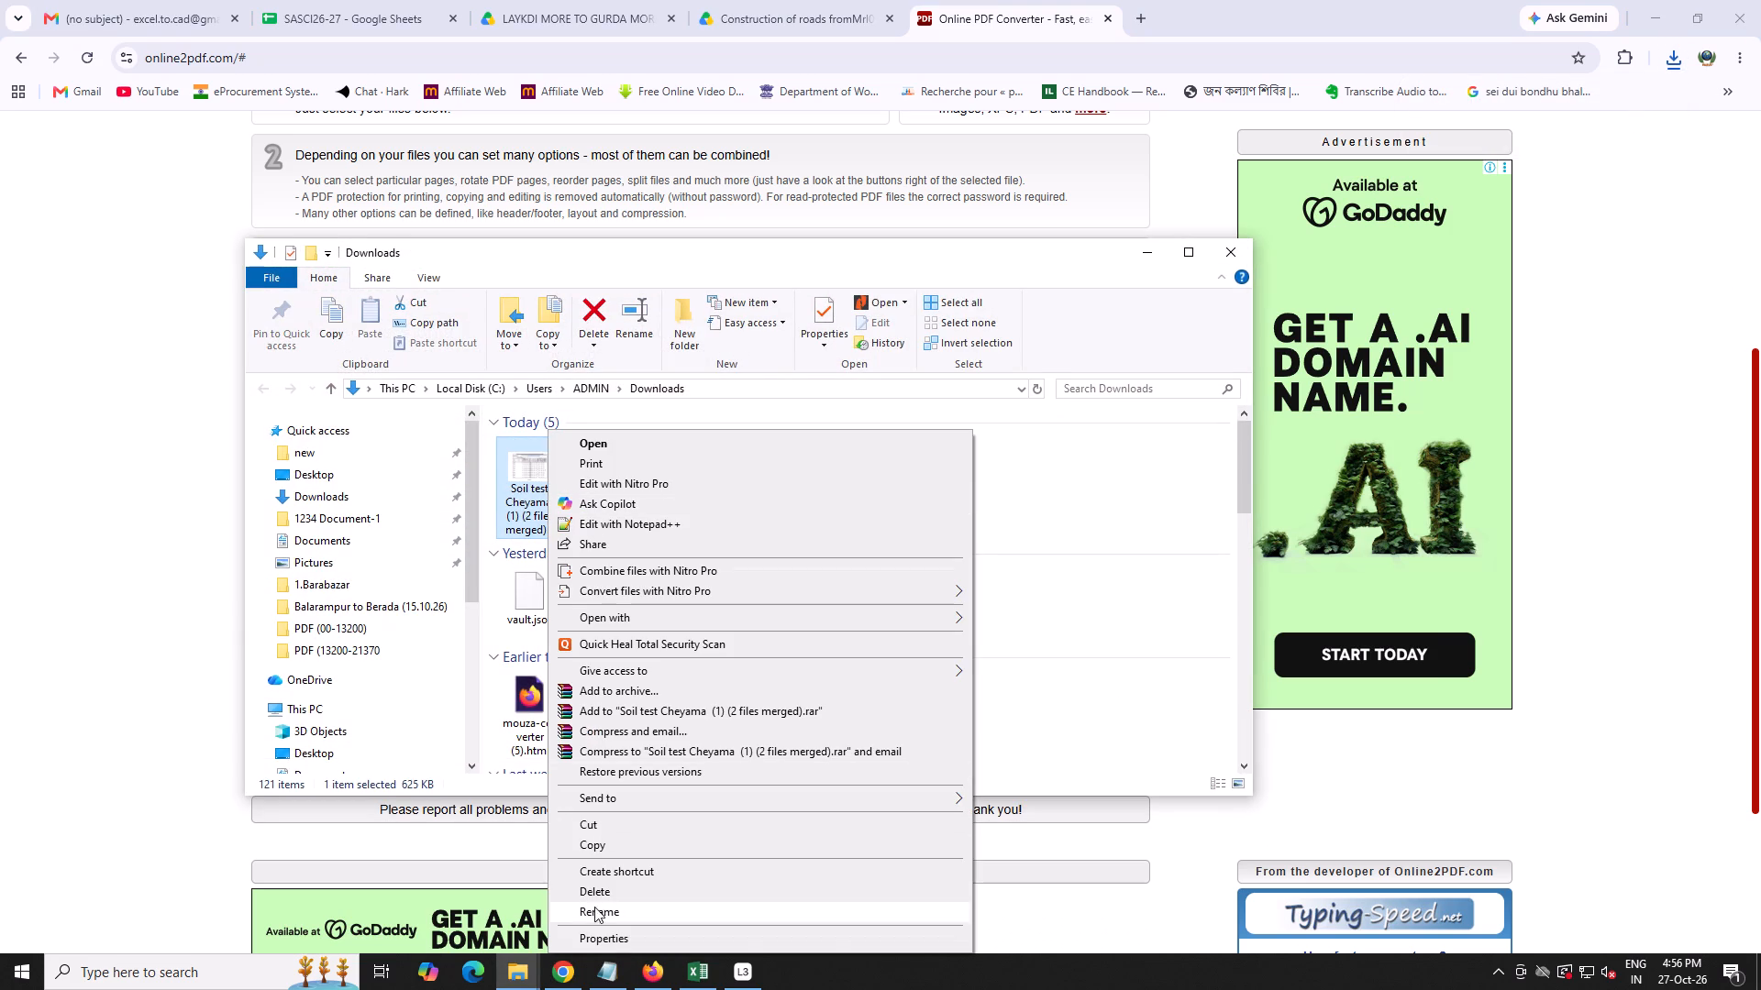
pyautogui.click(626, 827)
pyautogui.click(529, 979)
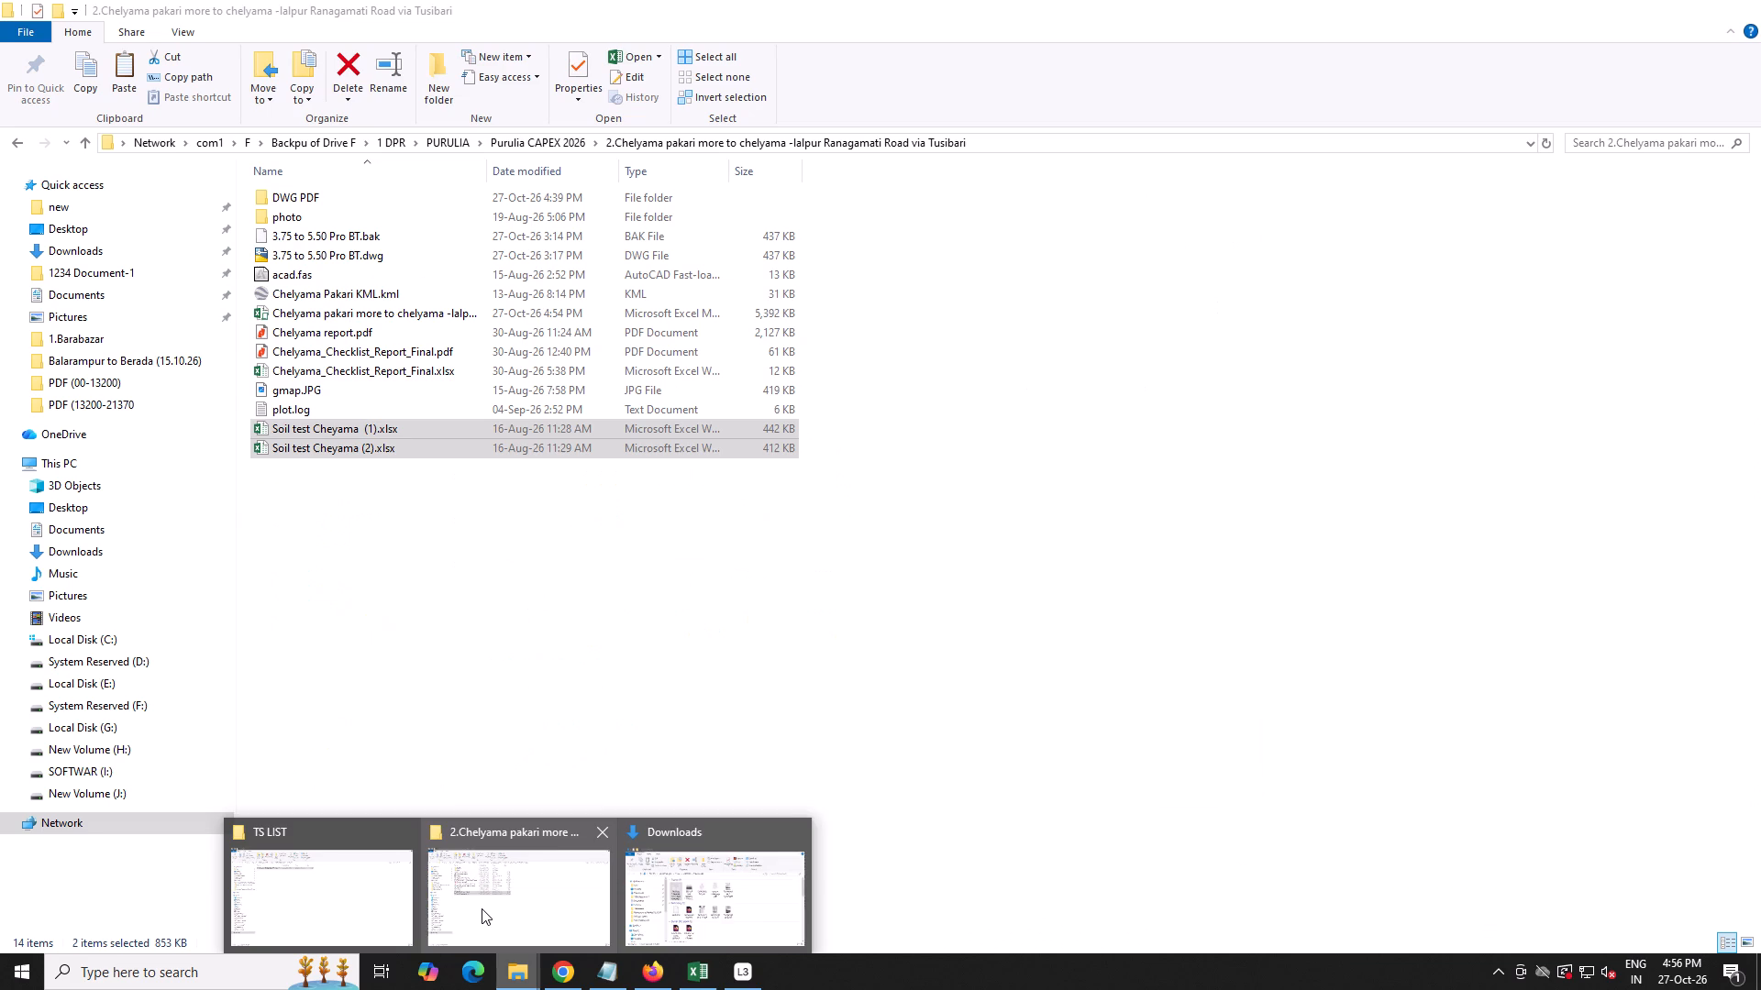
pyautogui.click(482, 908)
pyautogui.doubleClick(324, 195)
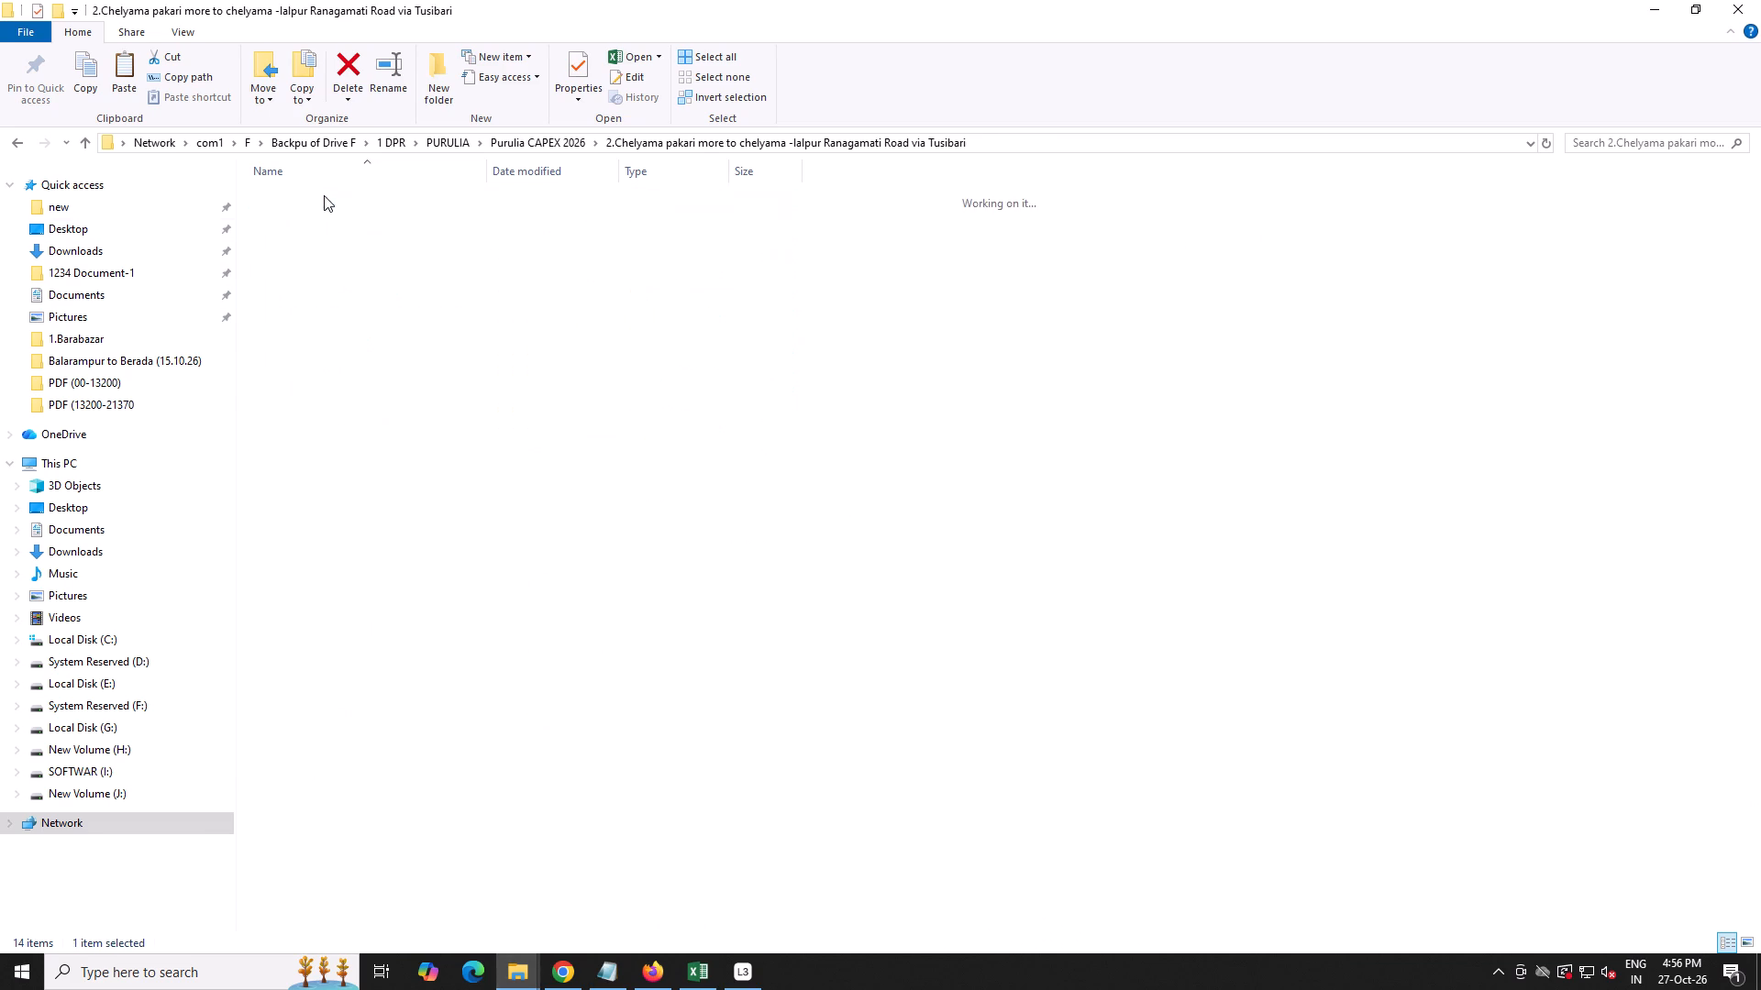
pyautogui.rightClick(517, 535)
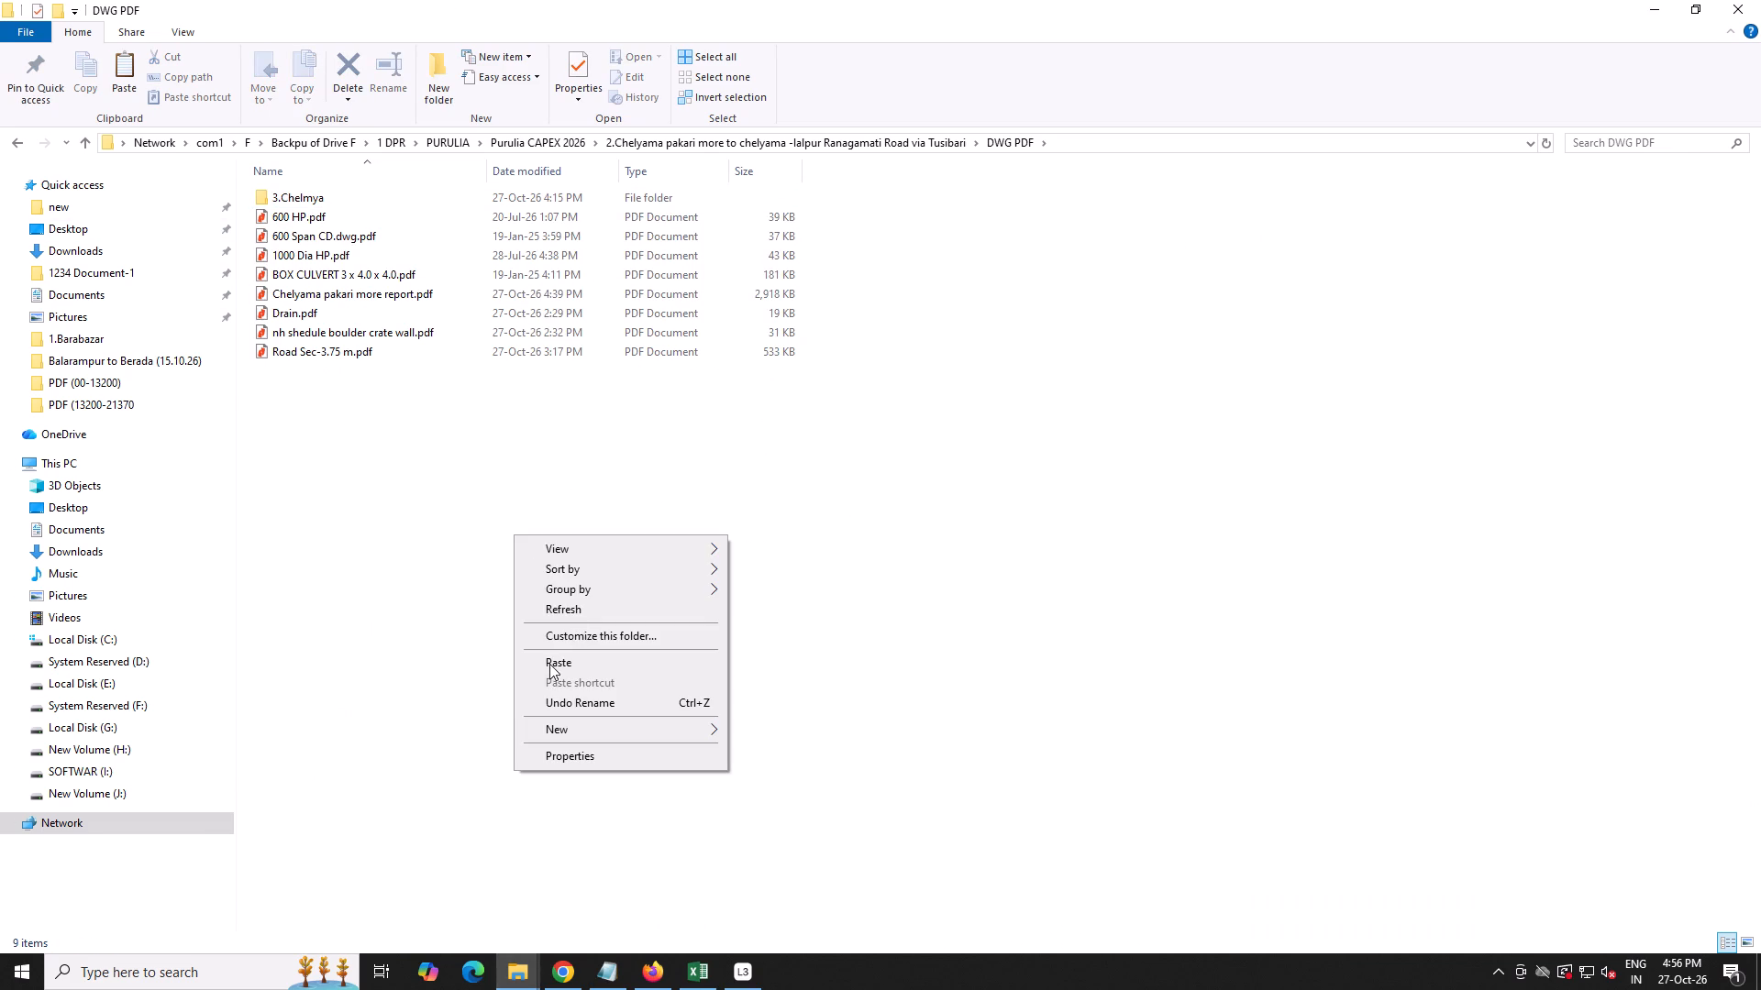
pyautogui.click(549, 664)
pyautogui.click(549, 664)
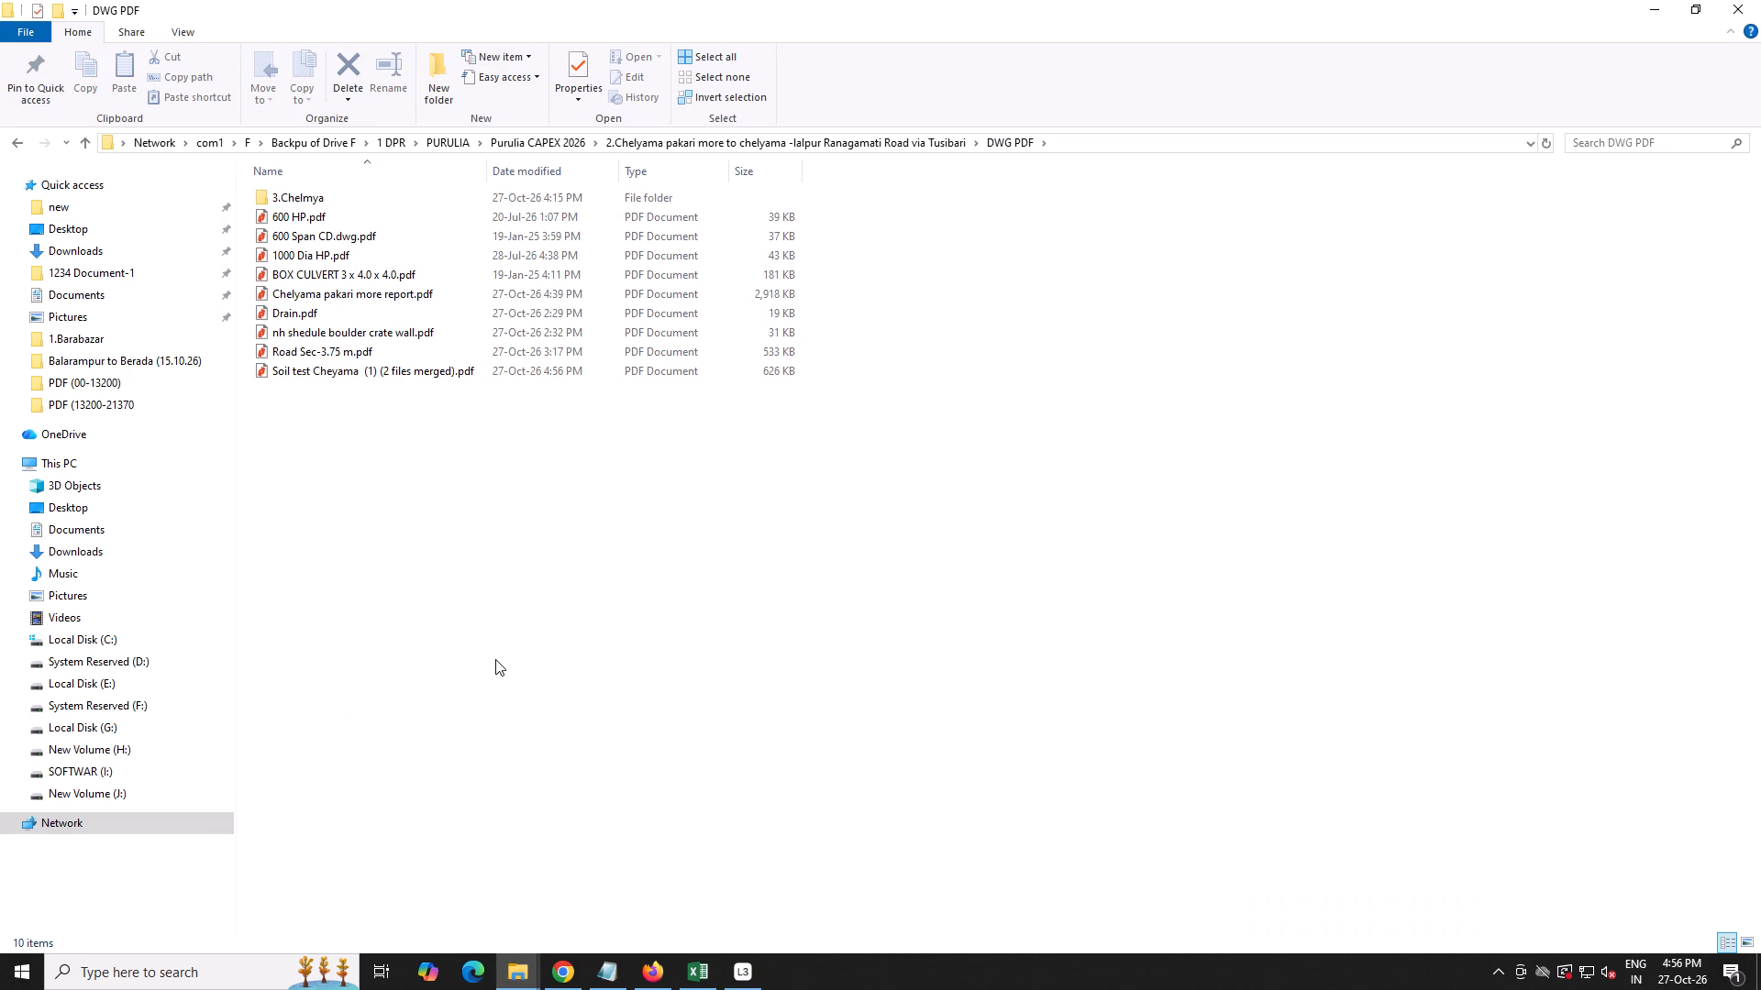
# Open the chelyama.xlsm photograph workbook from the project's photo folder.
pyautogui.click(763, 141)
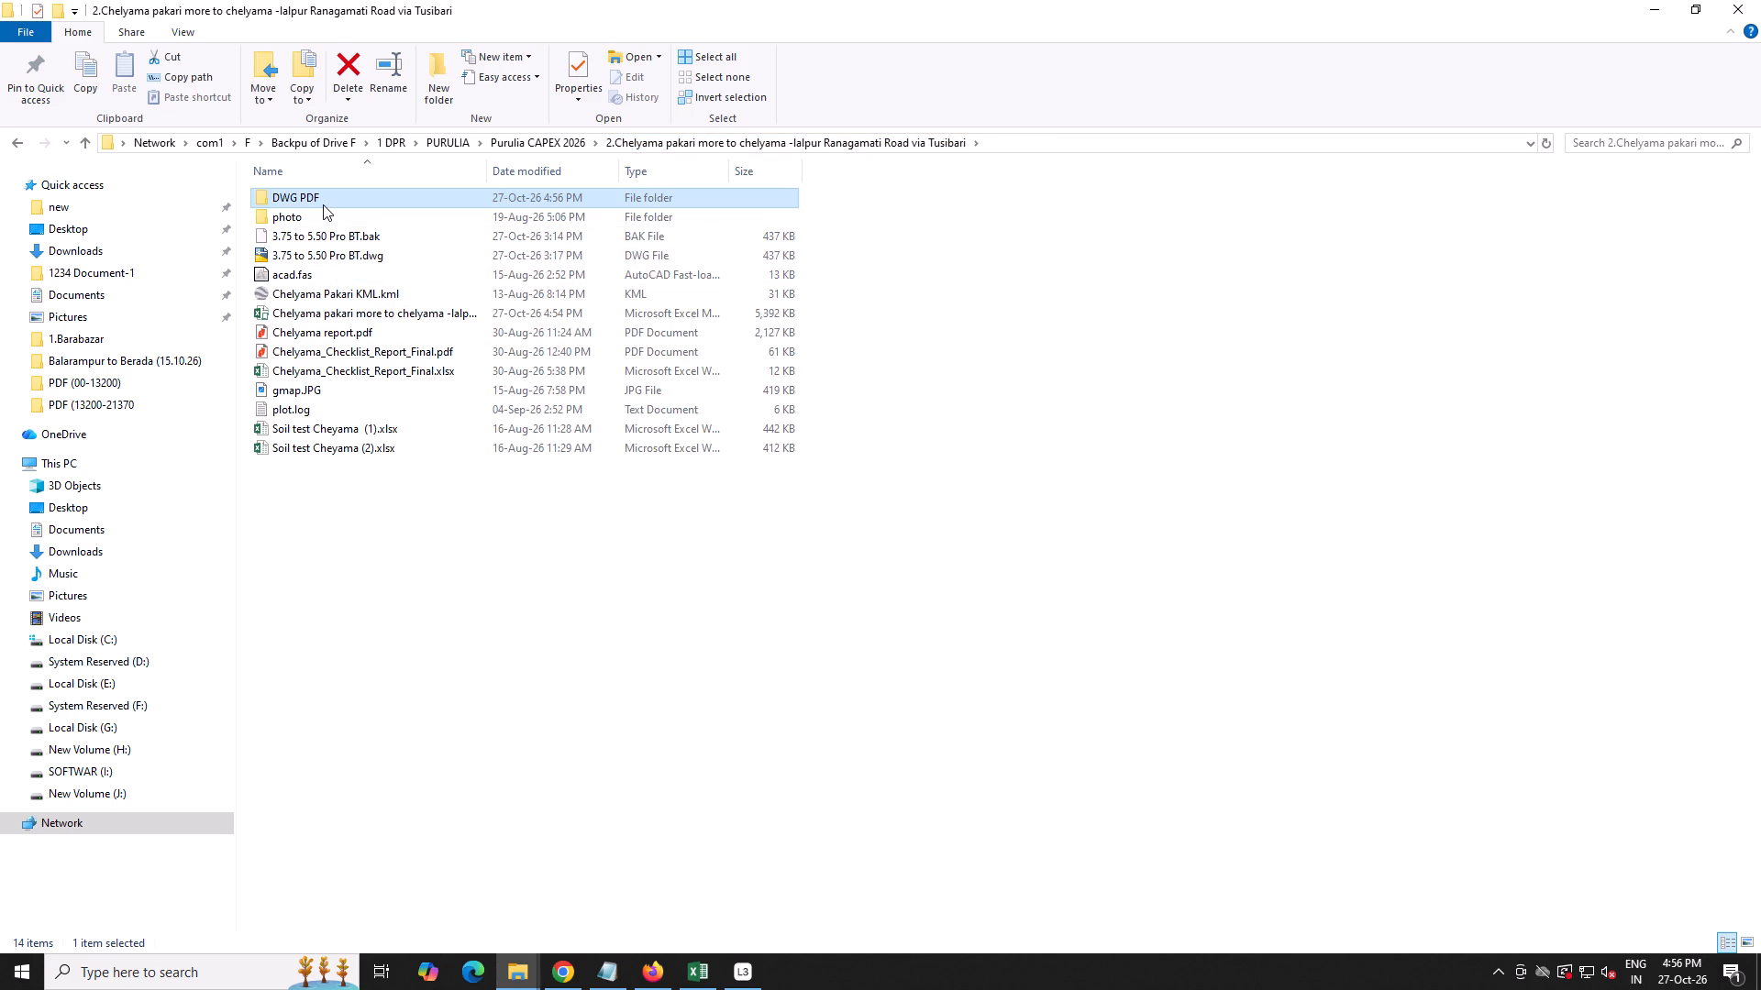
pyautogui.click(323, 204)
pyautogui.doubleClick(316, 214)
pyautogui.doubleClick(320, 200)
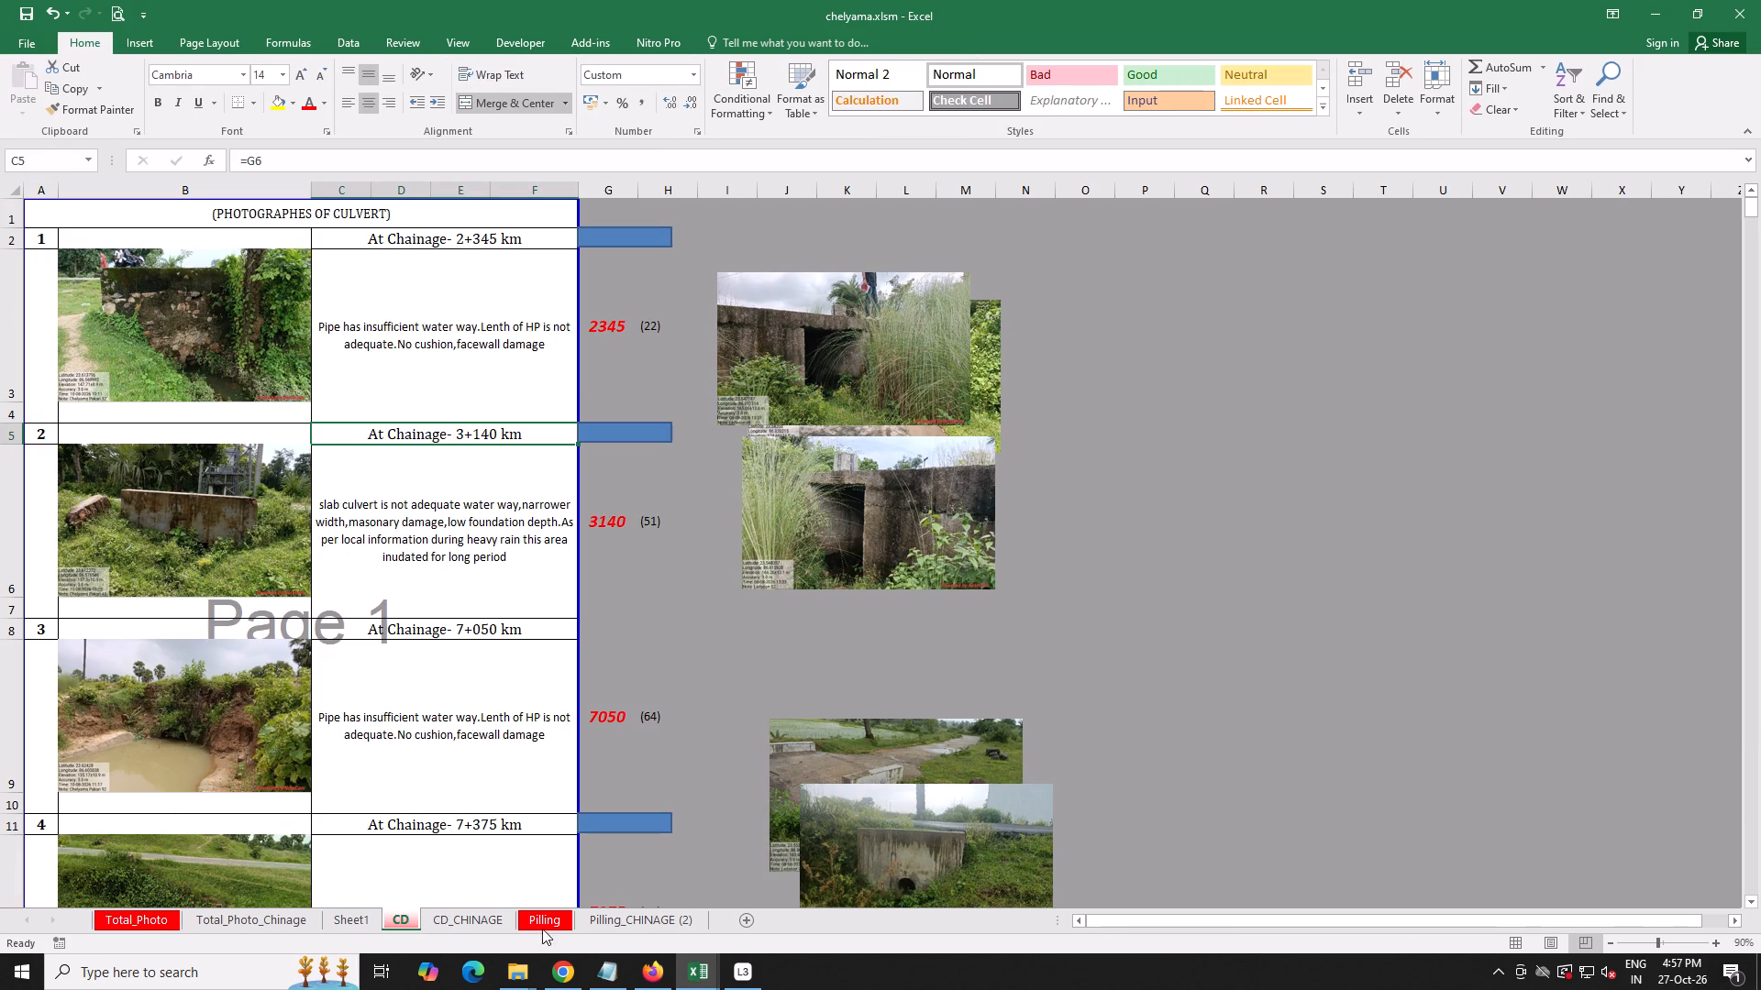
# Close the borobazar.xlsm workbook without saving its changes.
pyautogui.click(697, 963)
pyautogui.click(624, 895)
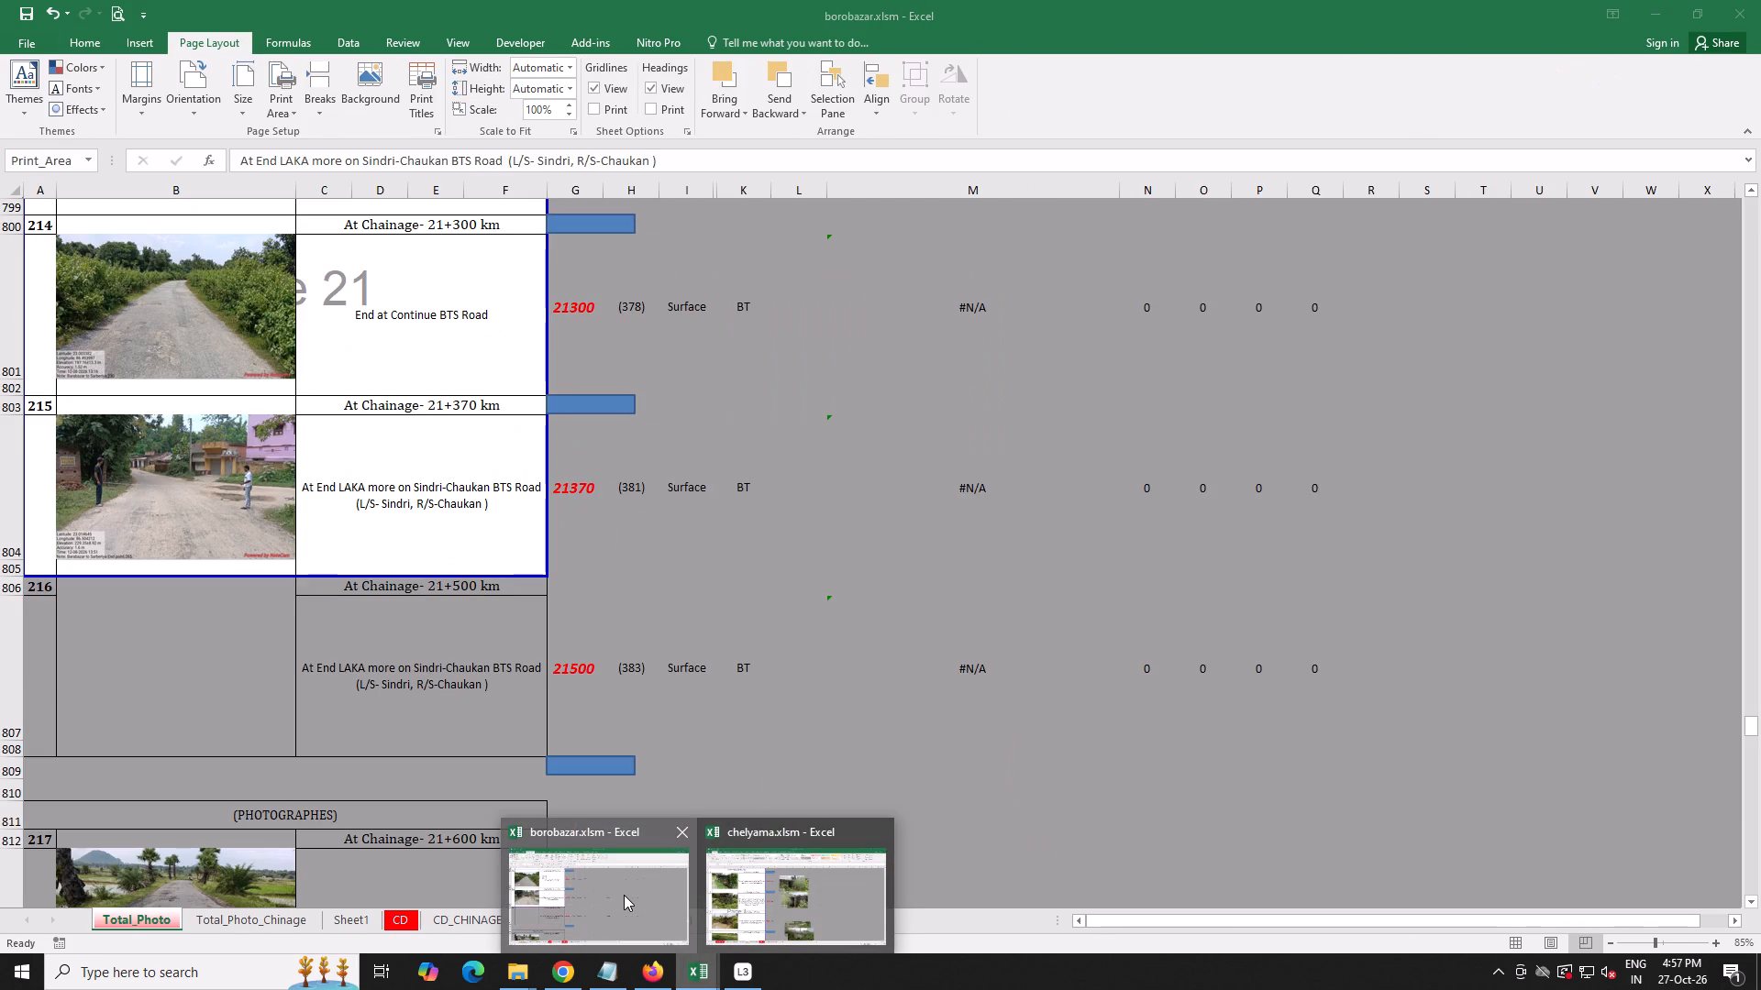
pyautogui.click(1760, 0)
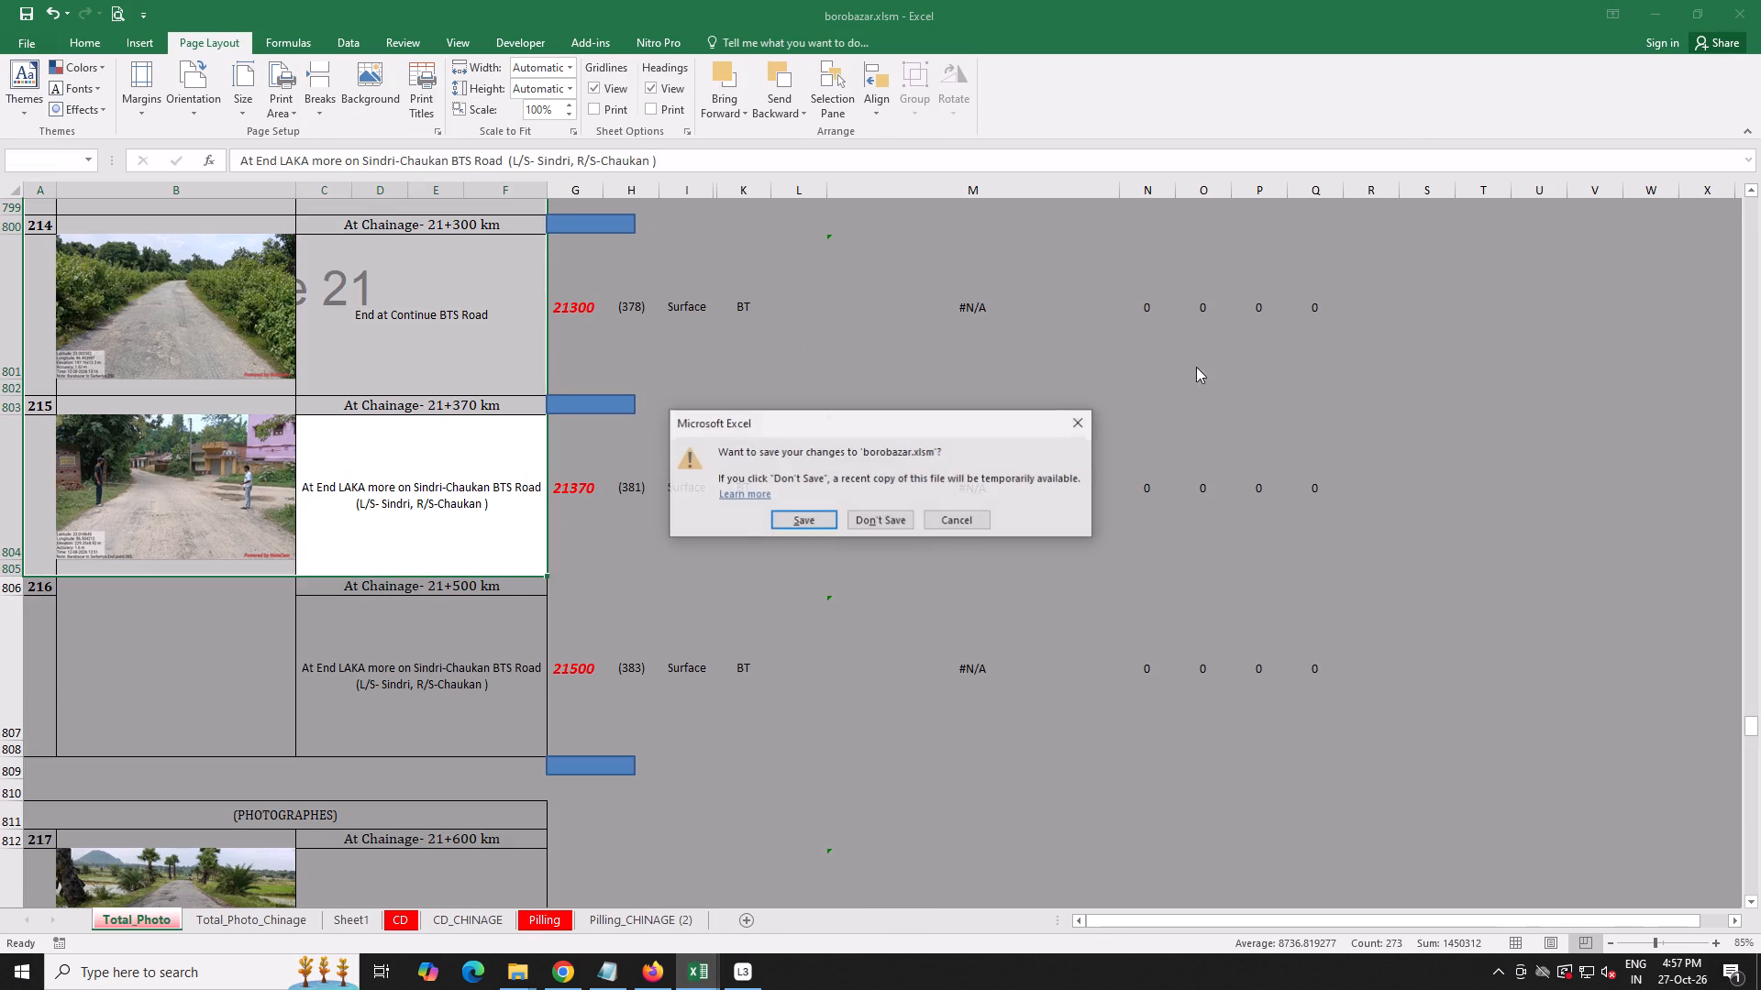
pyautogui.click(901, 507)
pyautogui.click(897, 515)
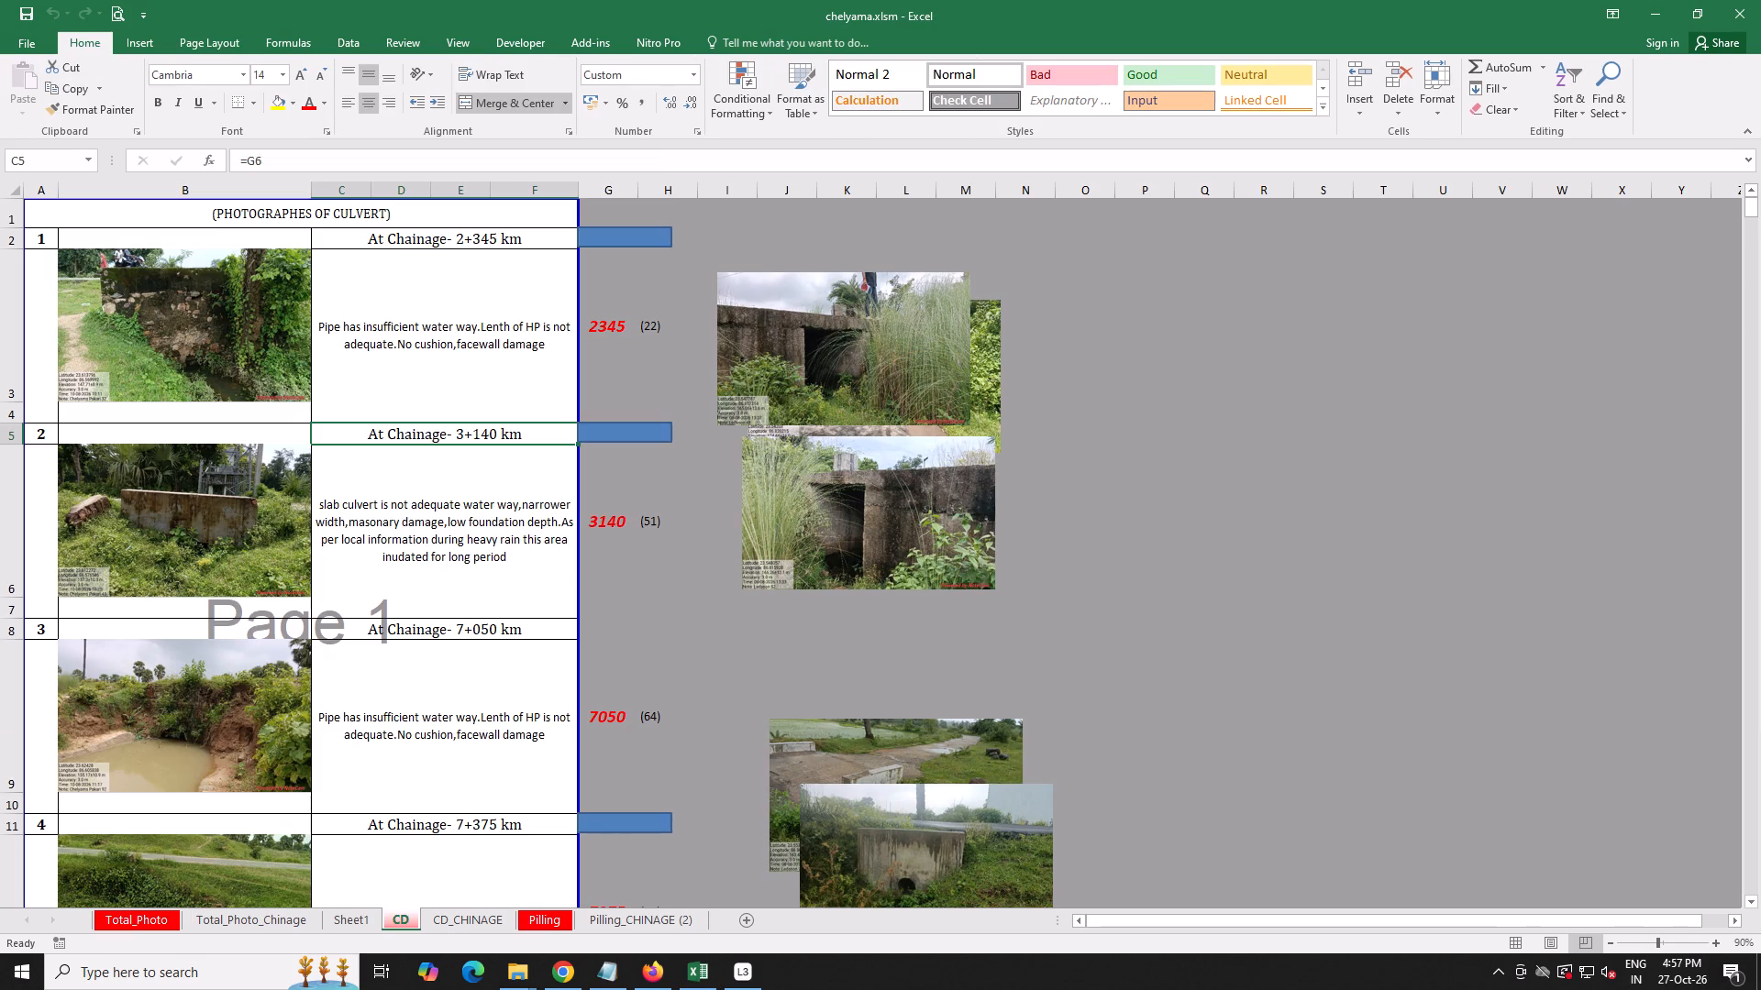
# Review the chainage photographs on the Total_Photo sheet, from the early chainages through the end point at 15+000 km.
pyautogui.click(121, 918)
pyautogui.scroll(1, 367, 566)
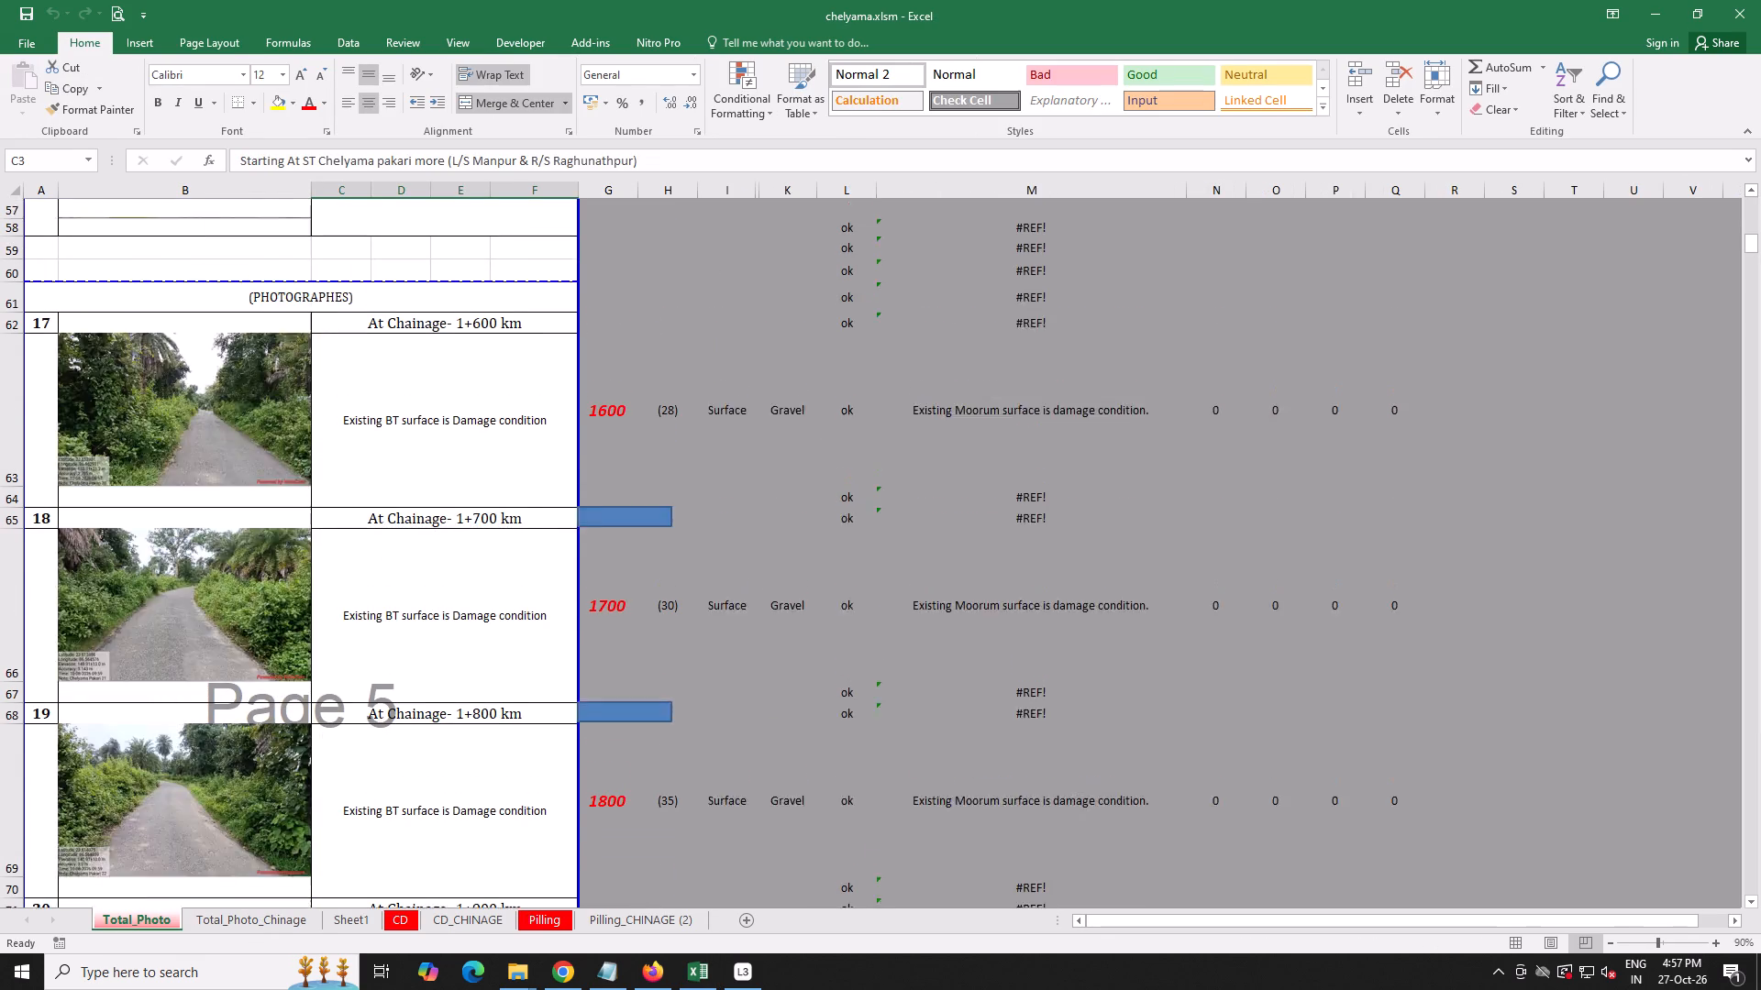
pyautogui.scroll(2, 367, 566)
pyautogui.scroll(-5, 367, 566)
pyautogui.scroll(-20, 373, 569)
pyautogui.scroll(-3, 373, 569)
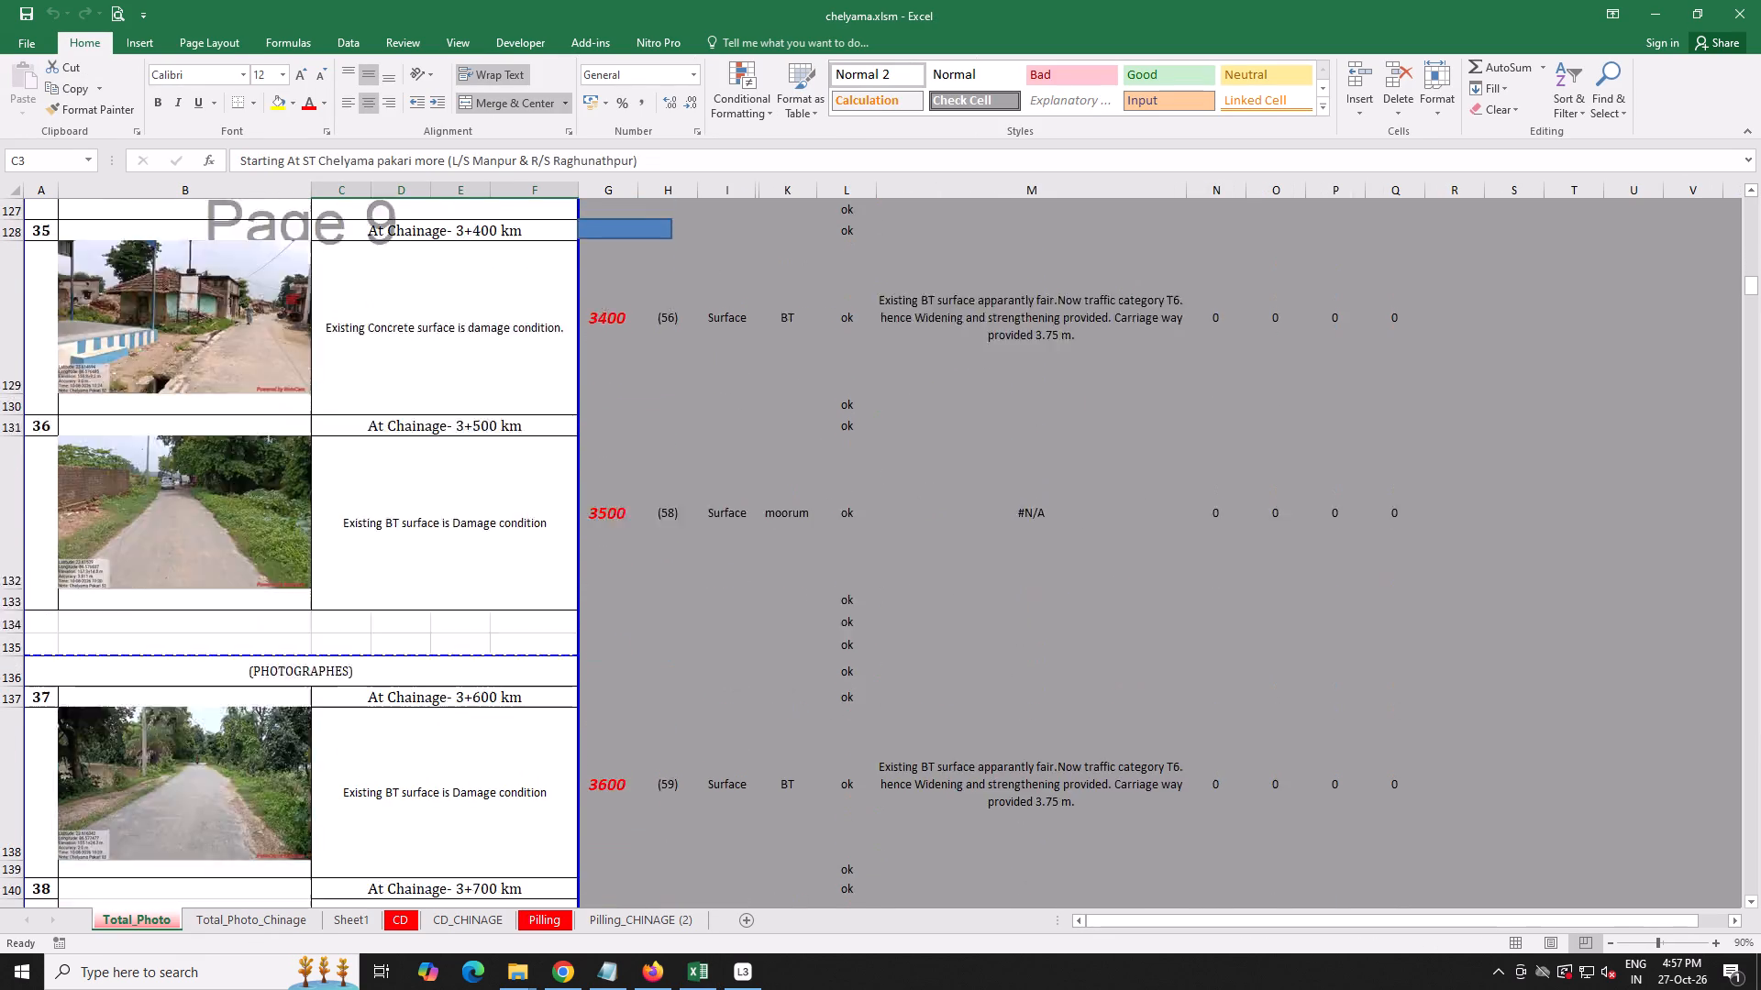
pyautogui.scroll(-20, 377, 568)
pyautogui.scroll(-18, 377, 568)
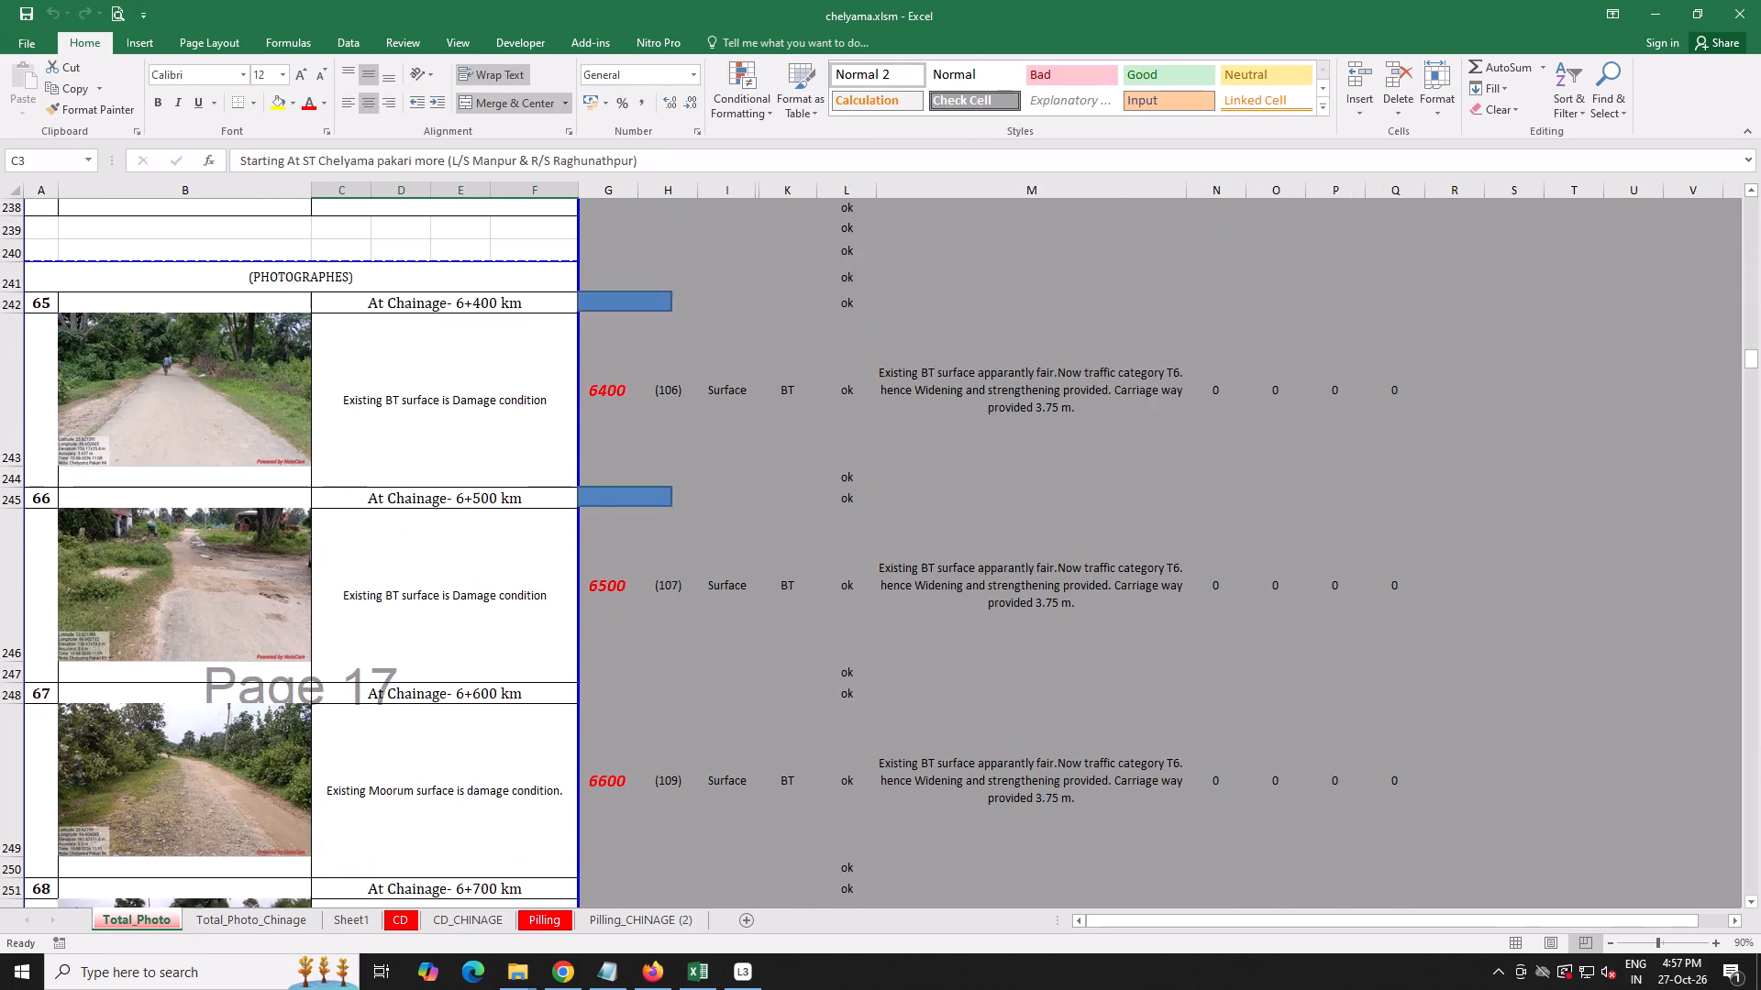
pyautogui.scroll(-20, 378, 562)
pyautogui.scroll(-12, 378, 562)
pyautogui.scroll(1, 382, 566)
pyautogui.scroll(-3, 383, 564)
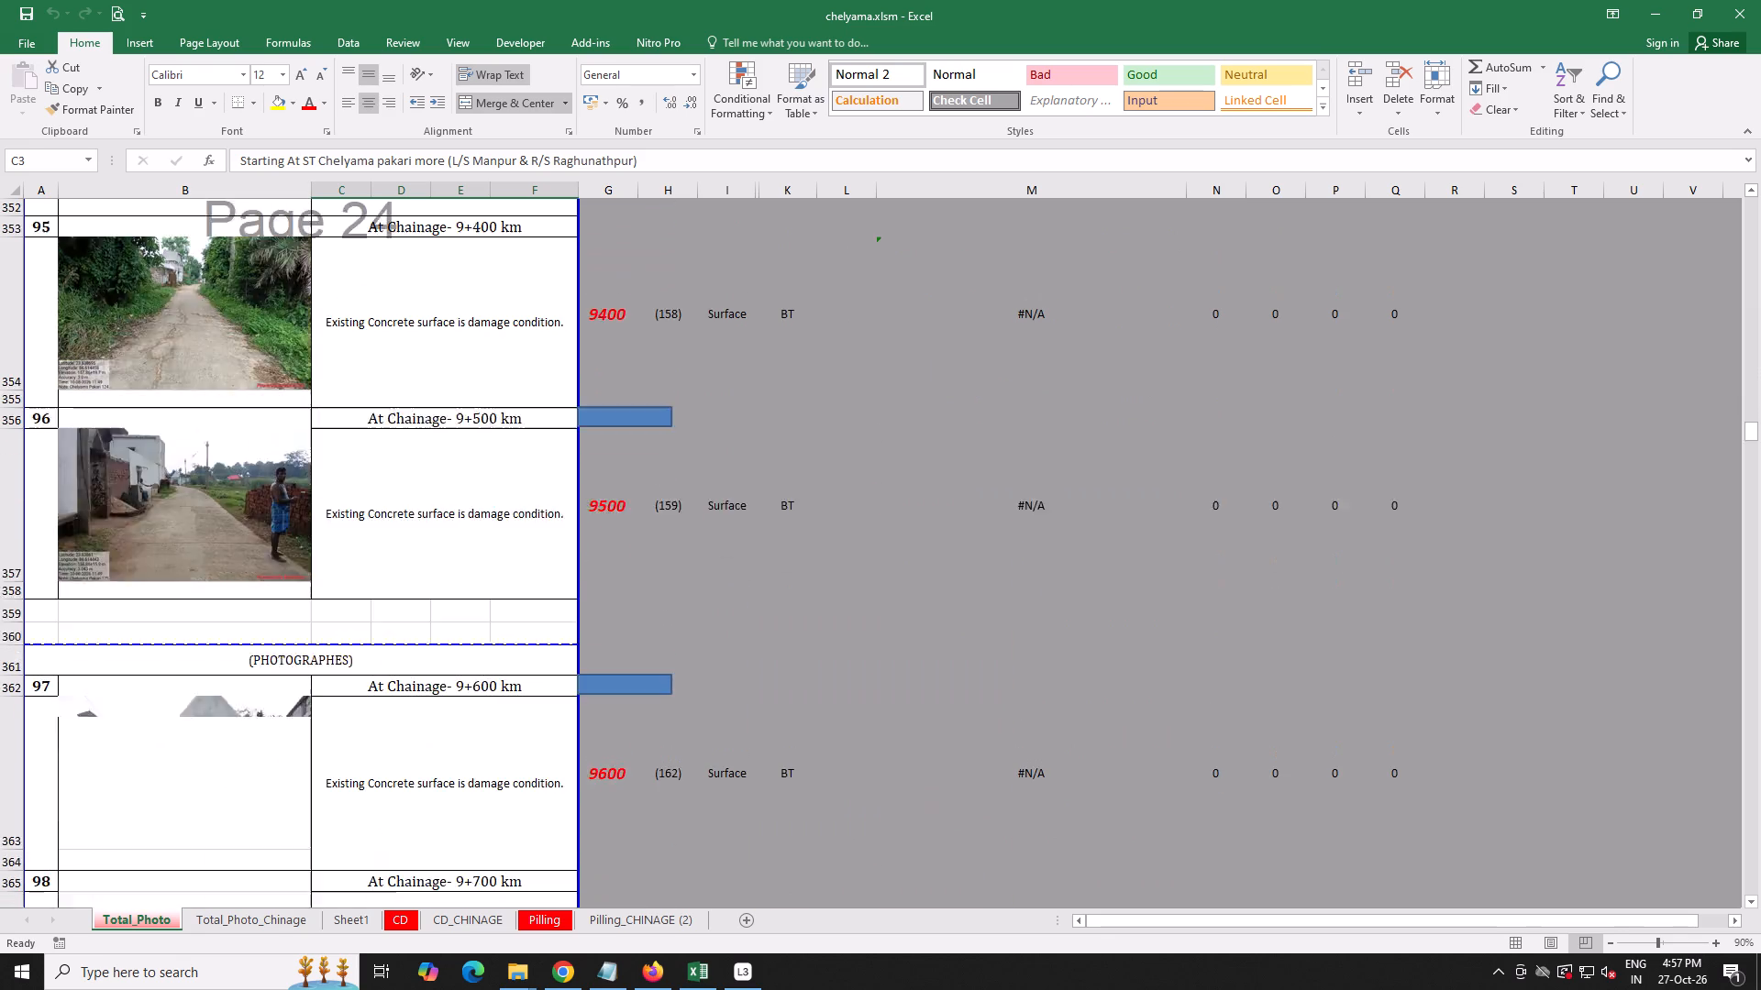
pyautogui.scroll(-20, 383, 564)
pyautogui.scroll(-17, 383, 564)
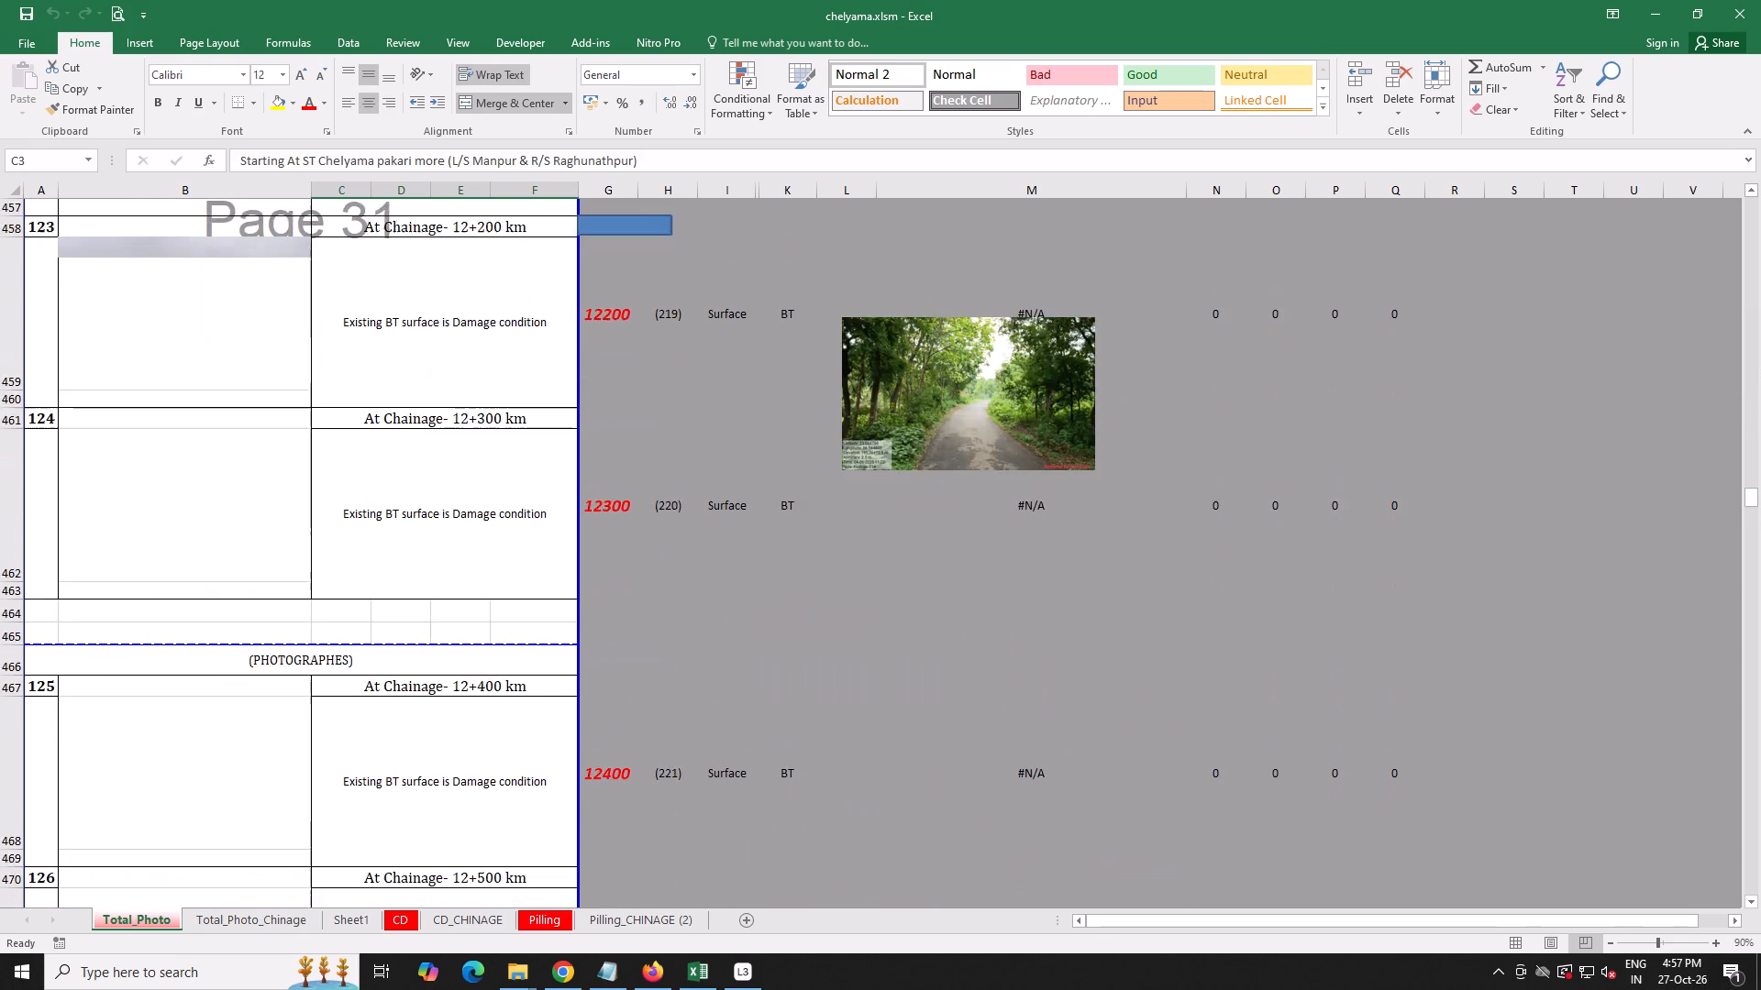
pyautogui.scroll(-20, 391, 561)
pyautogui.scroll(-16, 391, 561)
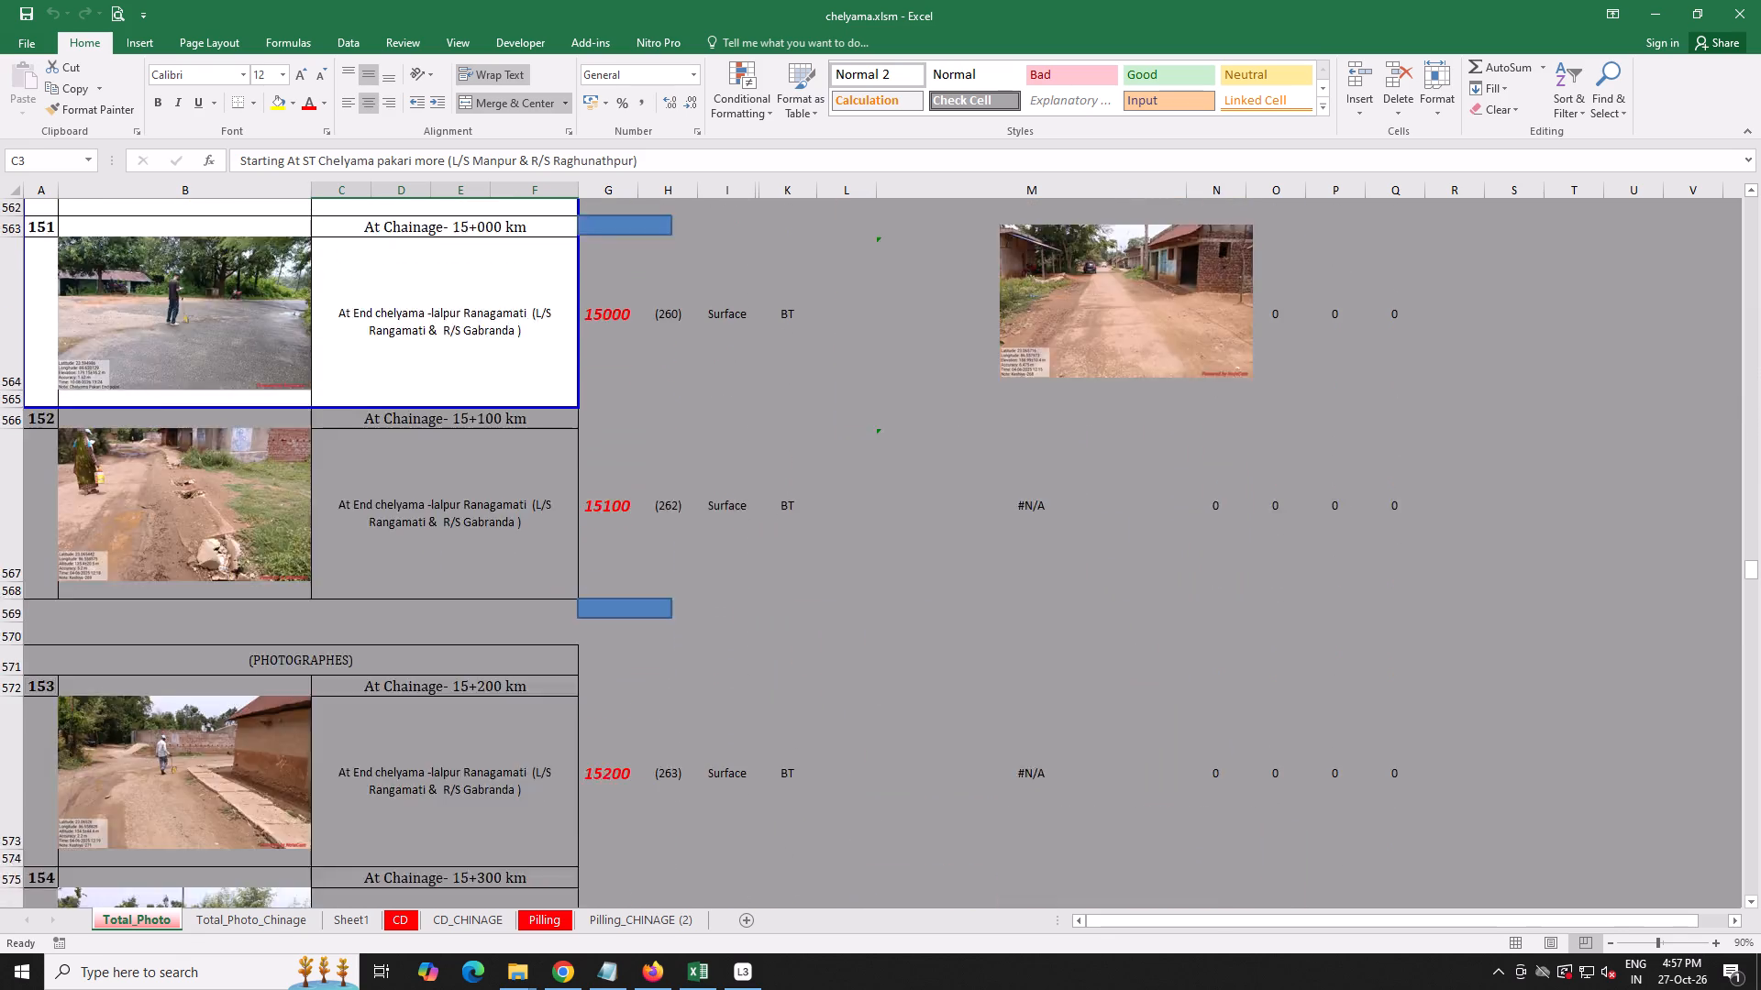
pyautogui.scroll(-9, 384, 565)
pyautogui.scroll(11, 377, 566)
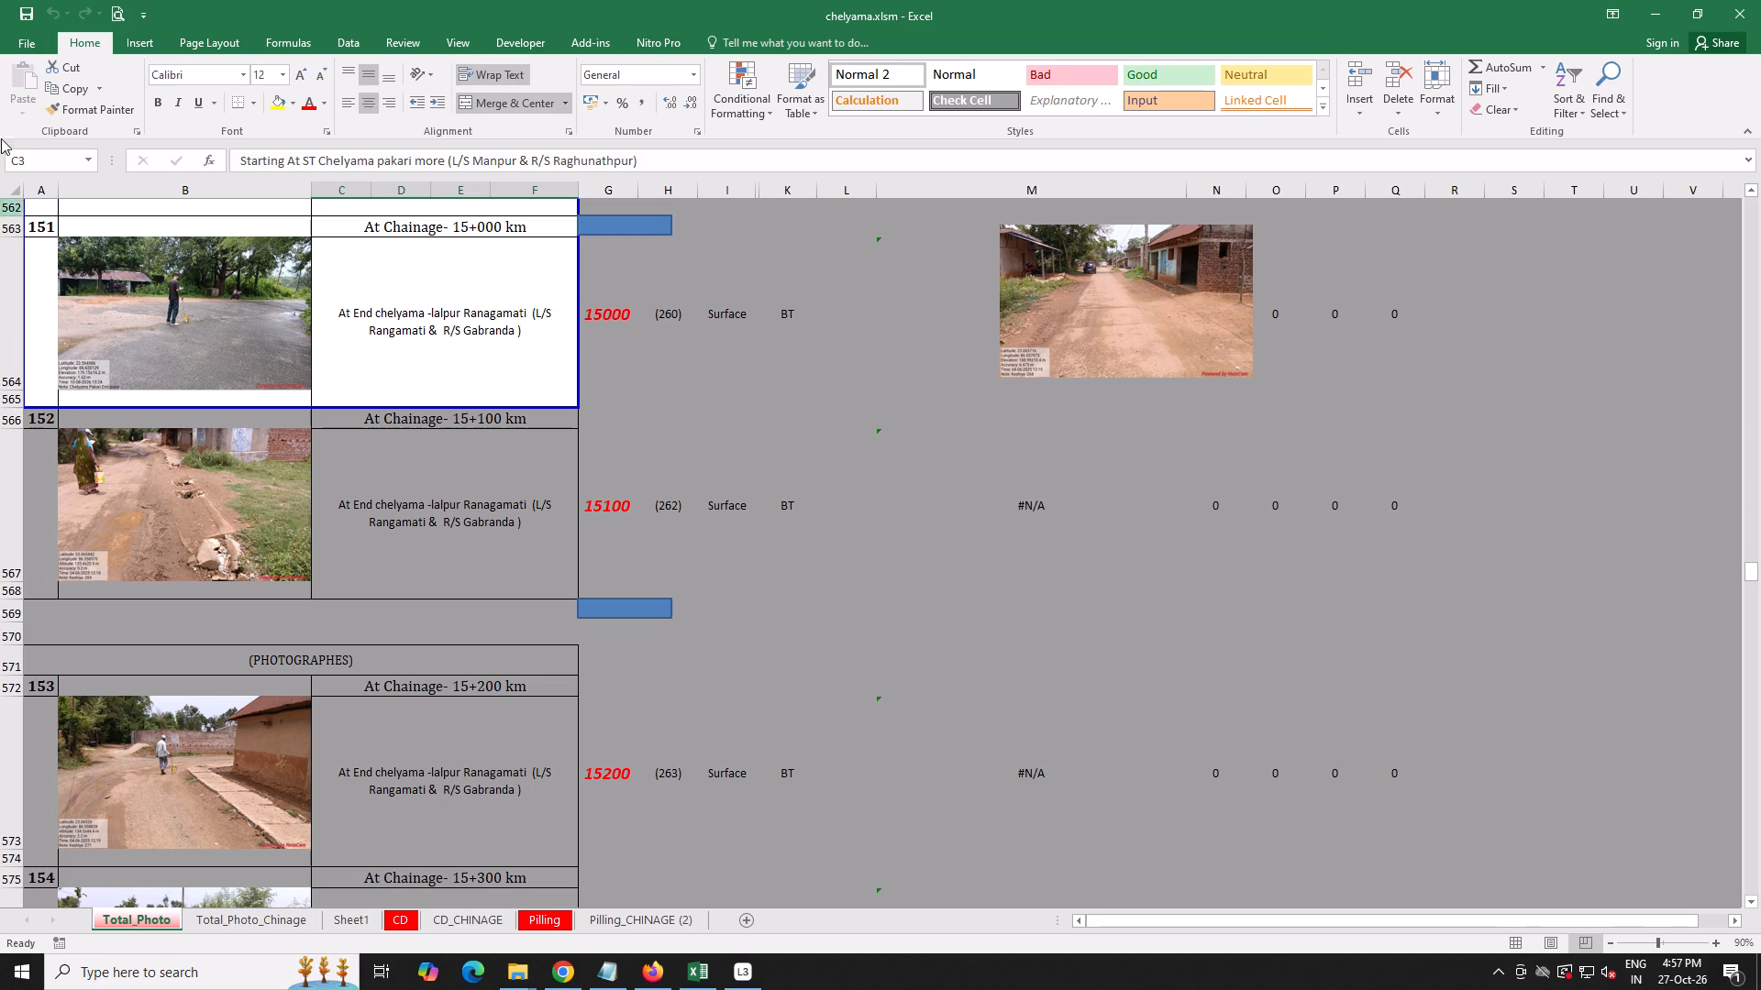
# Export the Total_Photo sheet as a PDF named photo in the project's photo folder, and close the published file.
pyautogui.click(21, 42)
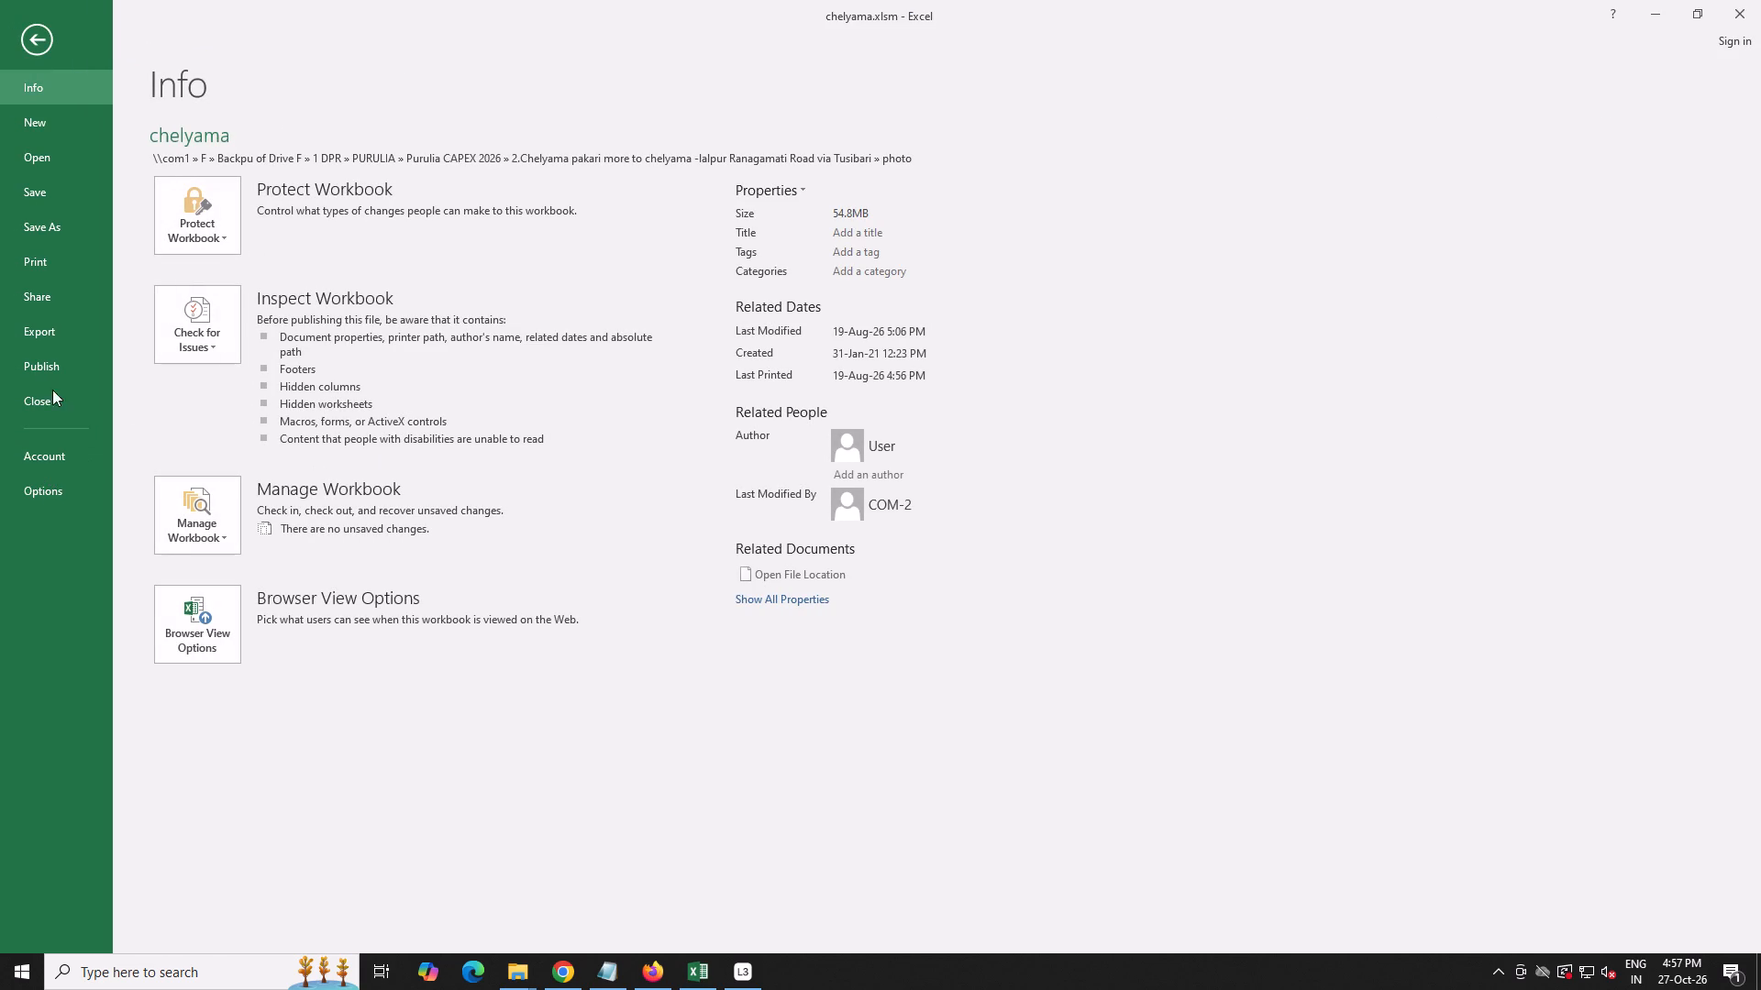
pyautogui.click(42, 337)
pyautogui.click(468, 292)
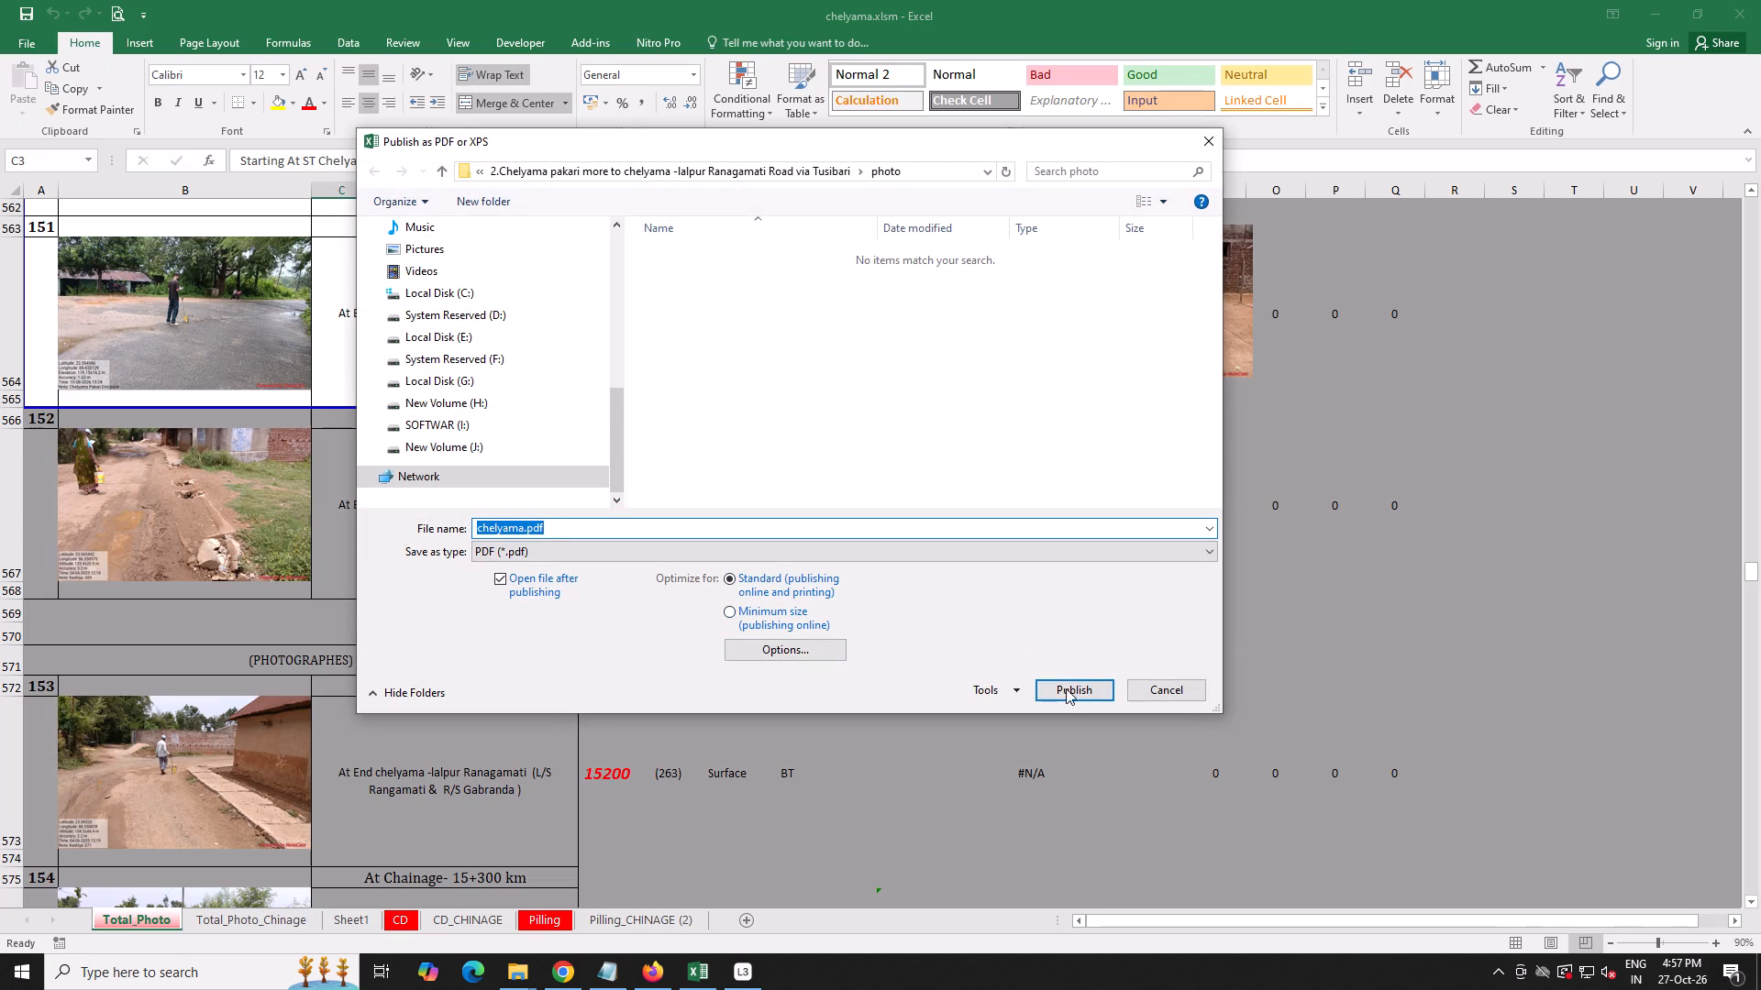
pyautogui.moveTo(1069, 694); pyautogui.dragTo(862, 702)
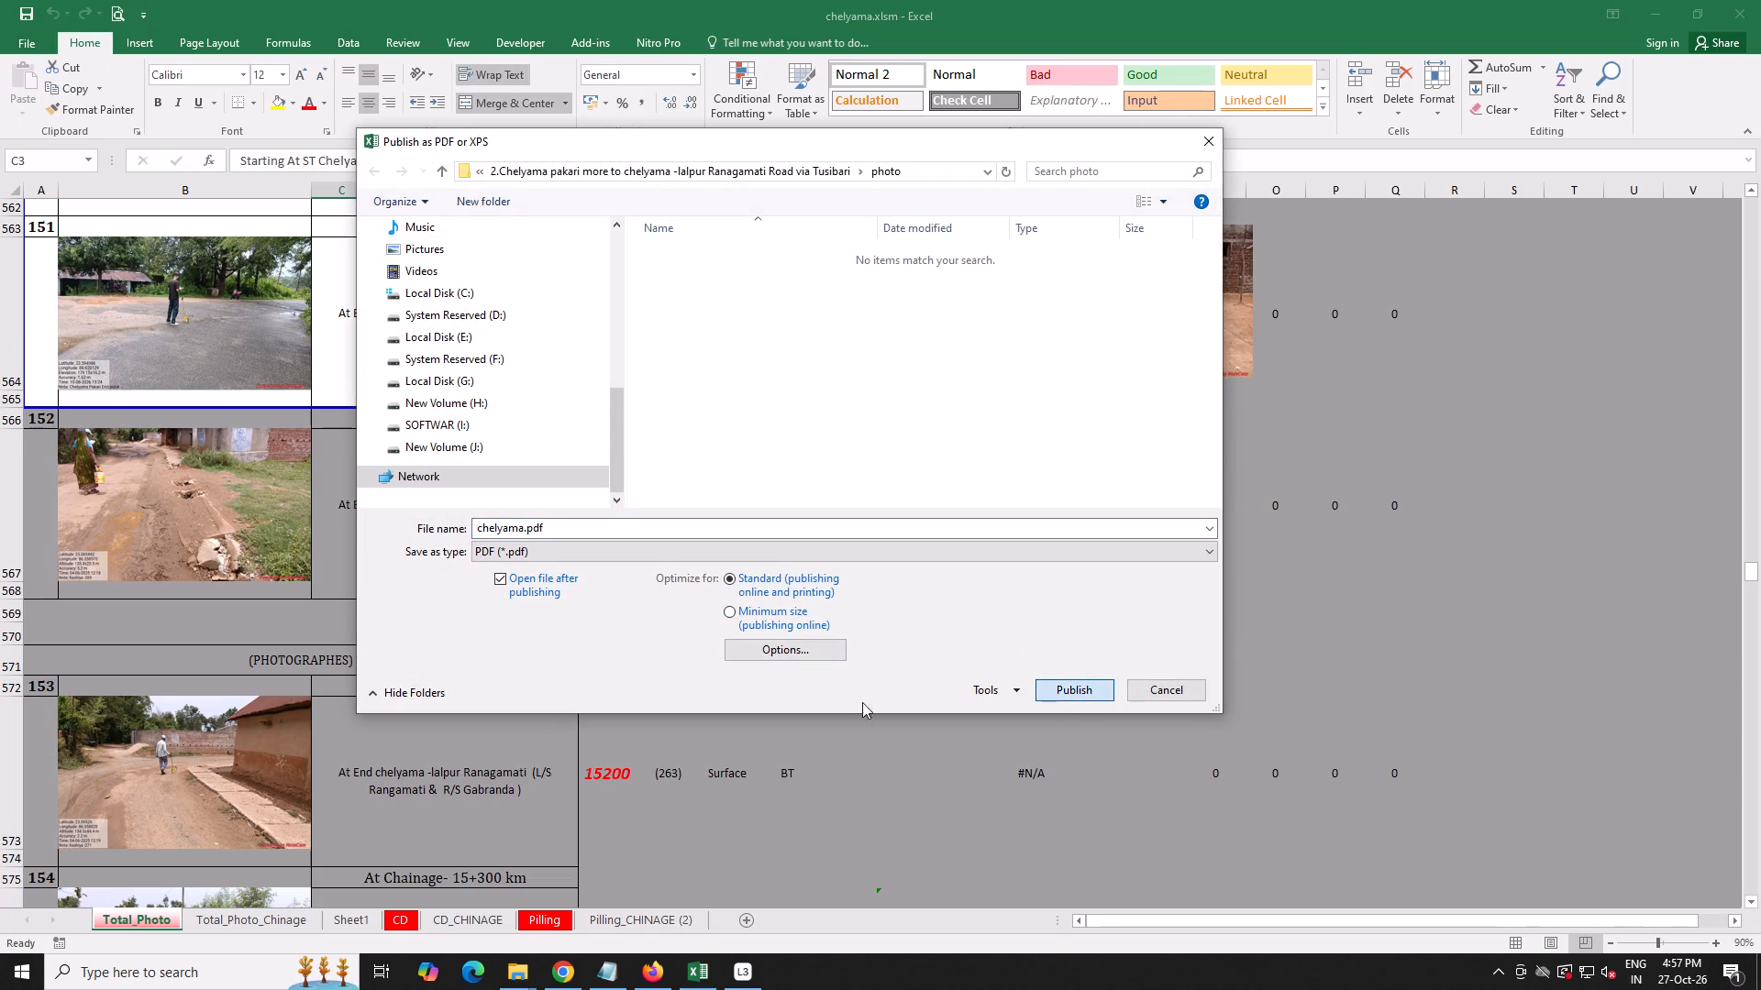
pyautogui.moveTo(862, 702); pyautogui.dragTo(658, 648)
pyautogui.click(567, 521)
pyautogui.press('p')
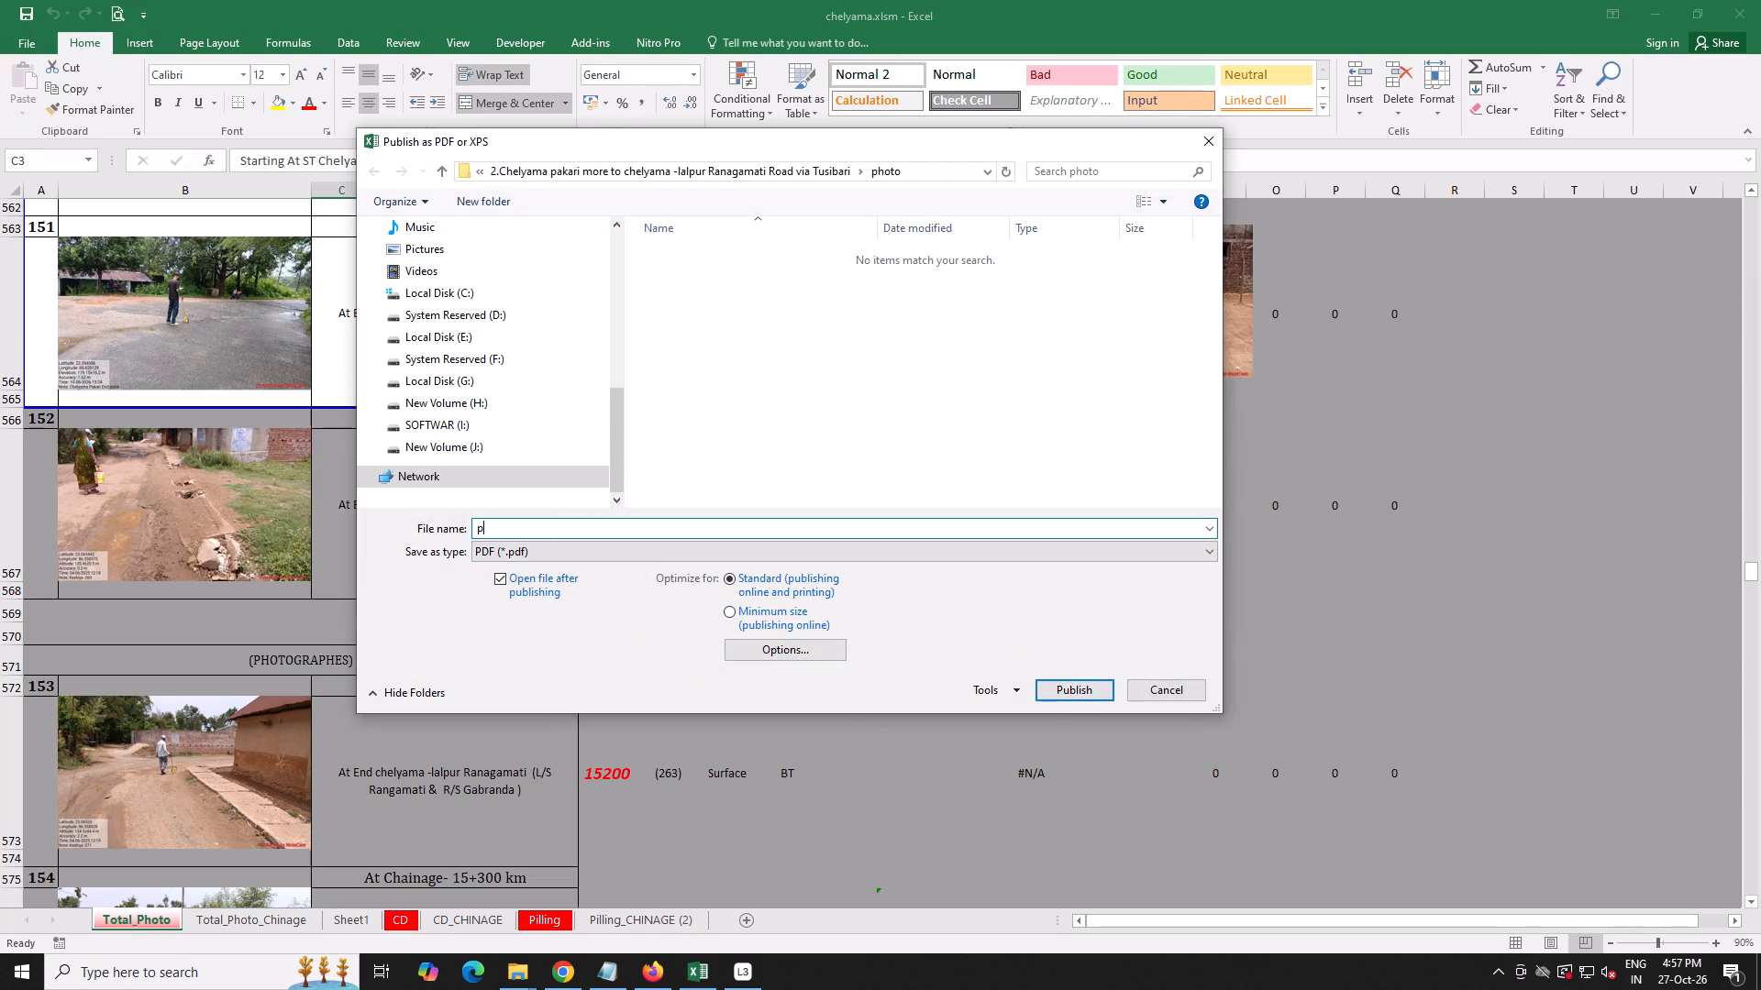
pyautogui.press('h')
pyautogui.write('oto')
pyautogui.click(1064, 686)
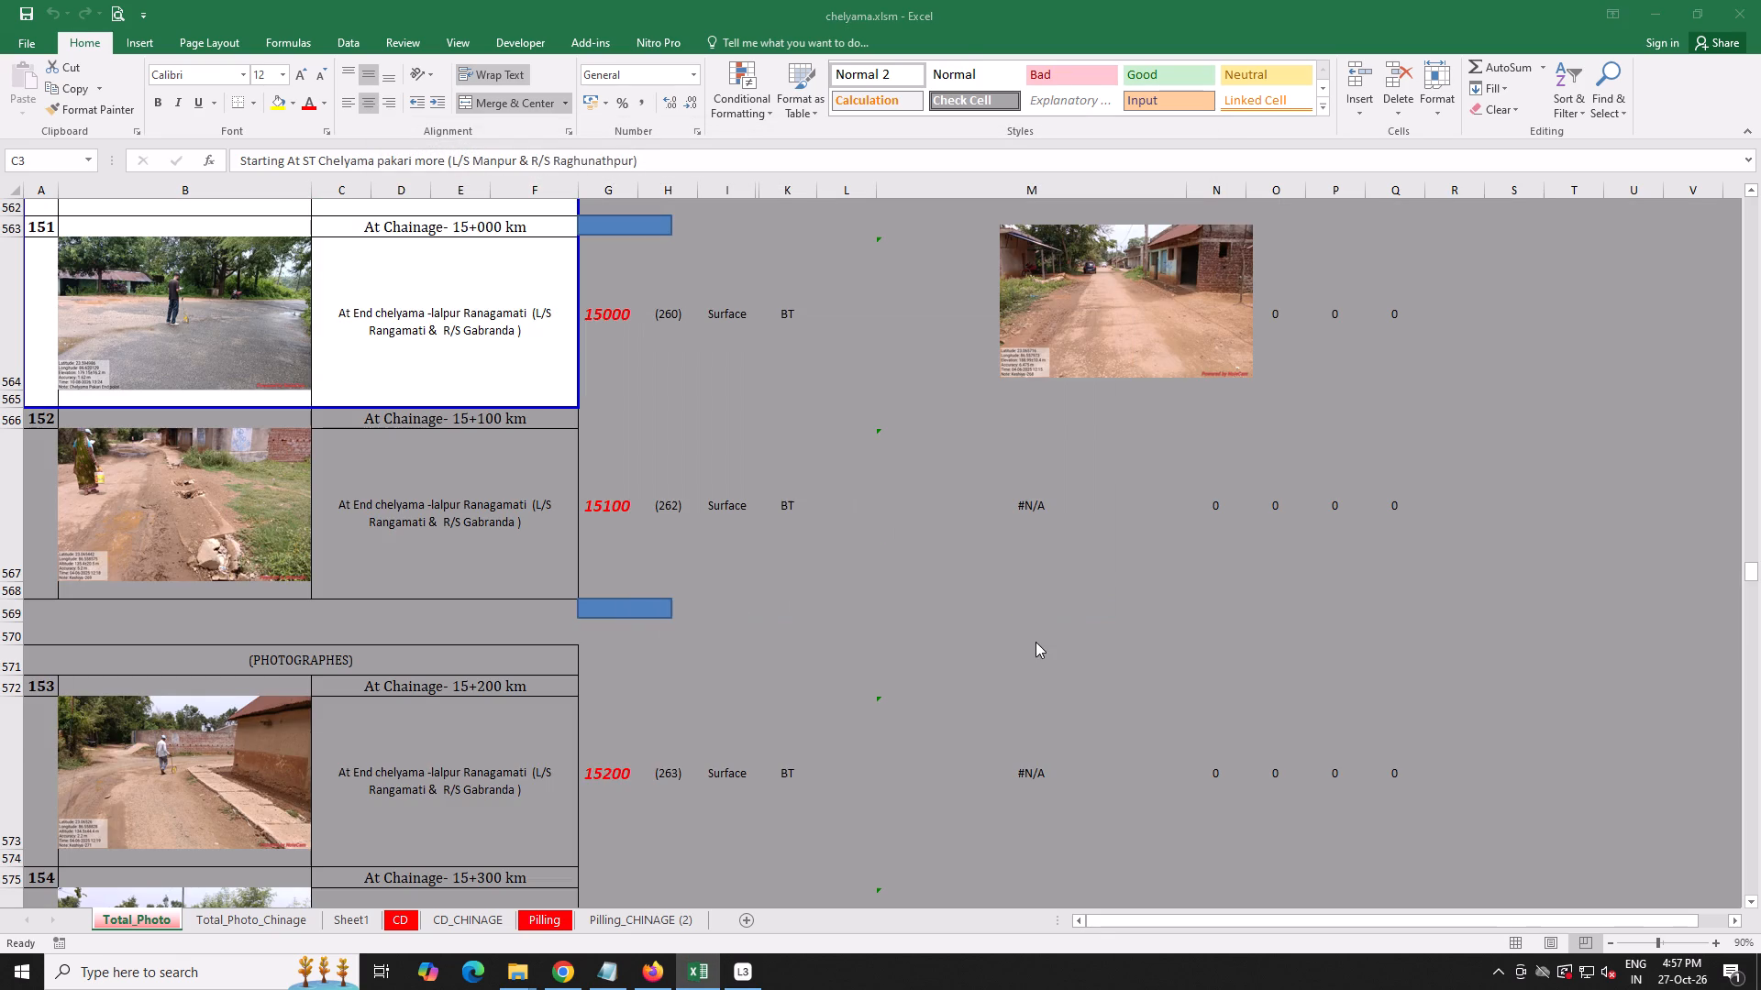
pyautogui.click(170, 493)
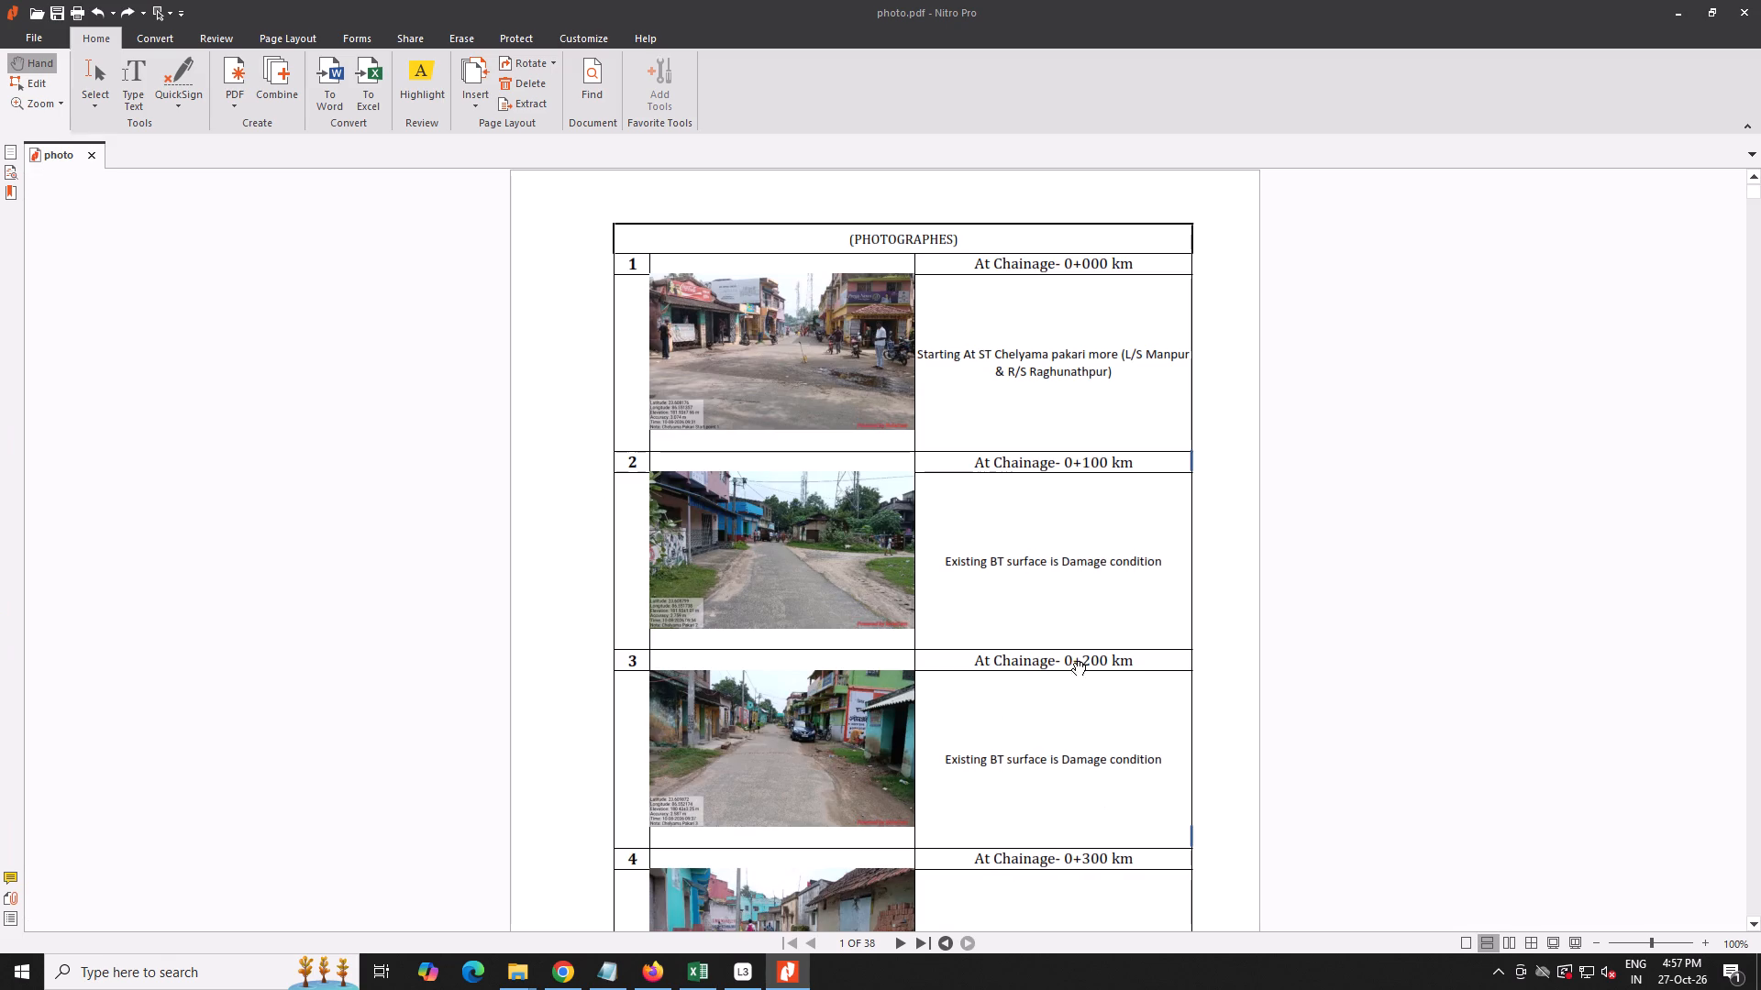
pyautogui.click(1755, 6)
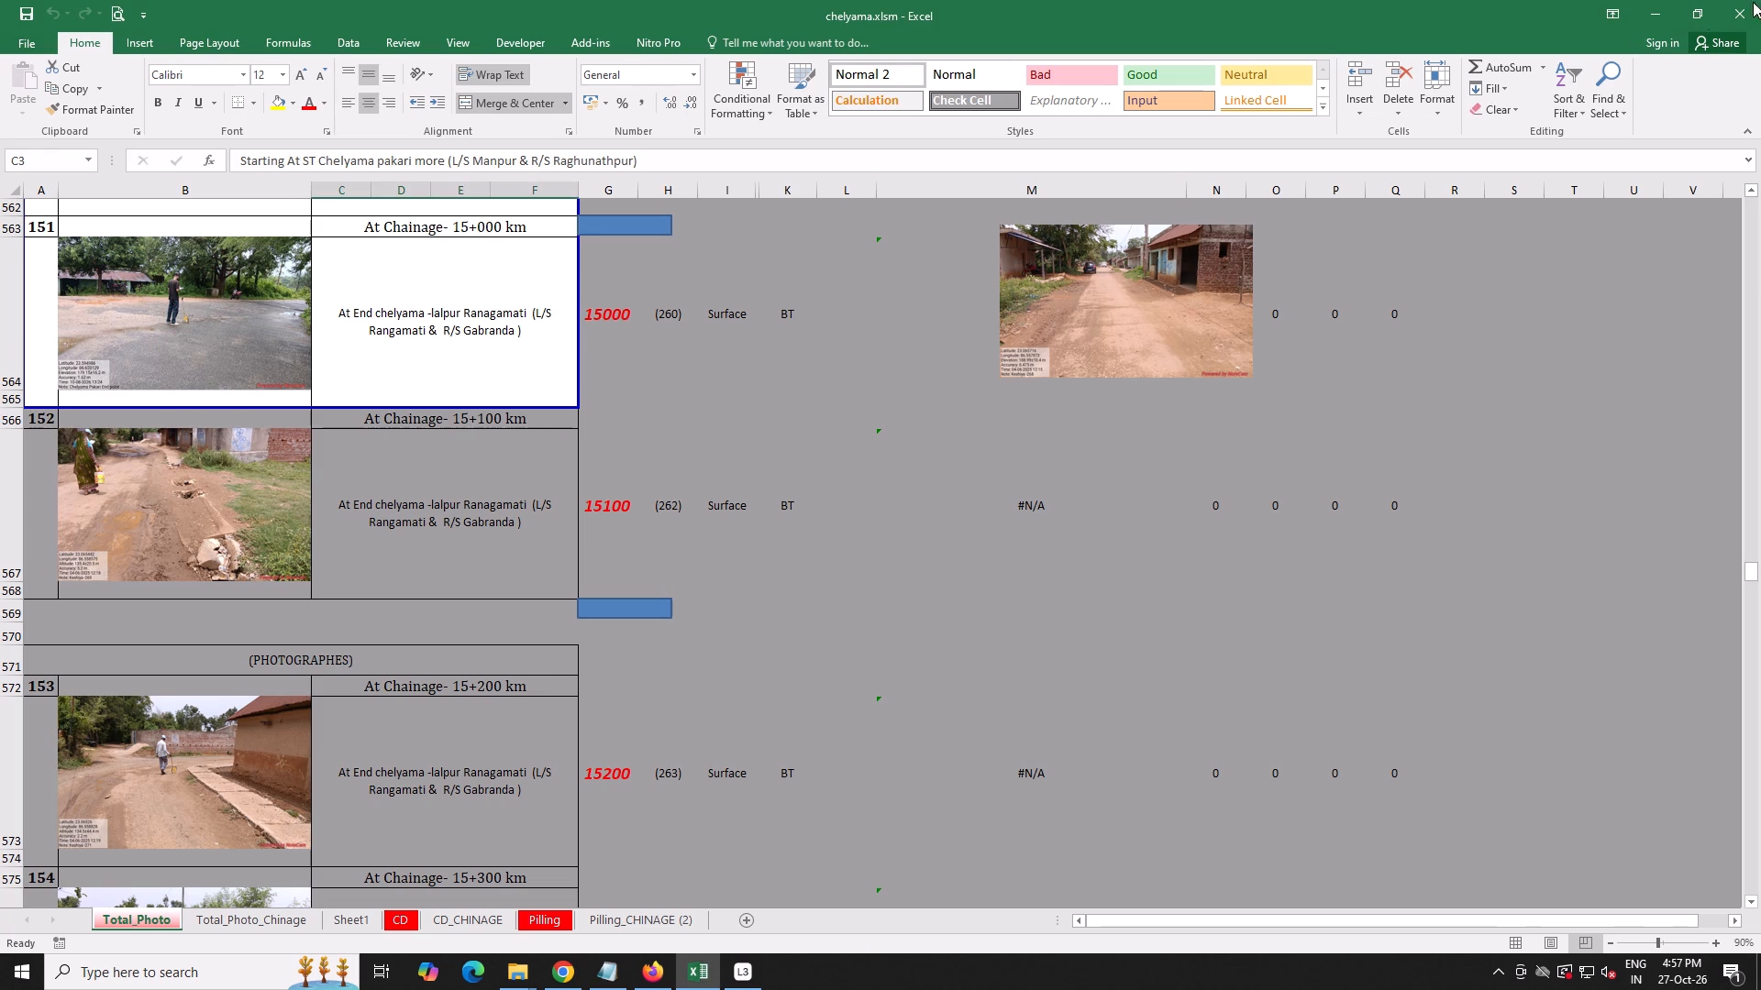
# Move photo.pdf from the photo folder into the Chelyama project's DWG PDF folder.
pyautogui.click(1636, 3)
pyautogui.click(377, 225)
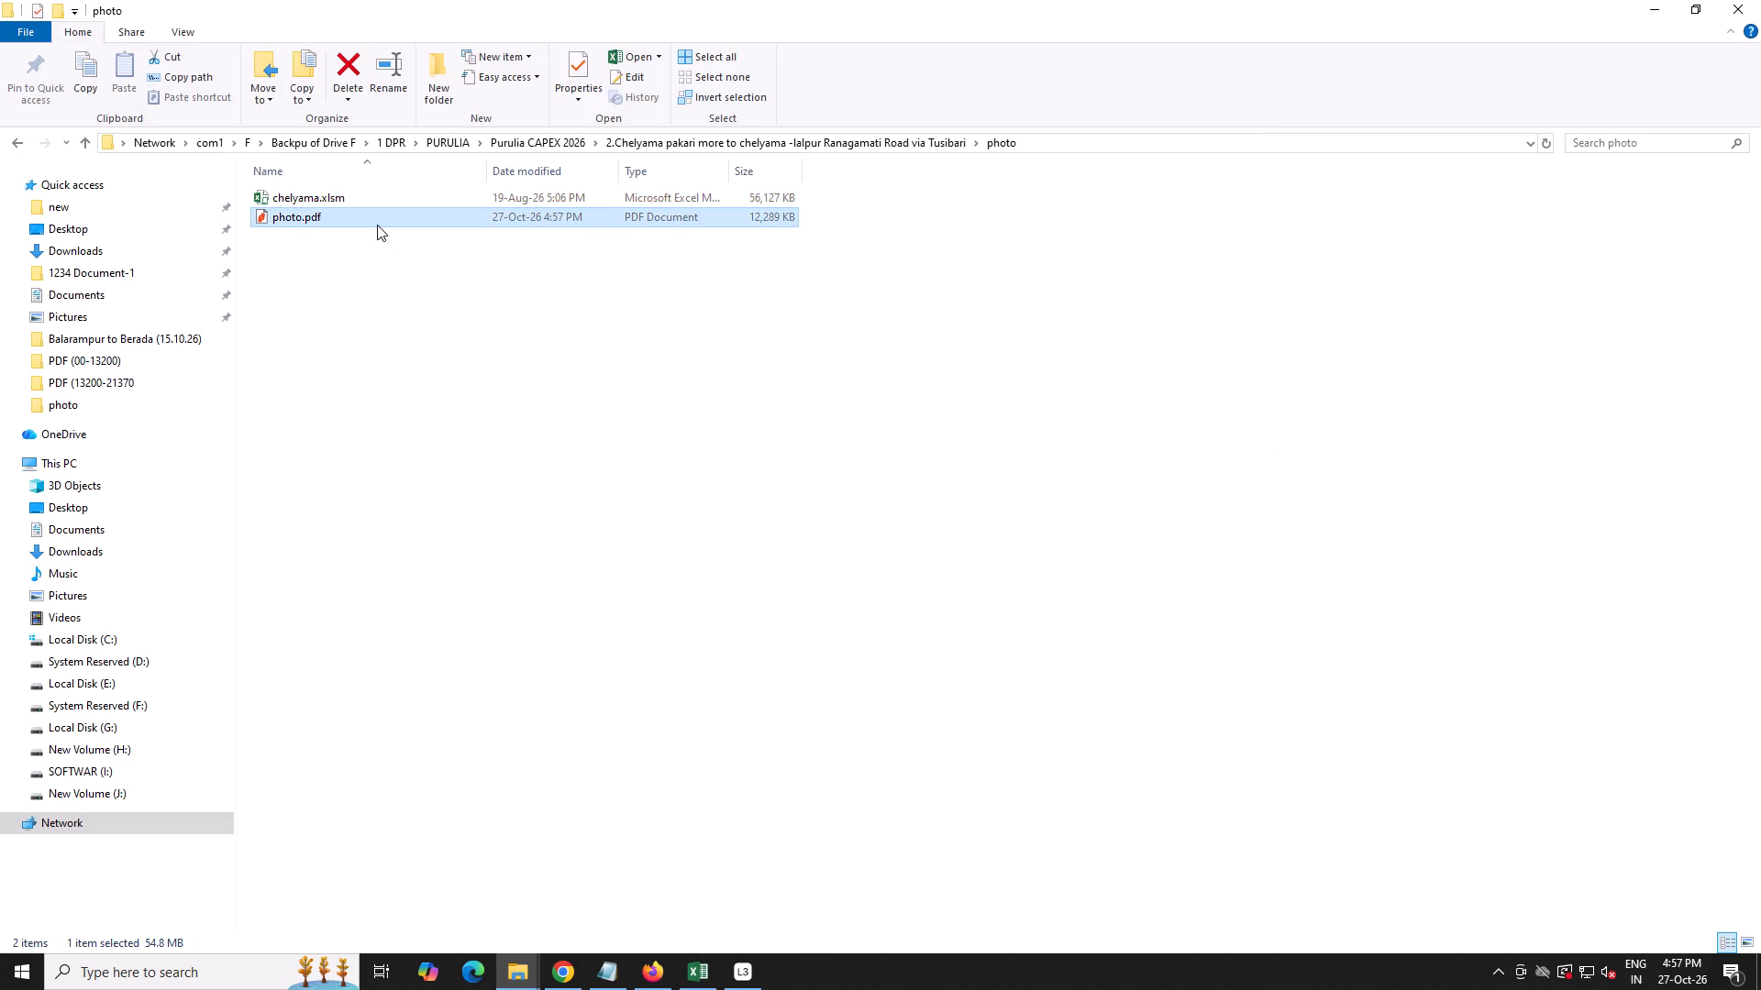
pyautogui.hotkey('ctrl', 'x')
pyautogui.click(891, 147)
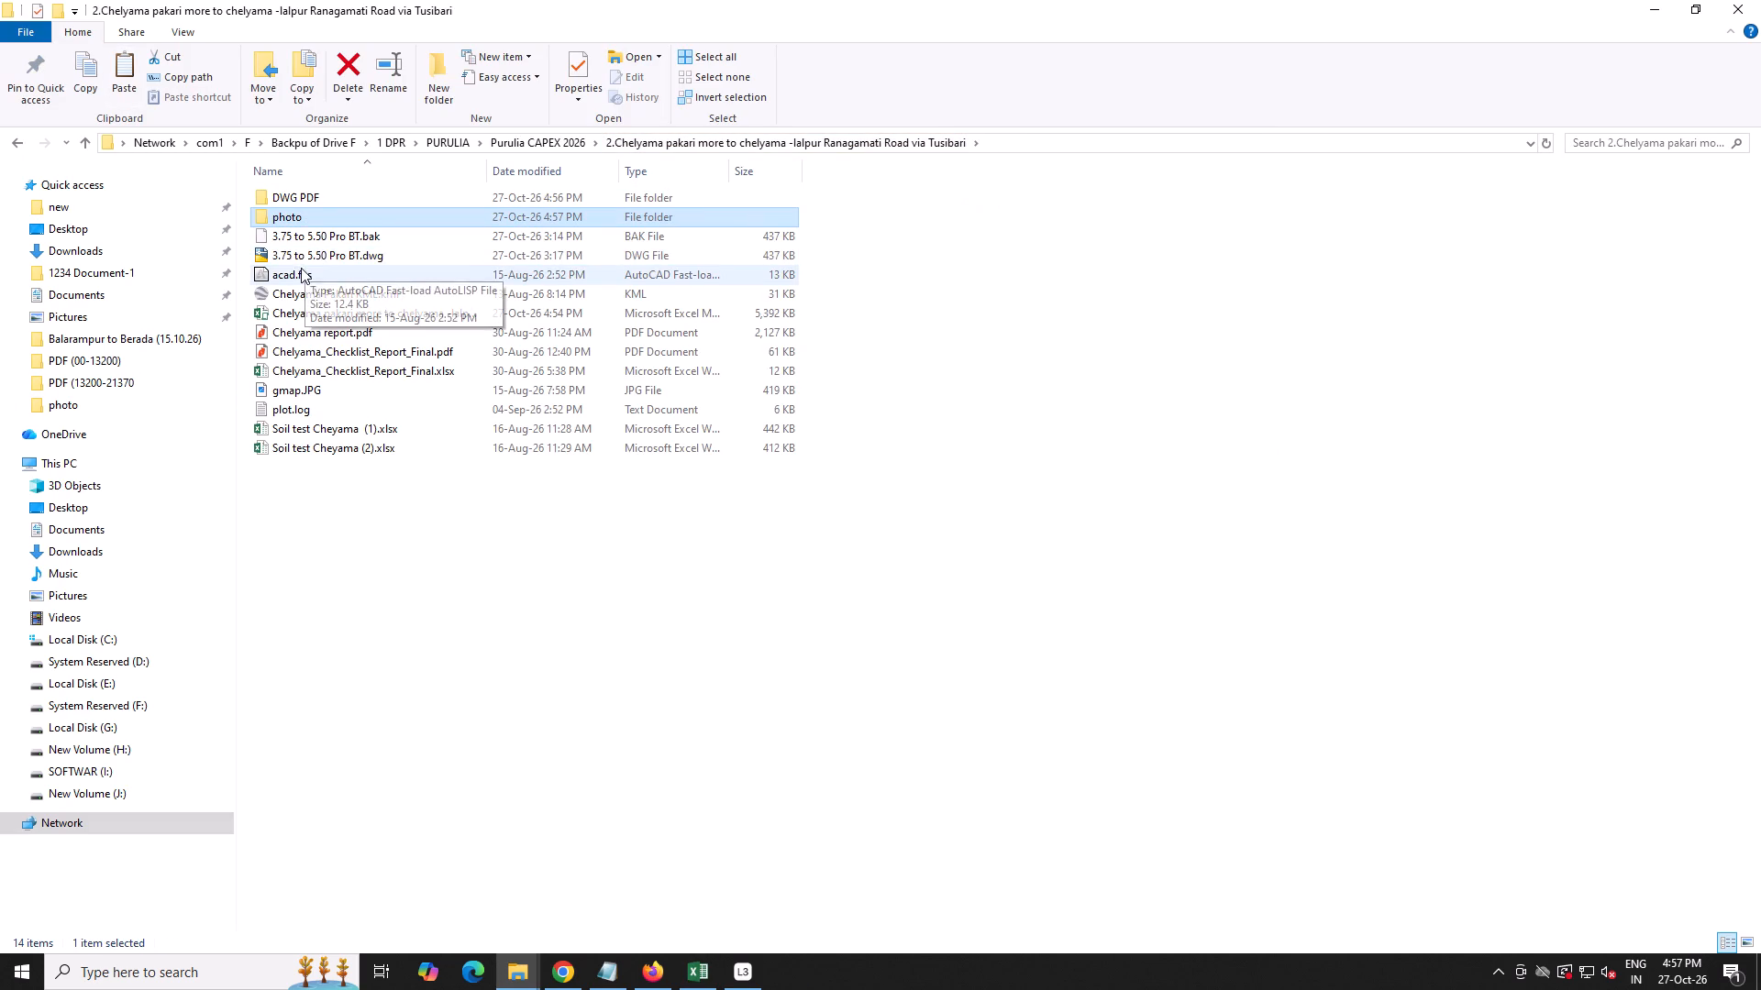
pyautogui.doubleClick(319, 198)
pyautogui.click(386, 556)
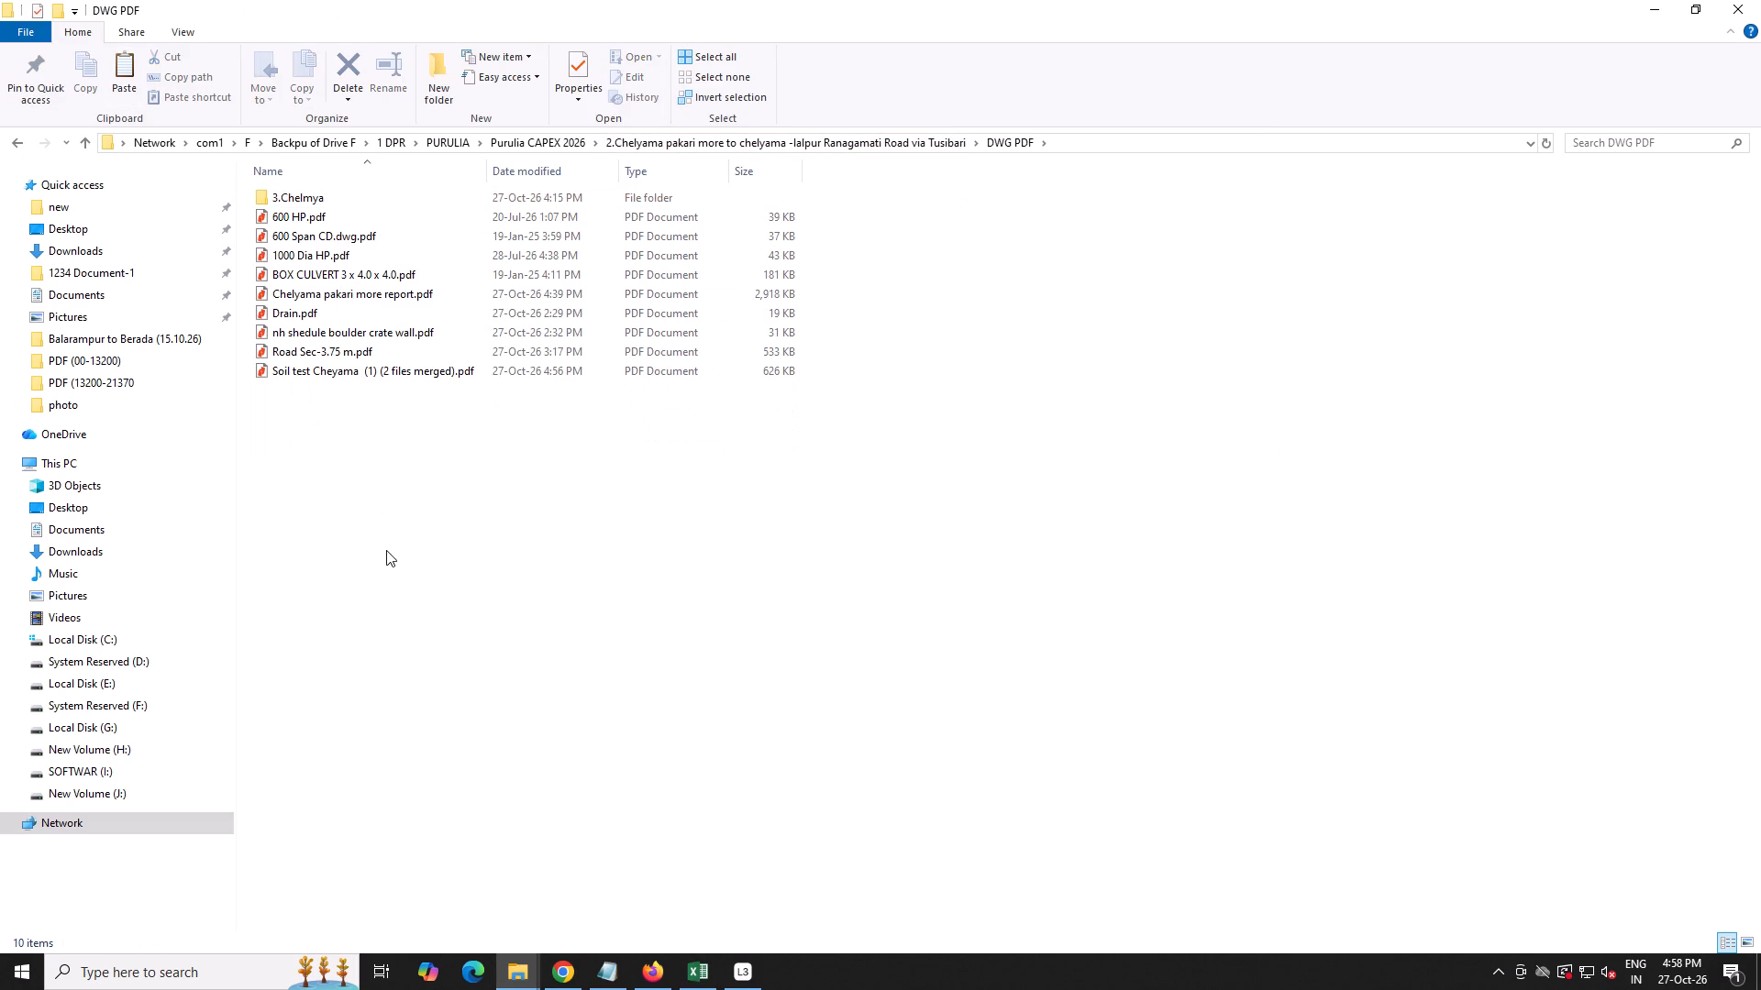
pyautogui.hotkey('ctrl', 'v')
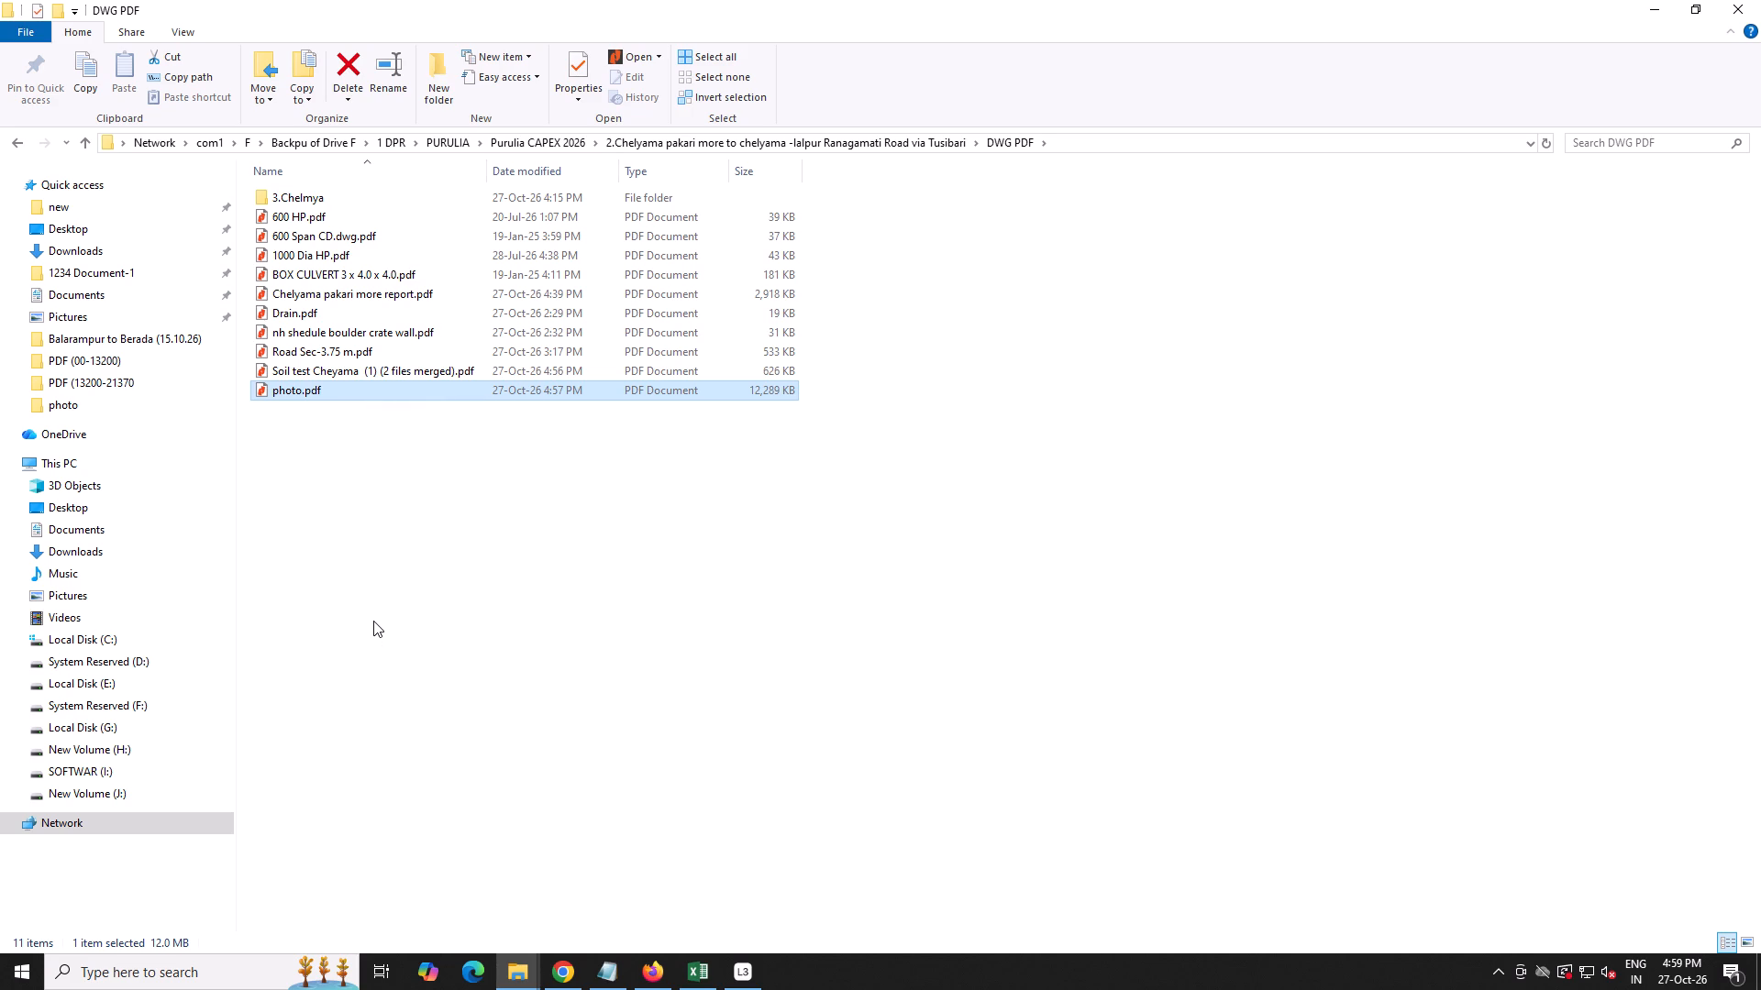
# Open Chelyama pakari more report.pdf and go through it from the cover to the PREFACE REPORT divider page.
pyautogui.doubleClick(359, 292)
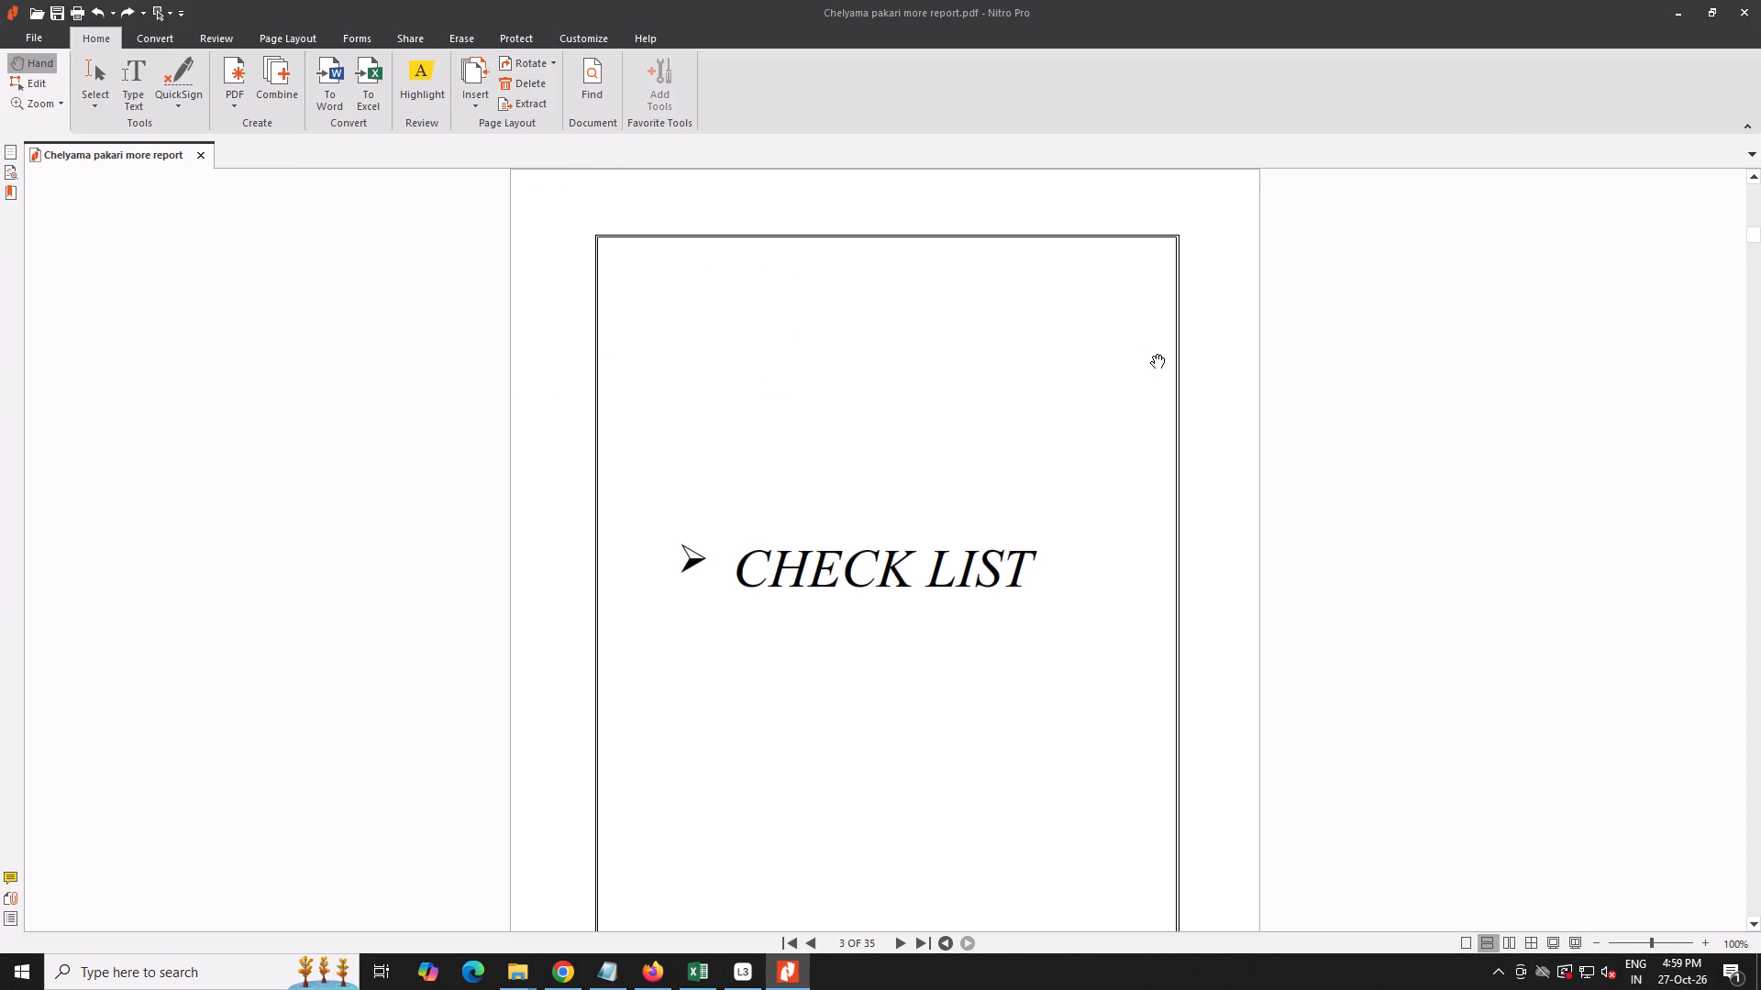
pyautogui.scroll(2, 895, 715)
pyautogui.click(791, 935)
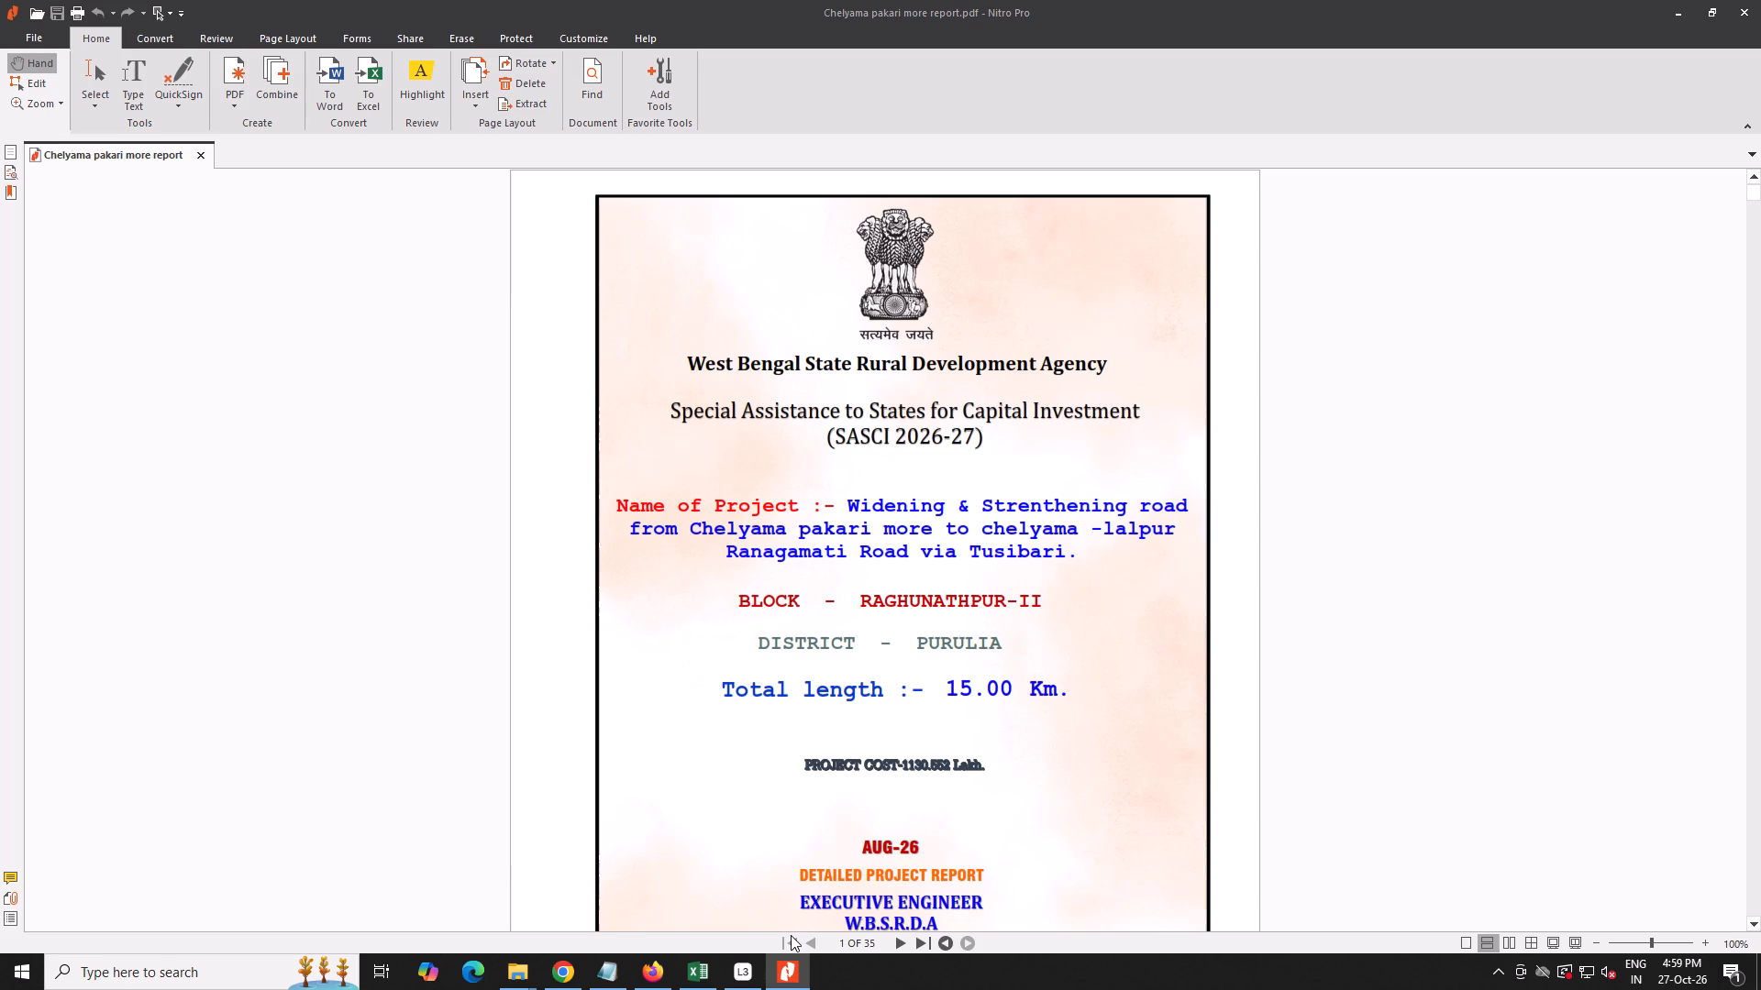
pyautogui.scroll(-3, 803, 898)
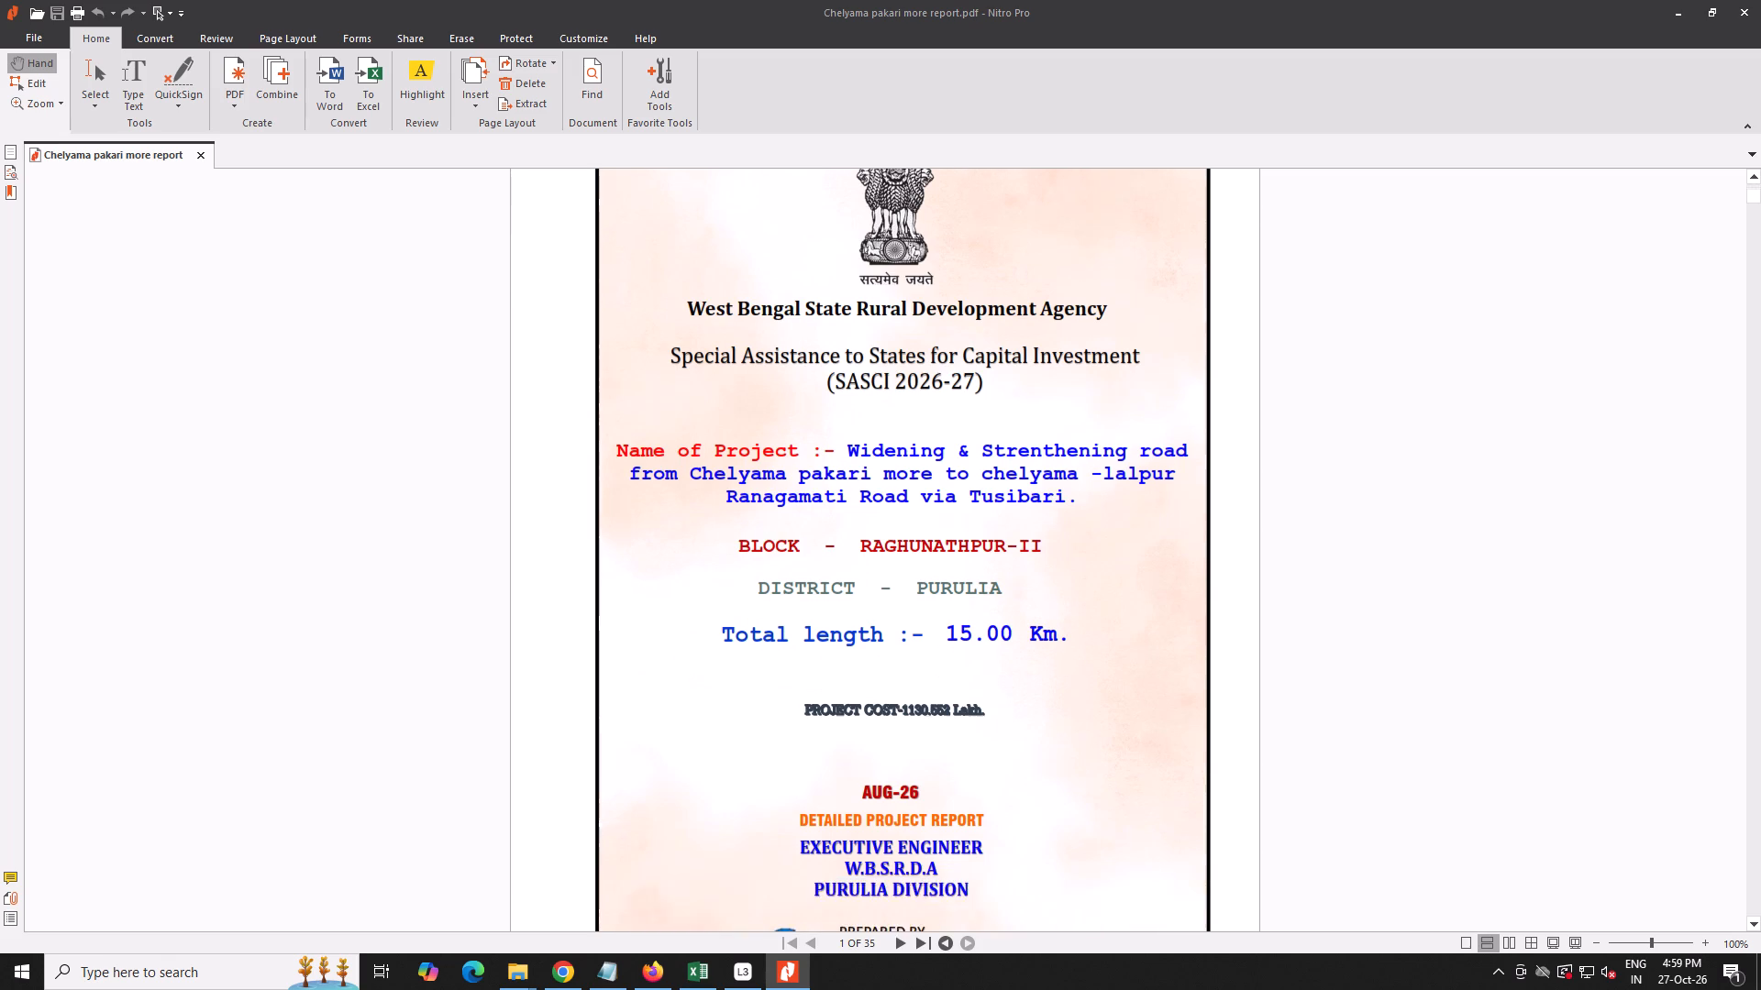
pyautogui.scroll(-14, 803, 898)
pyautogui.scroll(-18, 820, 885)
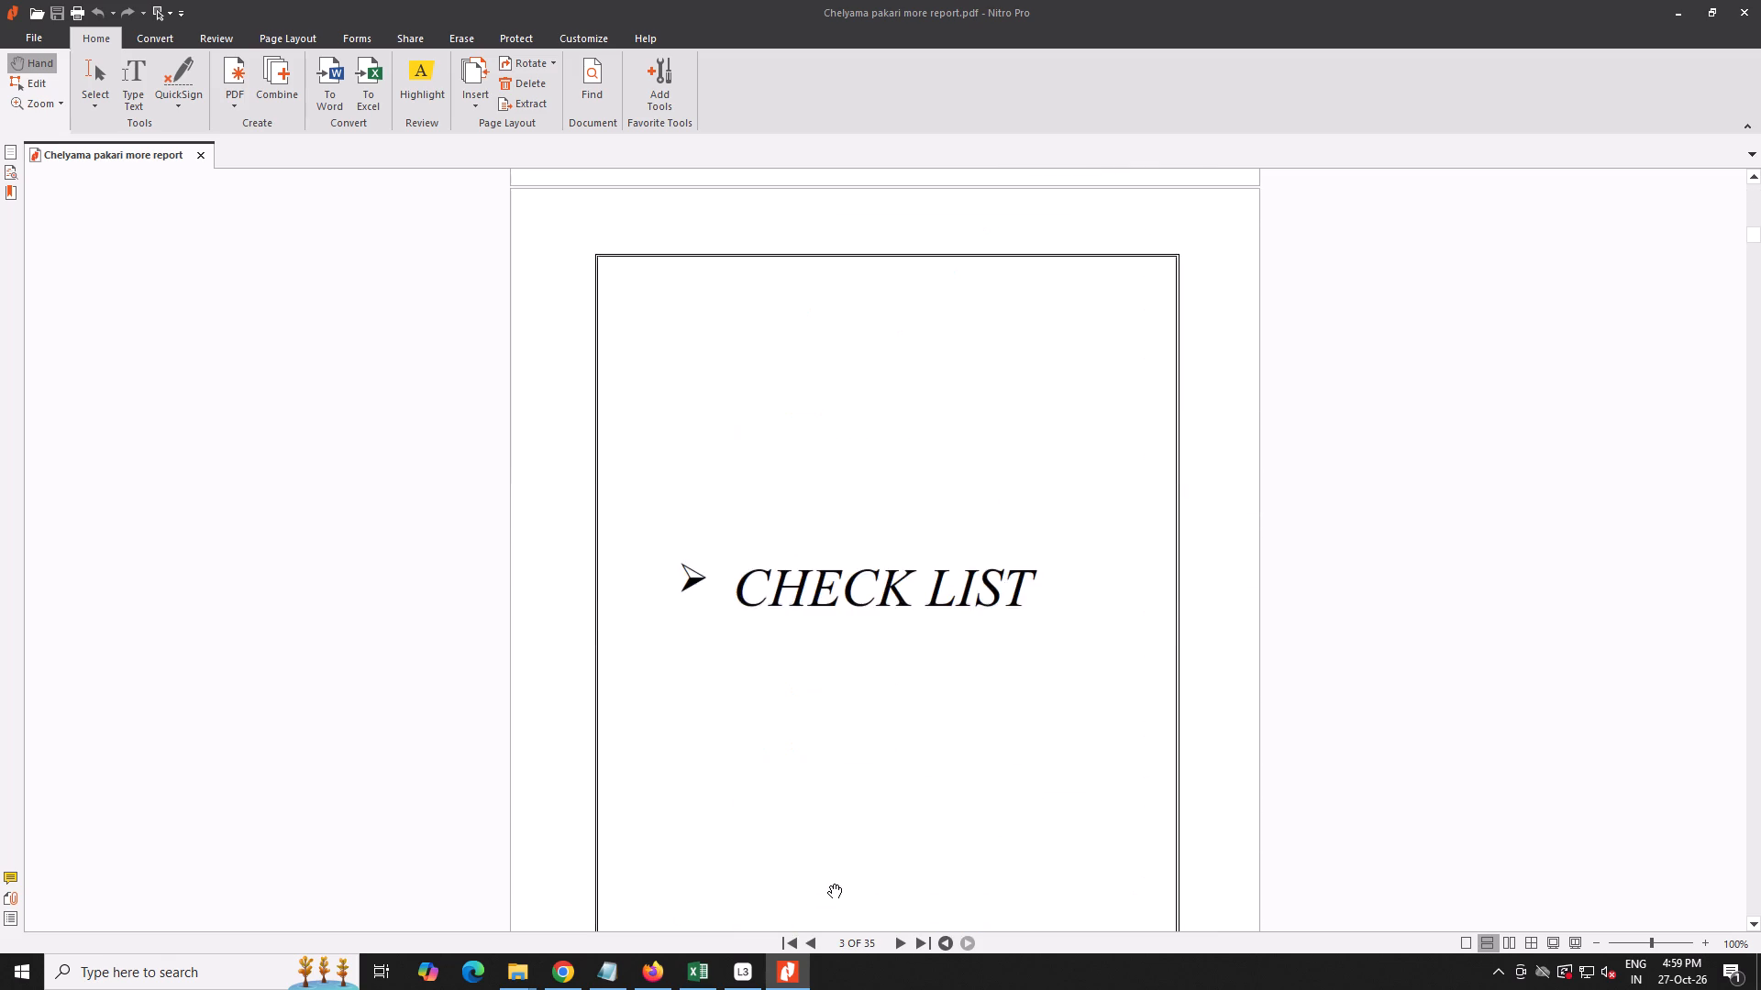
pyautogui.scroll(-20, 828, 884)
pyautogui.scroll(-20, 828, 884)
pyautogui.scroll(-2, 828, 884)
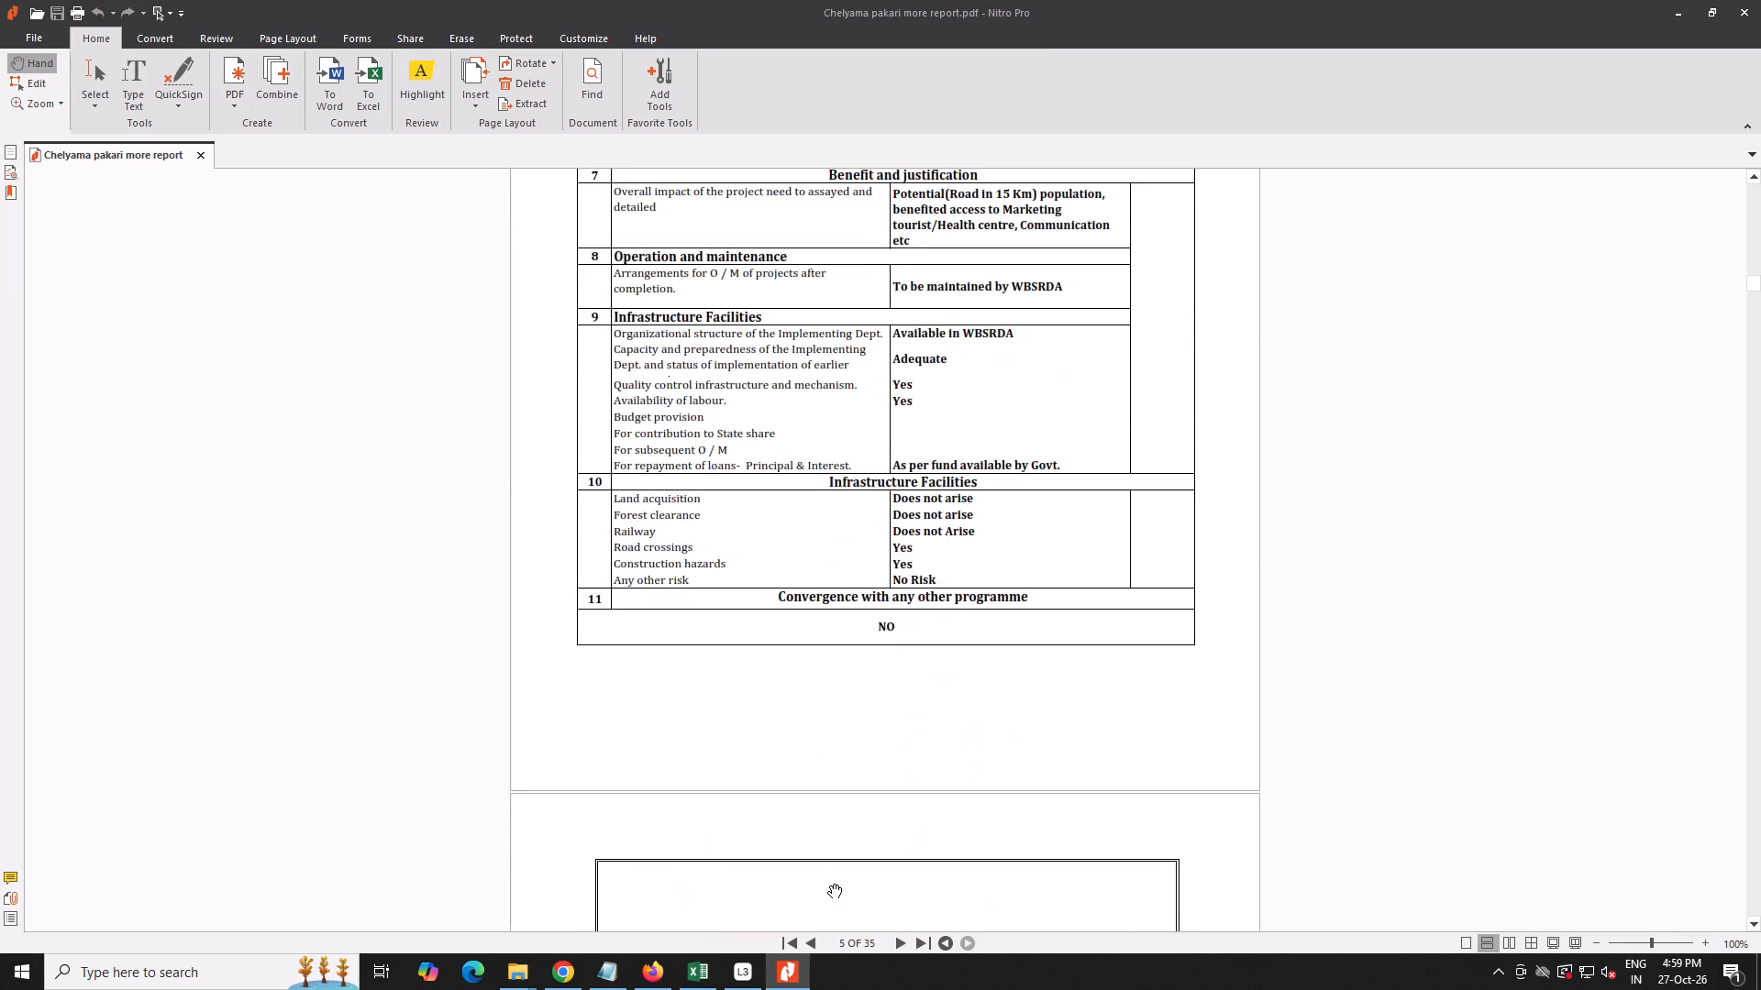
pyautogui.scroll(-20, 828, 884)
pyautogui.scroll(1, 831, 880)
pyautogui.scroll(-18, 831, 880)
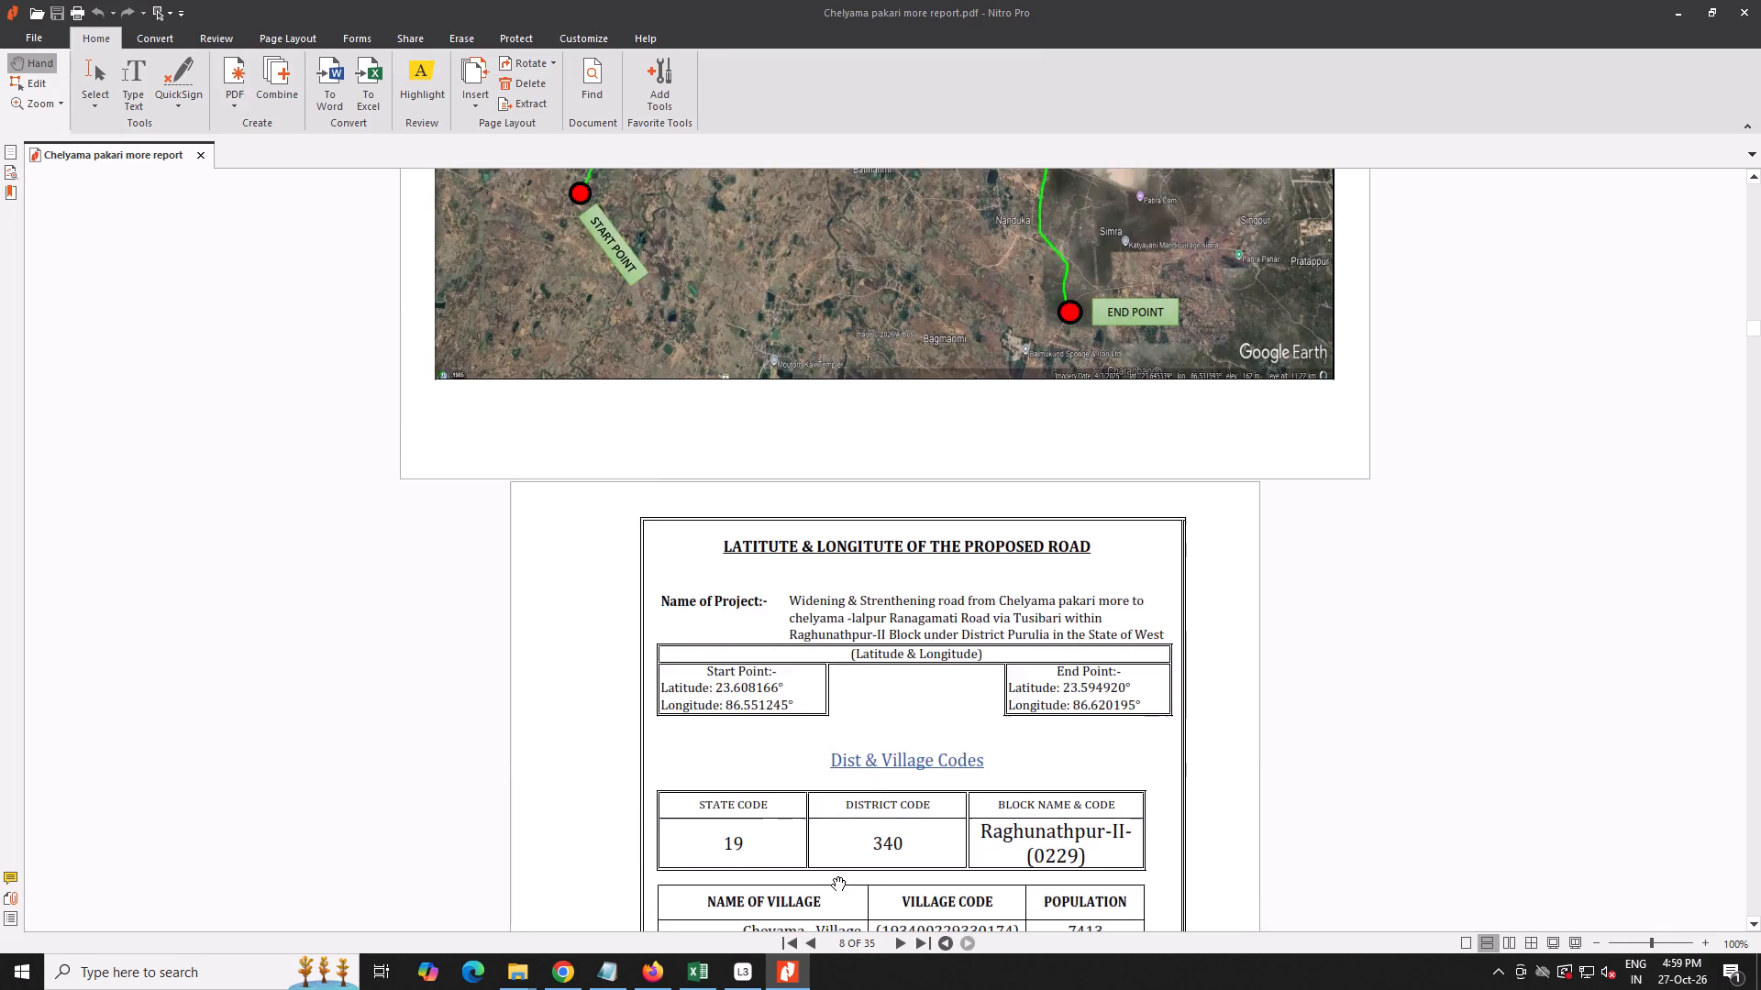
pyautogui.scroll(-20, 832, 876)
pyautogui.scroll(-18, 832, 876)
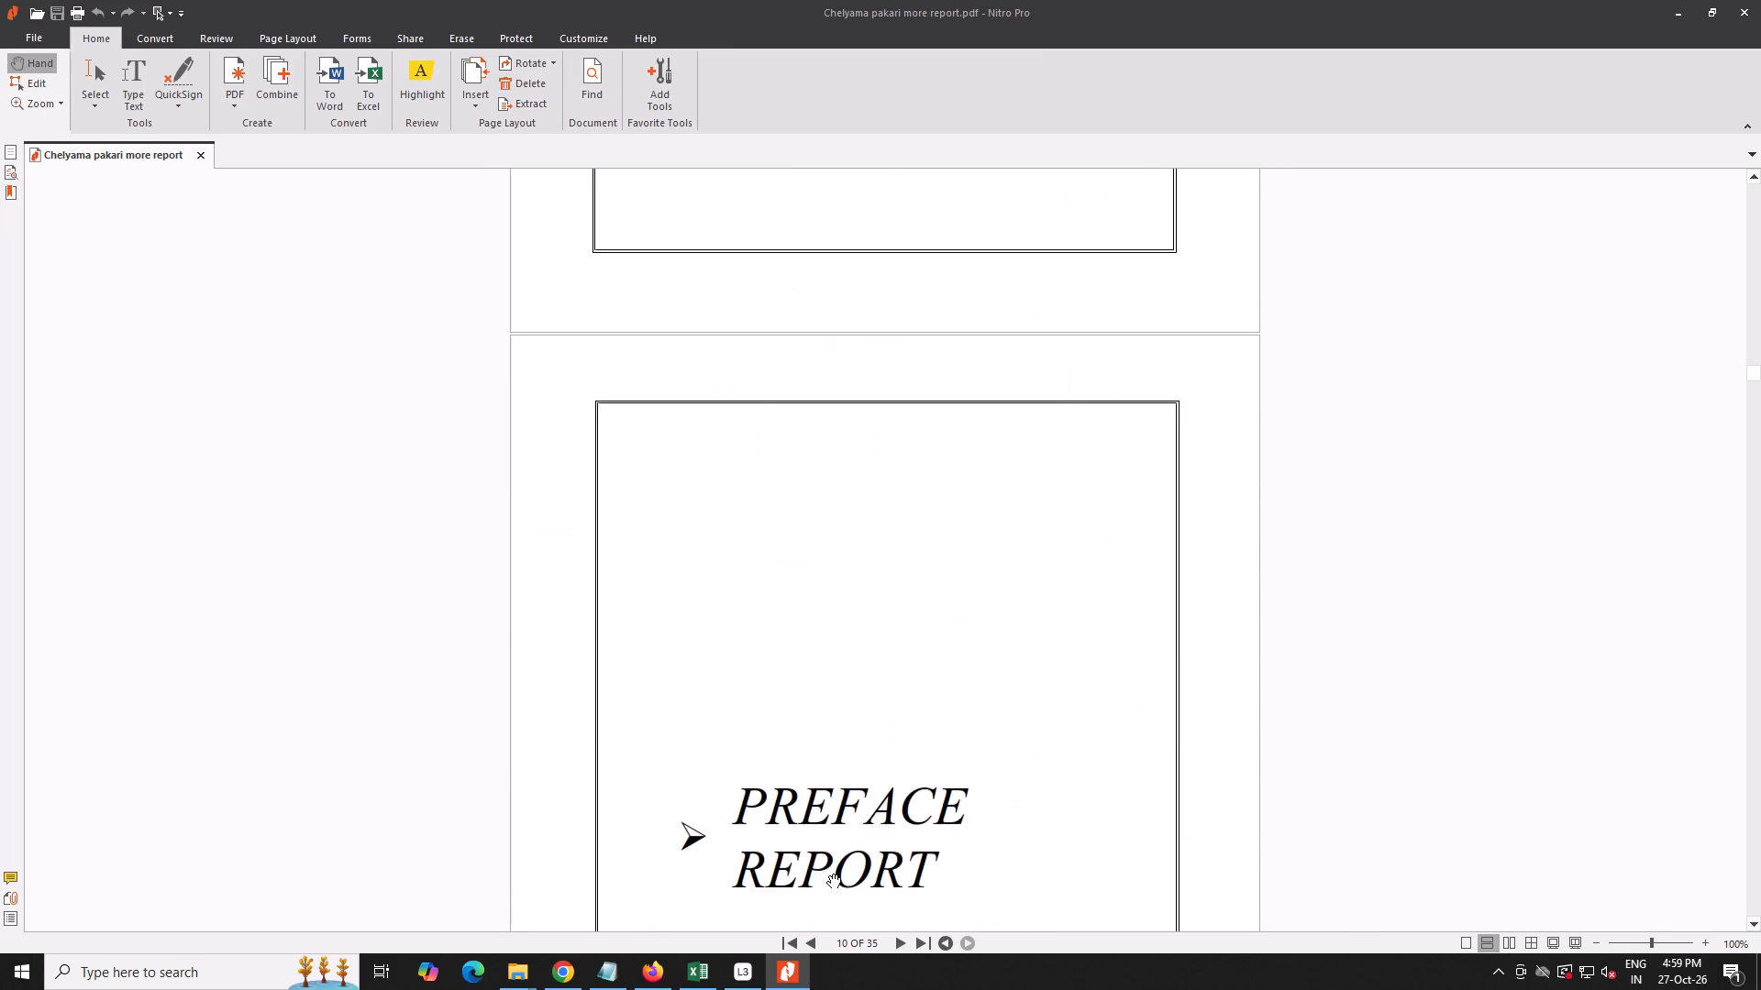
pyautogui.scroll(-6, 827, 874)
# Insert all pages of photo.pdf from the project's DWG PDF folder before the current PREFACE REPORT page.
pyautogui.click(470, 97)
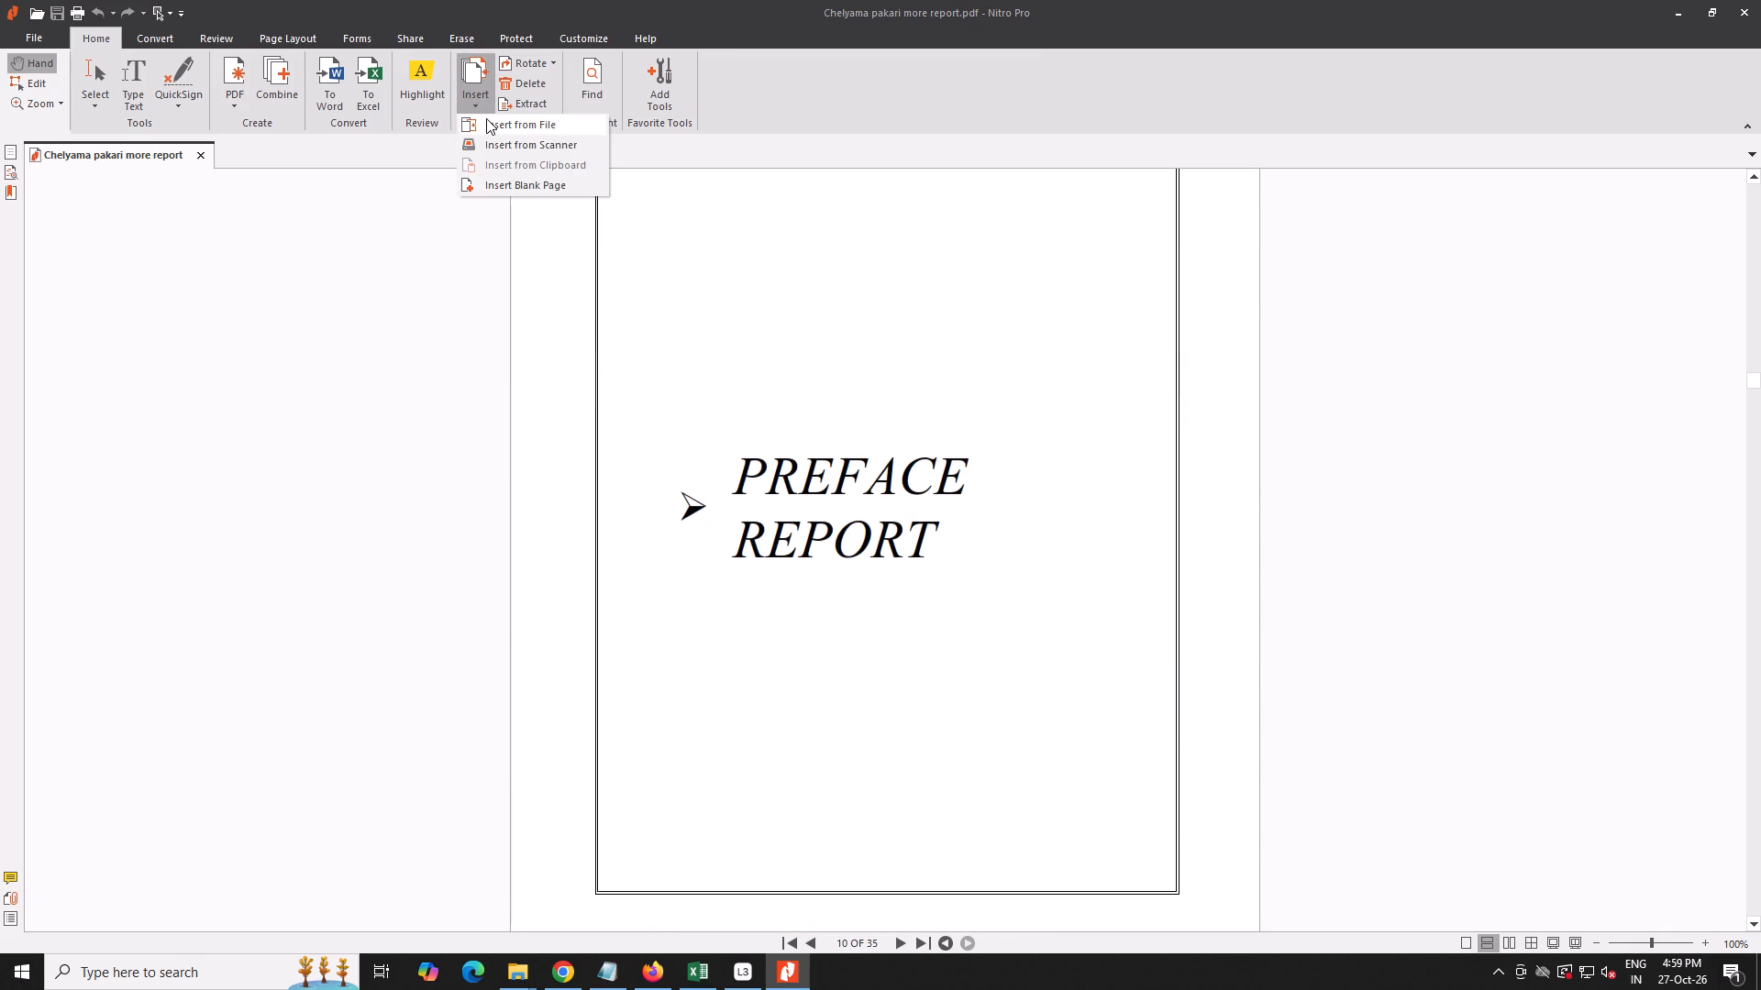
pyautogui.click(486, 118)
pyautogui.click(549, 344)
pyautogui.click(558, 357)
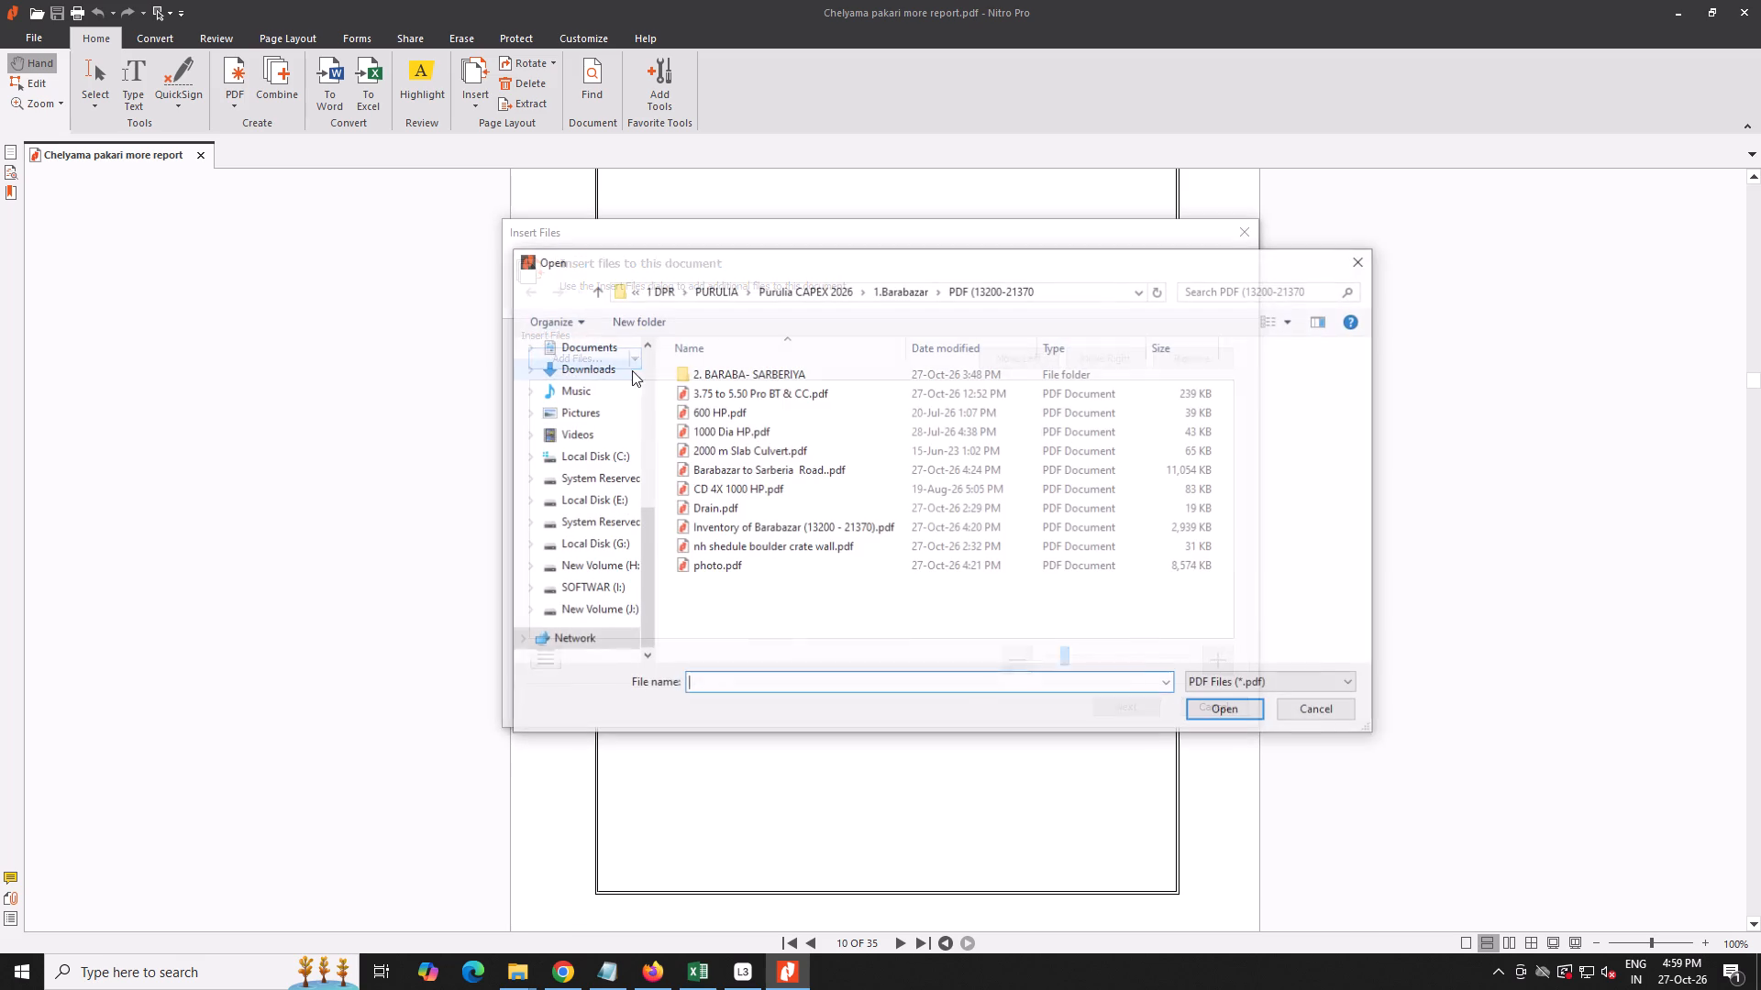
pyautogui.click(822, 290)
pyautogui.doubleClick(731, 414)
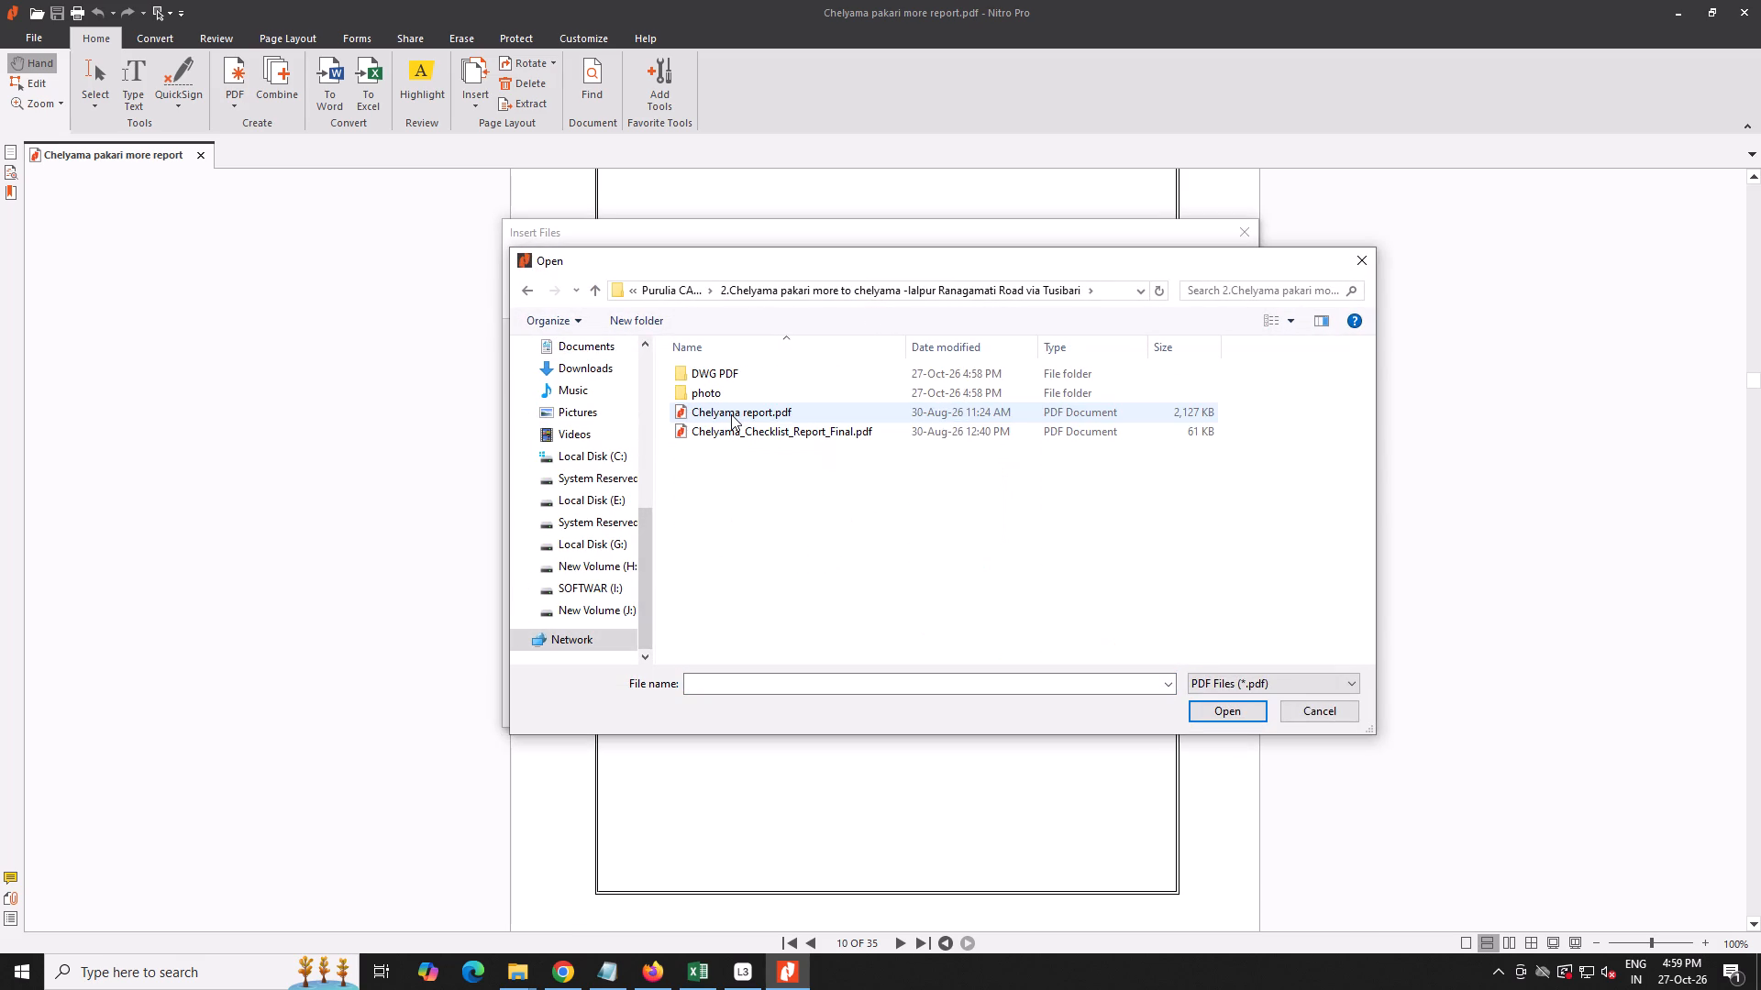
pyautogui.doubleClick(738, 390)
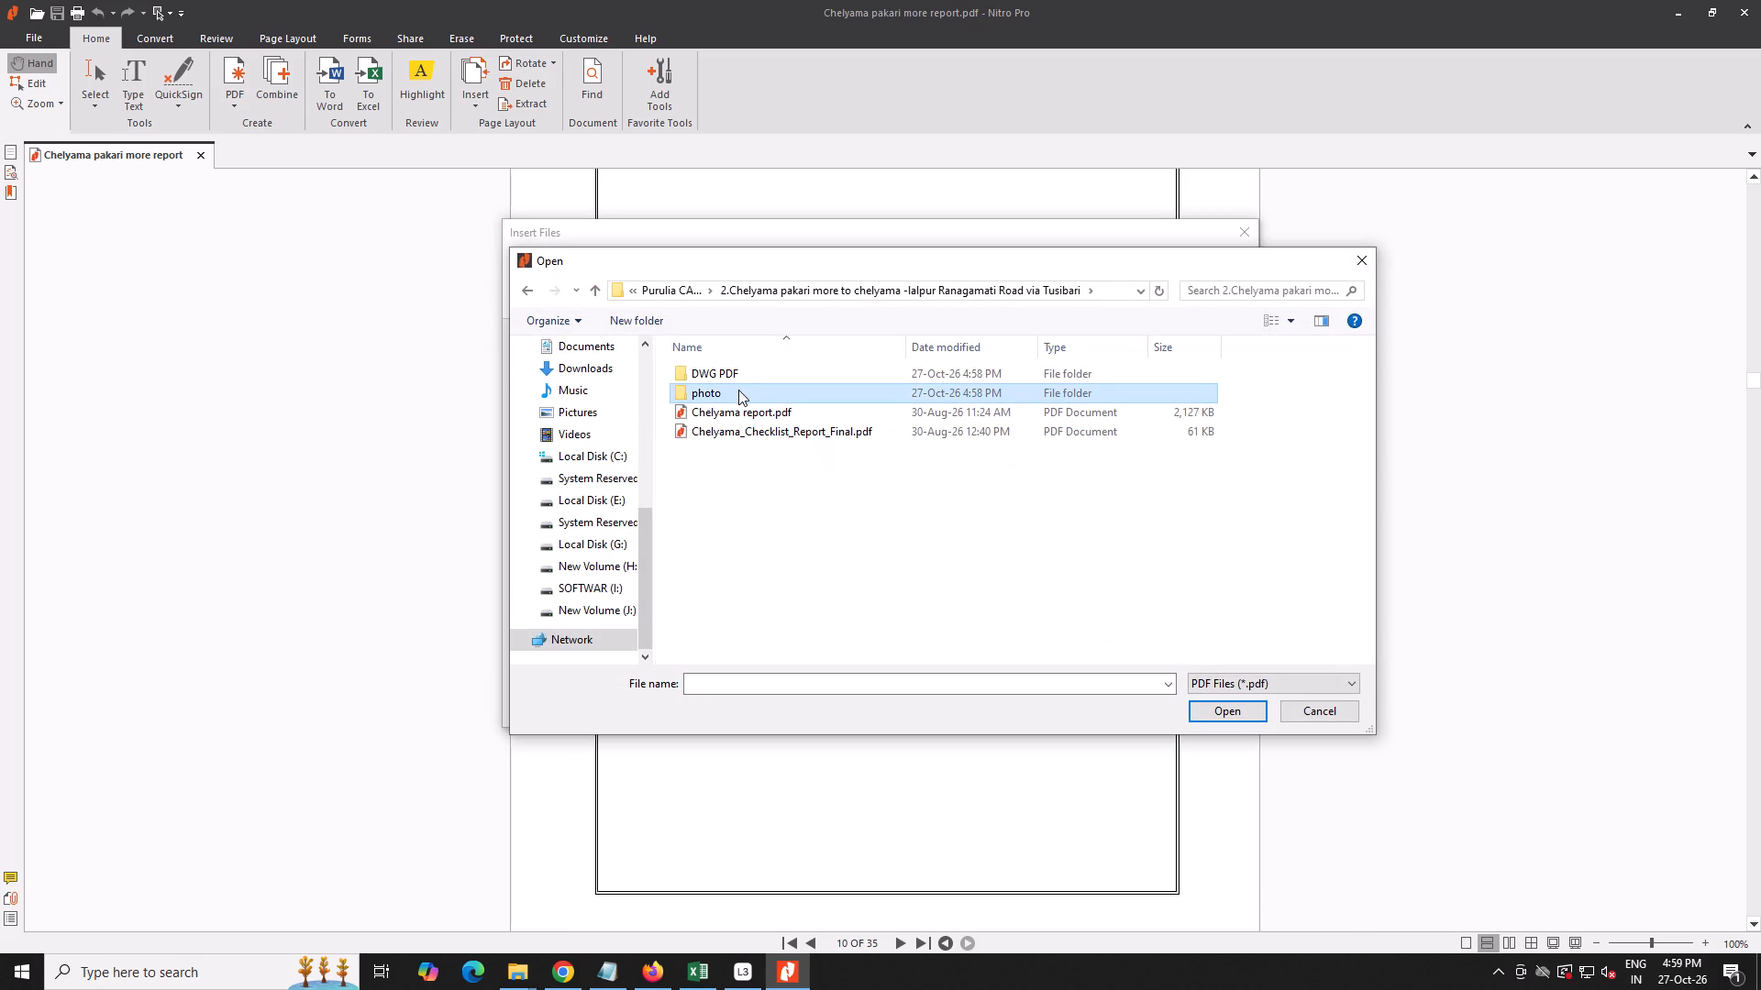
pyautogui.click(883, 286)
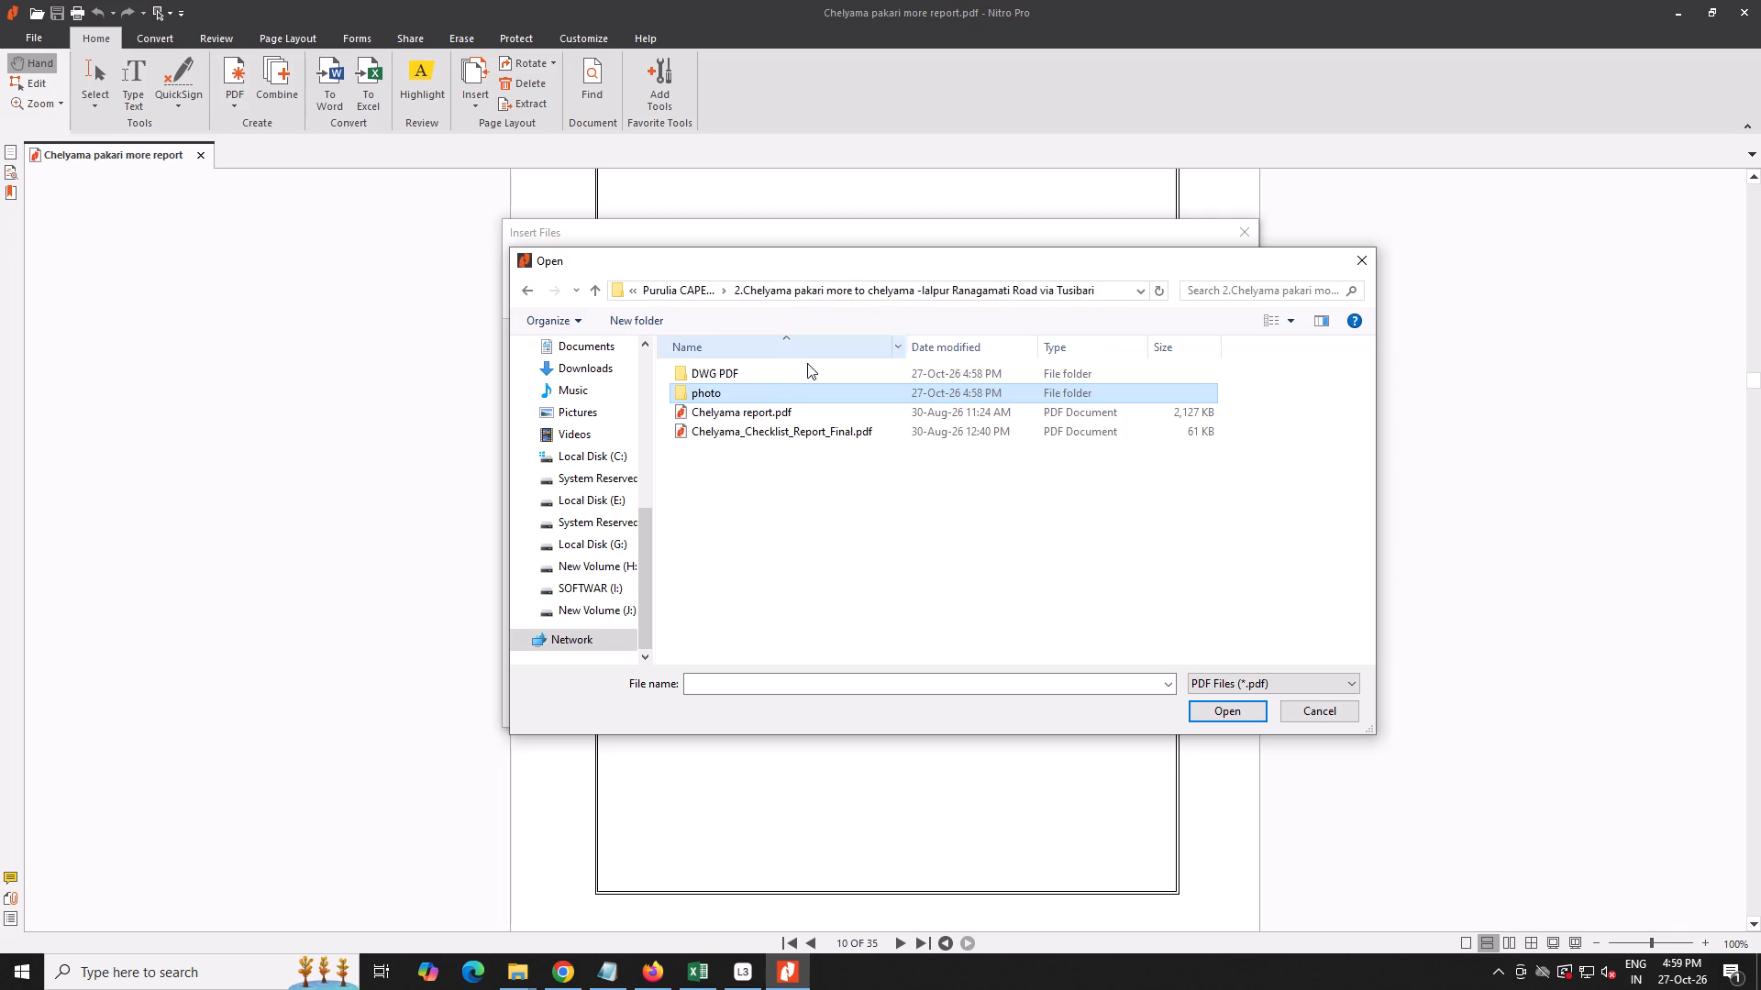
pyautogui.doubleClick(749, 374)
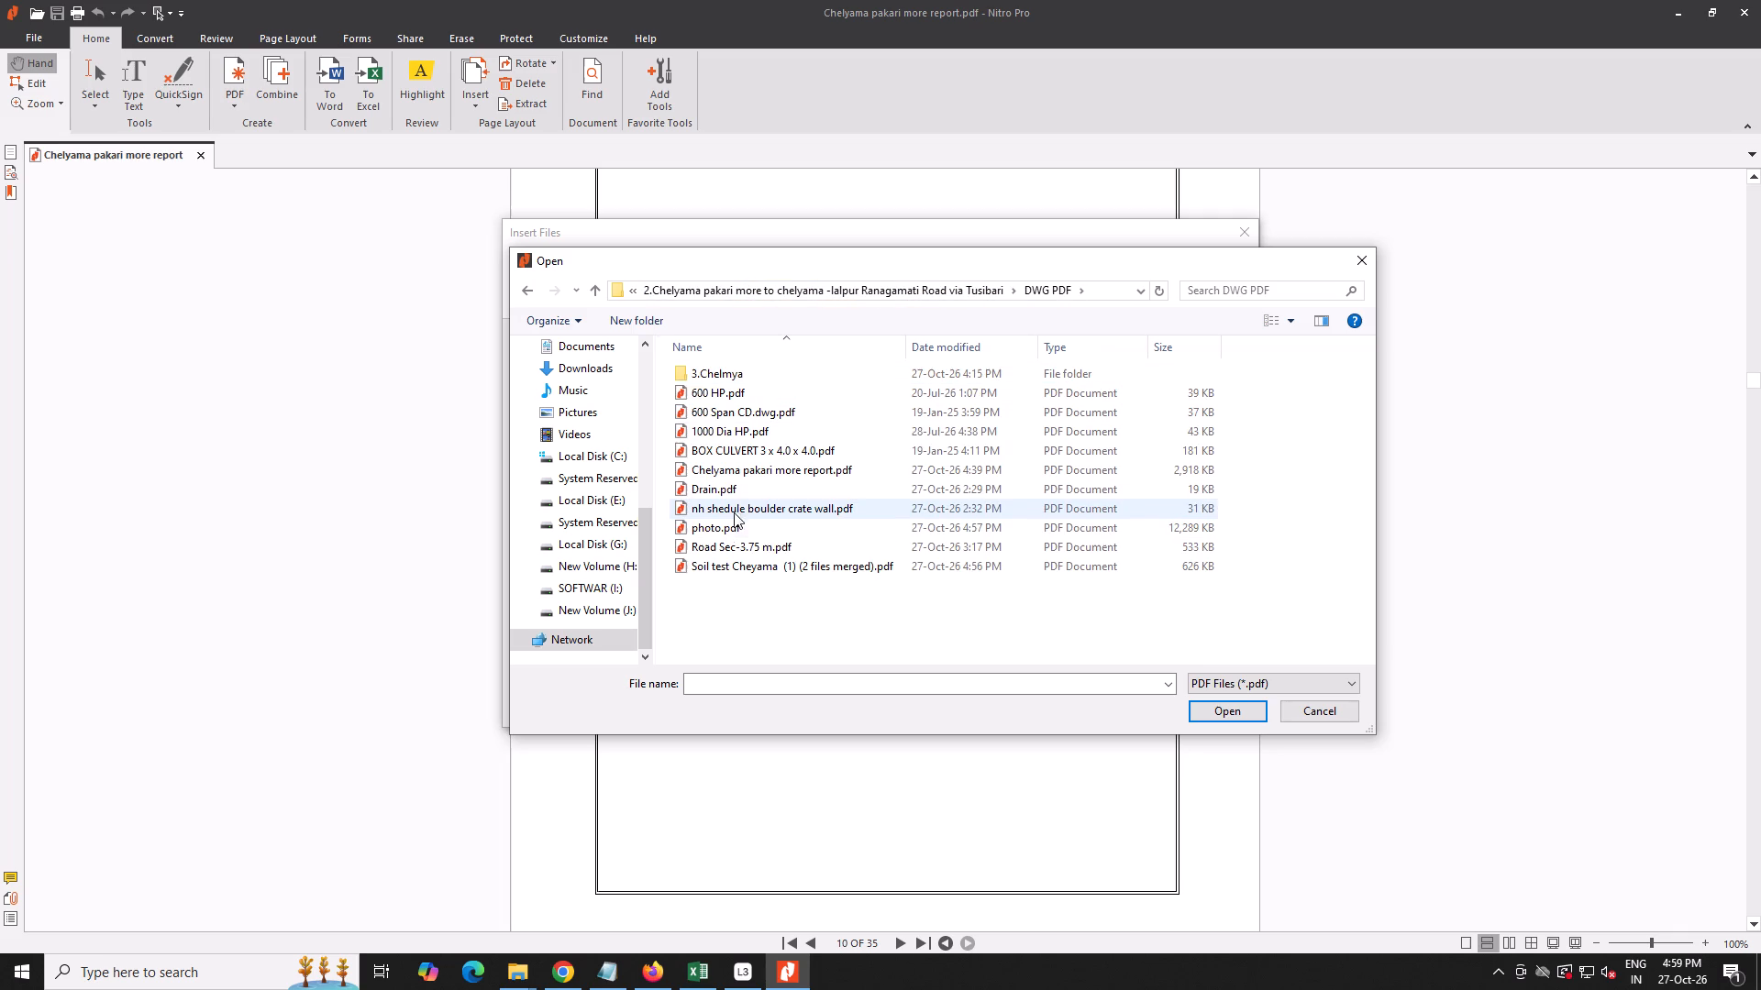
pyautogui.doubleClick(741, 521)
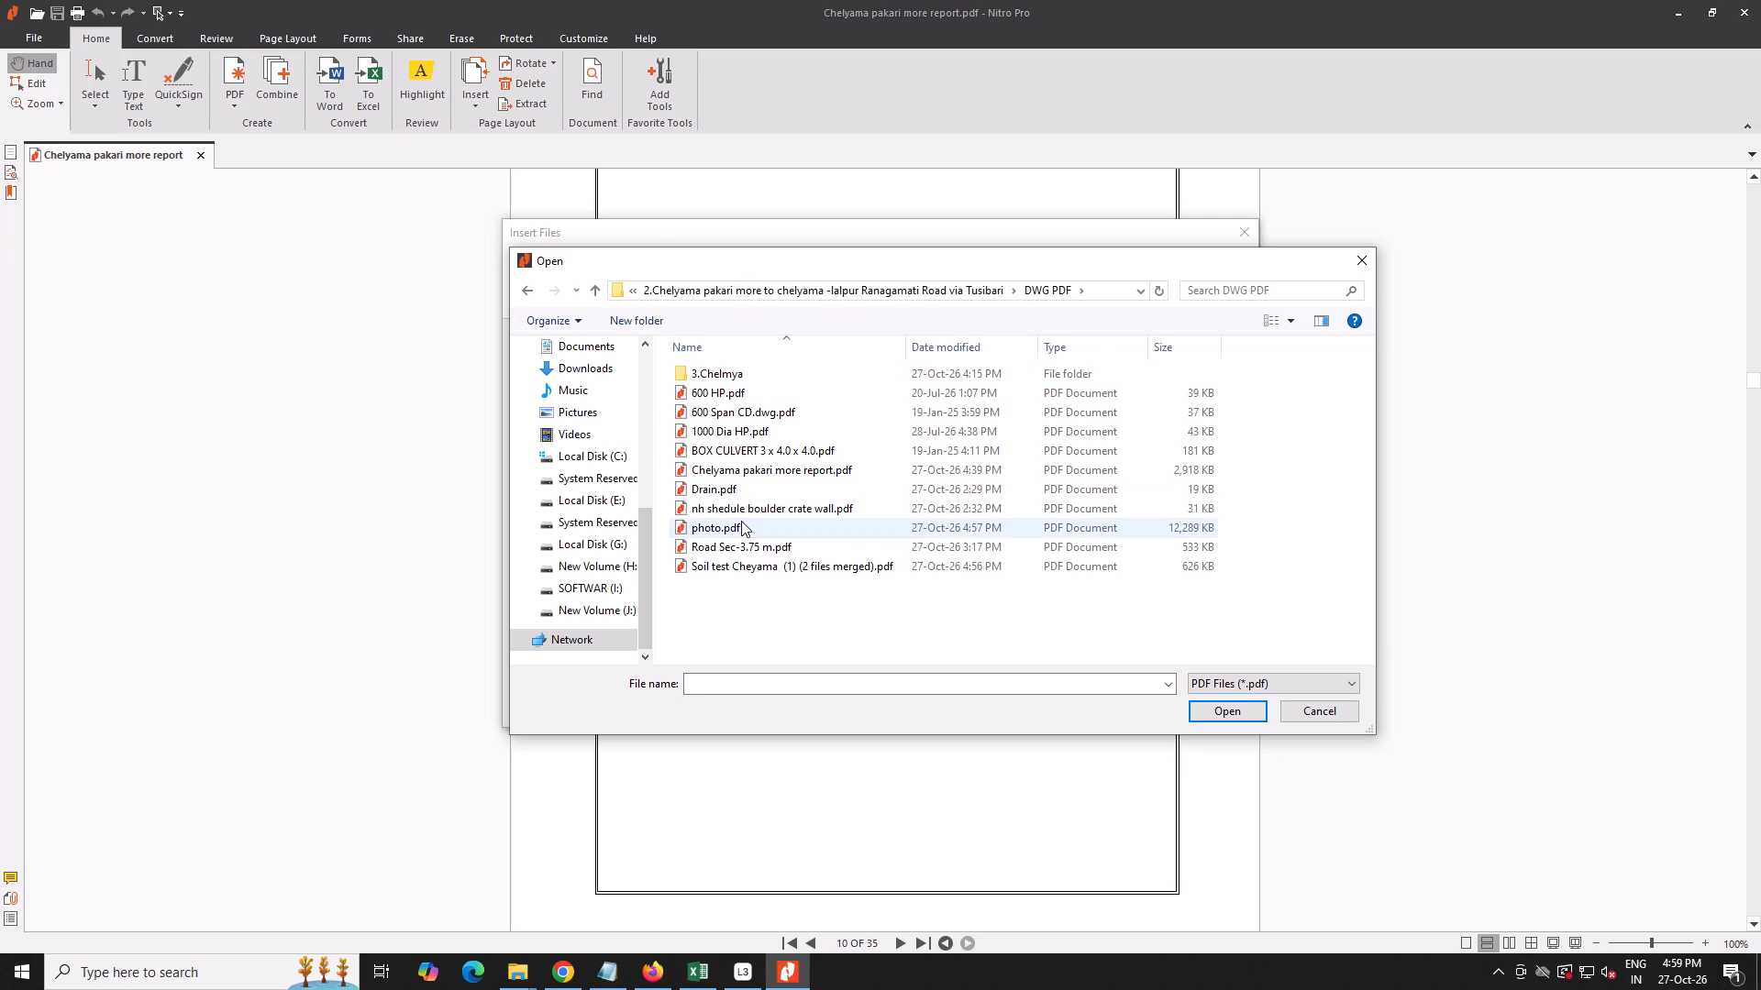
pyautogui.click(1132, 703)
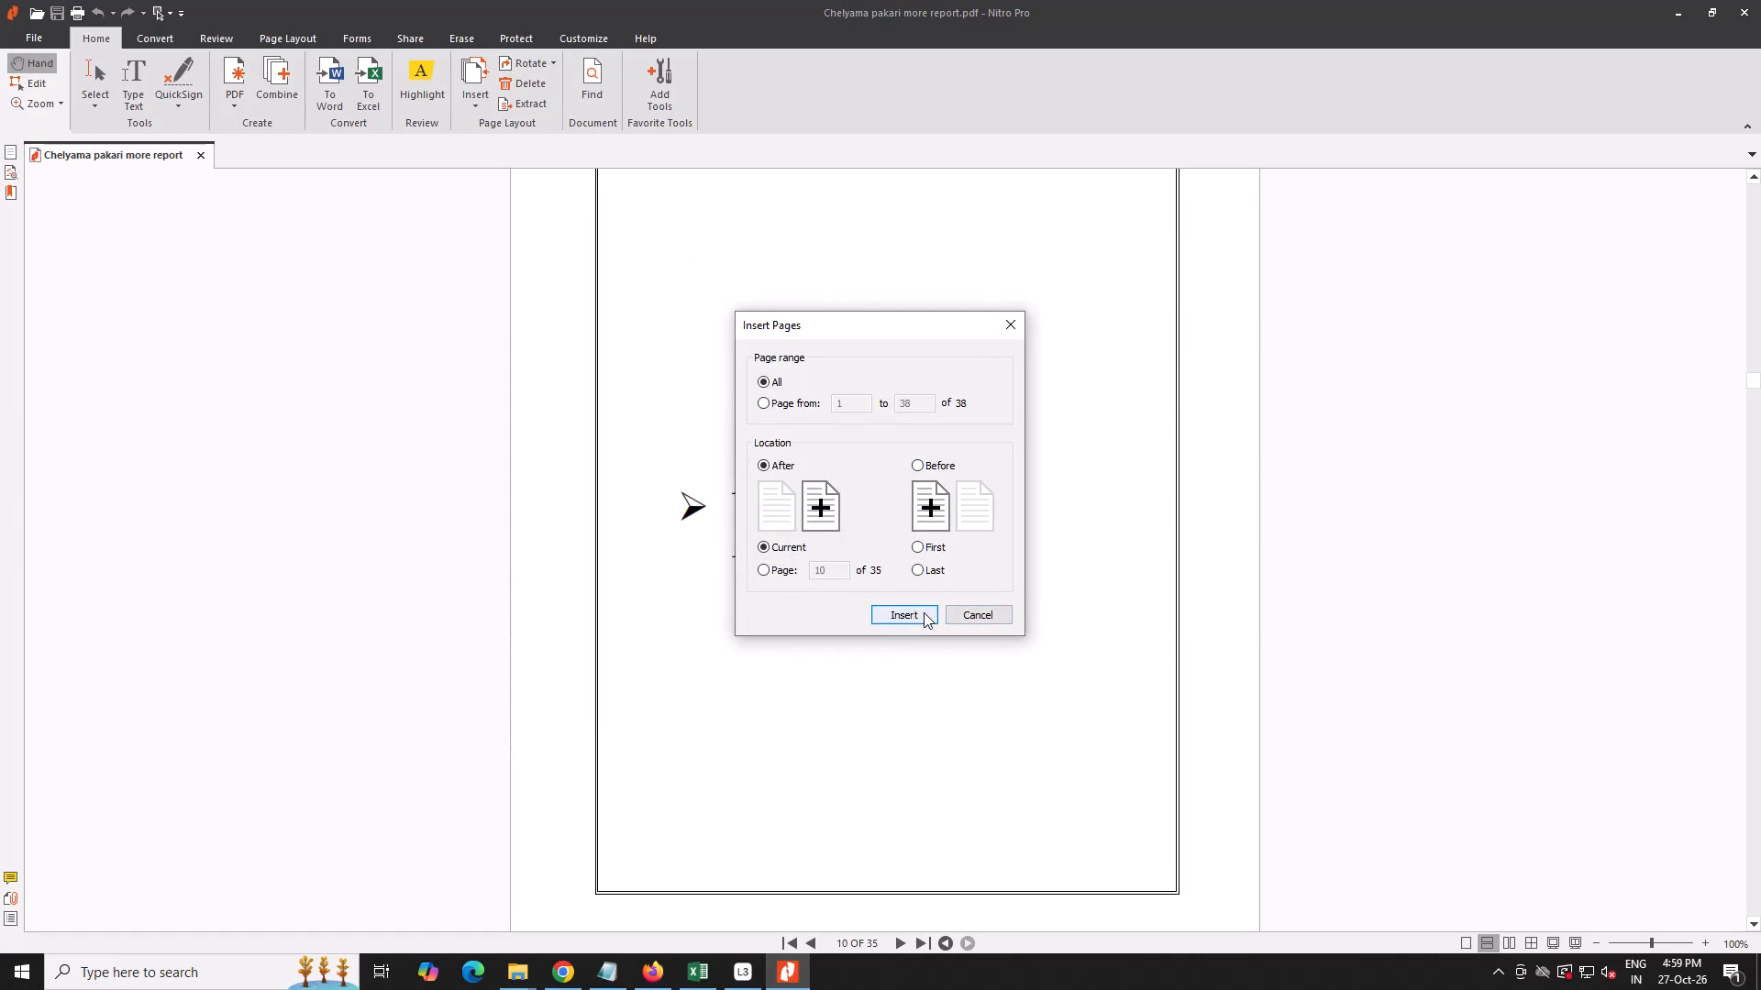
pyautogui.click(941, 471)
pyautogui.click(903, 610)
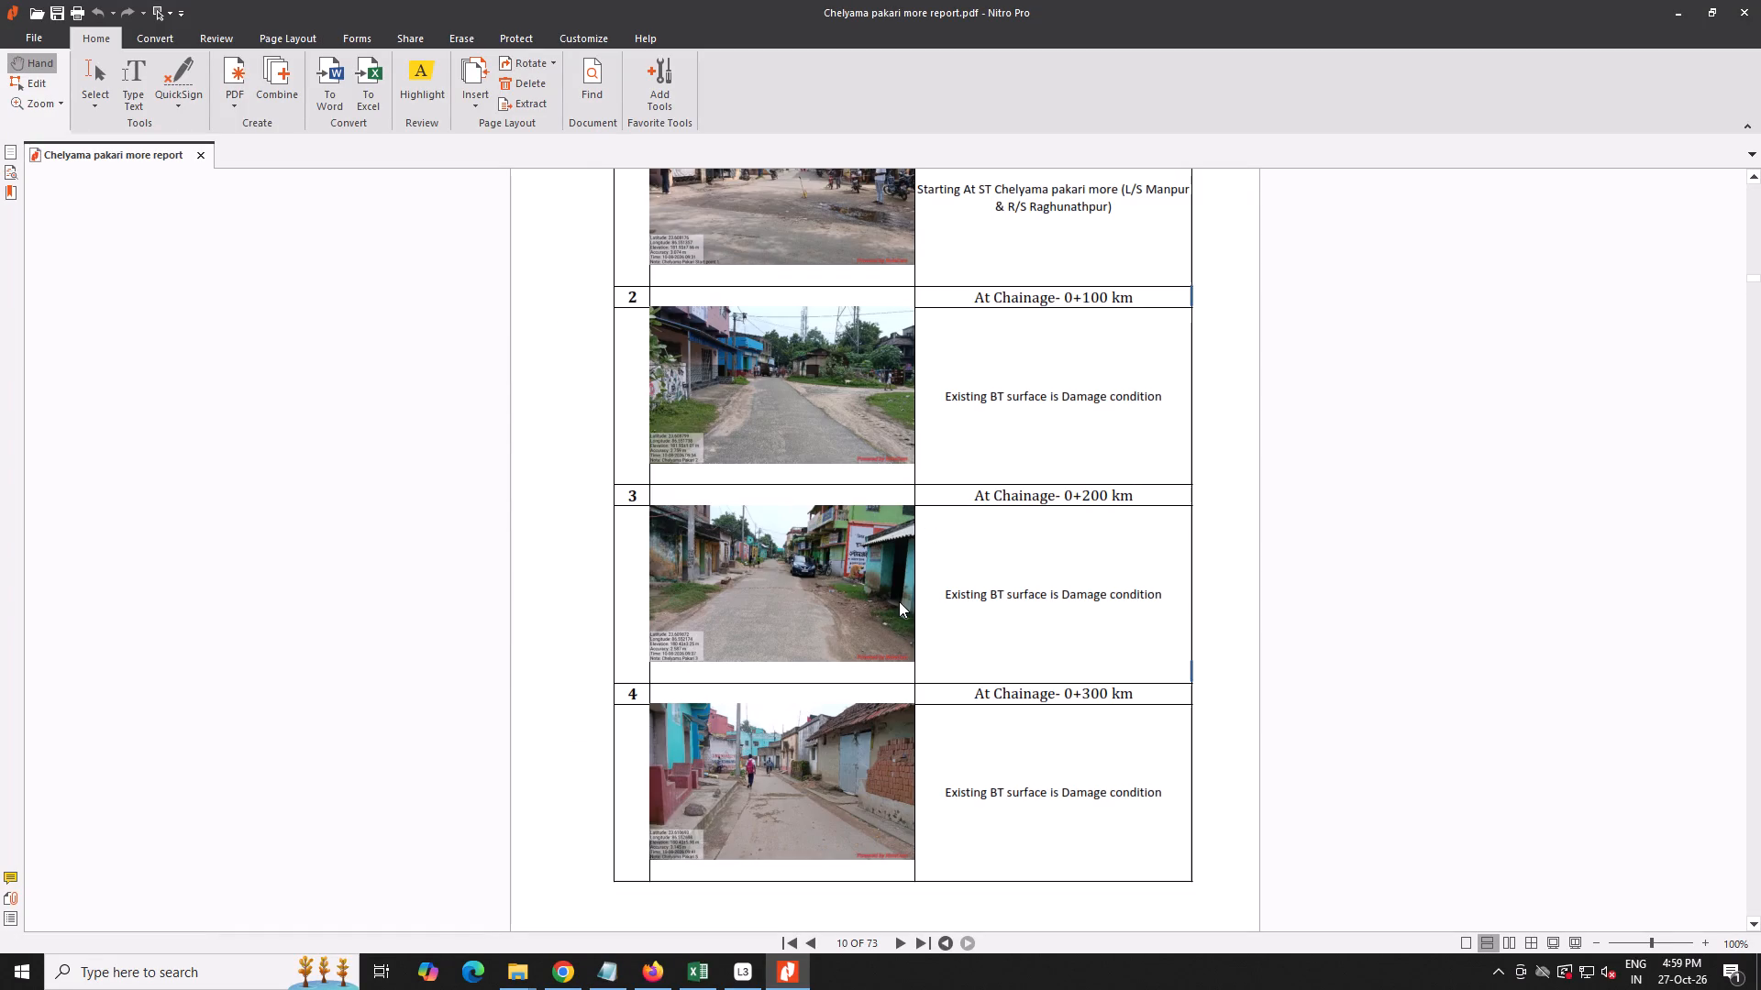
# Save the report PDF with the newly inserted photograph pages.
pyautogui.click(59, 16)
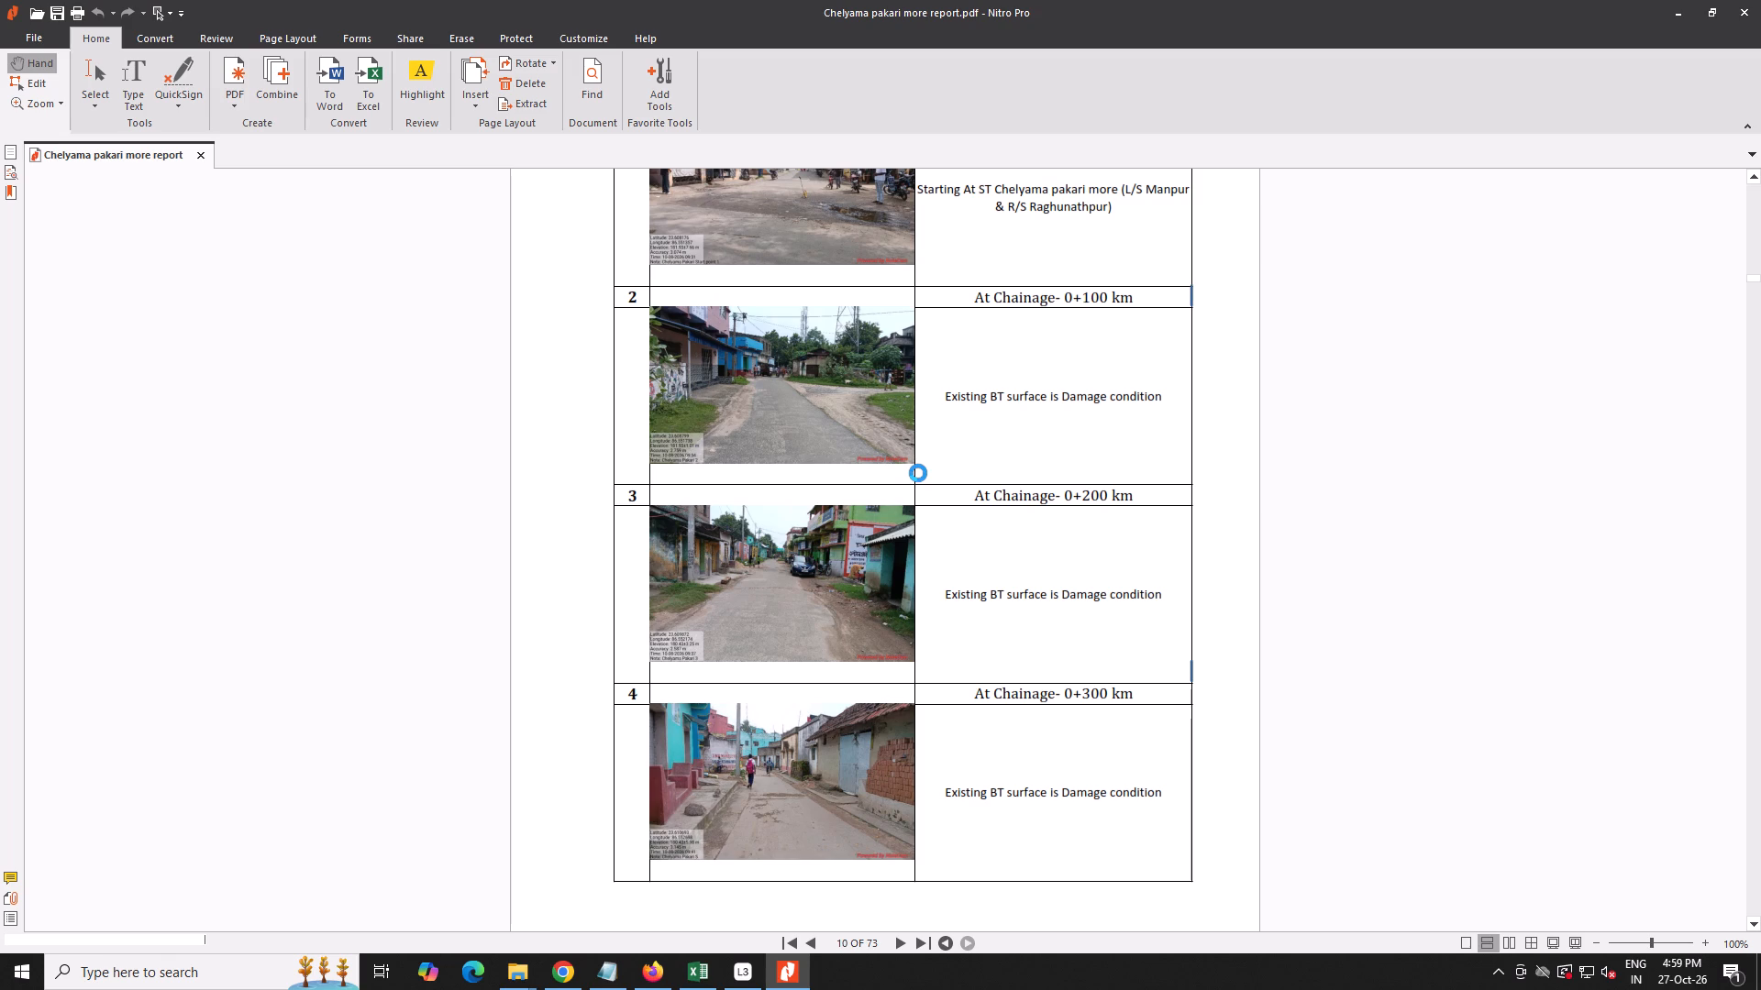
# Go through the inserted photograph pages of the report up to the SOIL INVESTIGATION divider page.
pyautogui.scroll(-11, 918, 473)
pyautogui.scroll(-14, 929, 485)
pyautogui.press('Right')
pyautogui.press('Right')
pyautogui.press('Right')
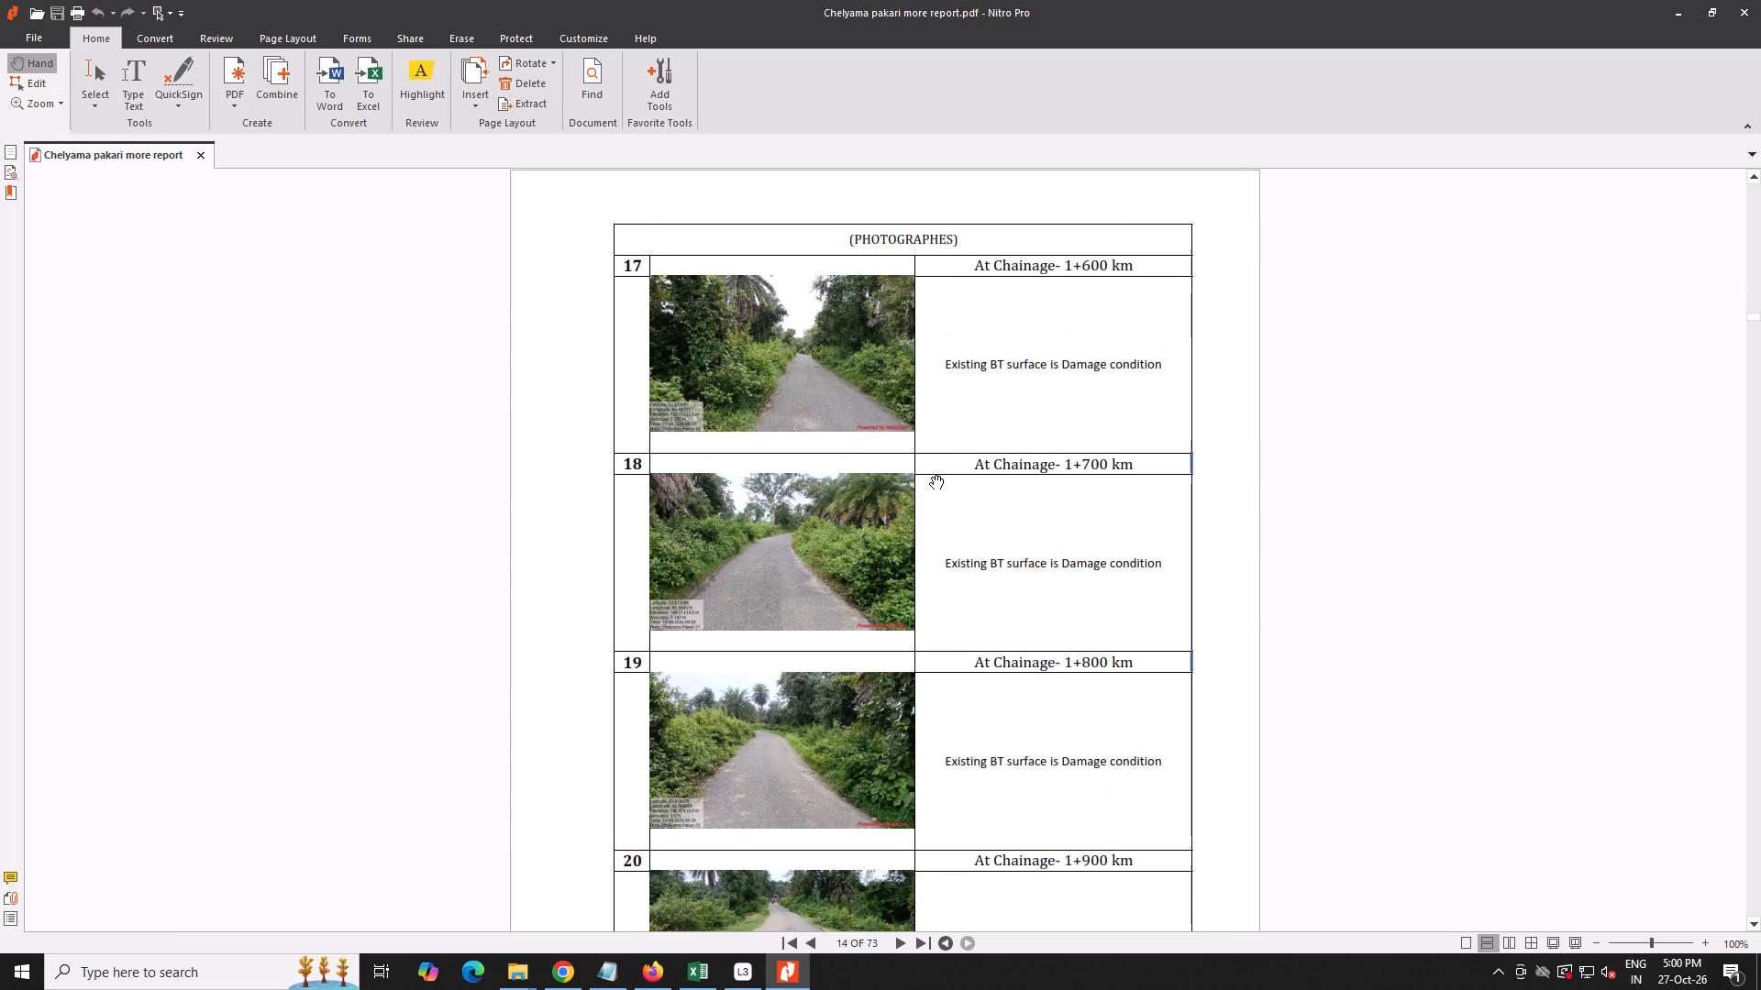
pyautogui.press('Right')
pyautogui.press('Right')
pyautogui.press('Right')
pyautogui.press('Right')
pyautogui.press('Right')
pyautogui.press('Right')
pyautogui.press('Right')
pyautogui.press('Right')
pyautogui.press('Right')
pyautogui.press('Right')
pyautogui.press('Right')
pyautogui.press('Right')
pyautogui.press('Right')
pyautogui.press('Right')
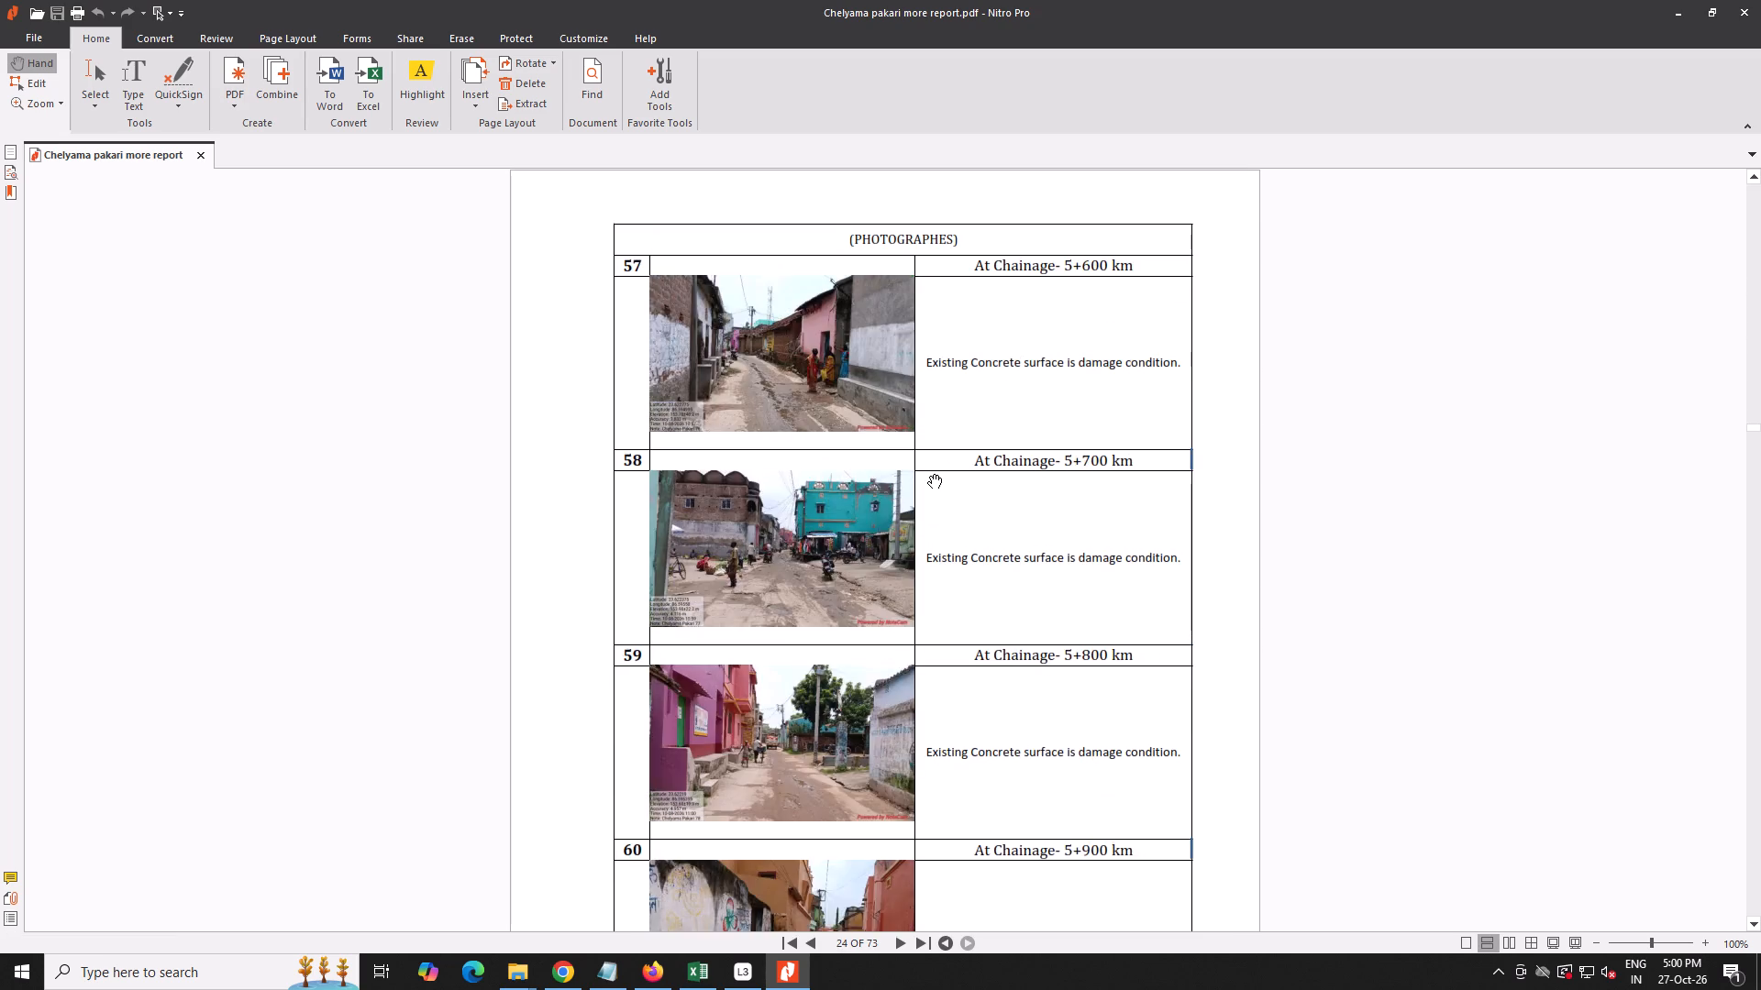
pyautogui.press('Right')
pyautogui.press('Right')
pyautogui.press('Right')
pyautogui.press('Right')
pyautogui.press('Right')
pyautogui.press('Right')
pyautogui.press('Right')
pyautogui.press('Right')
pyautogui.press('Right')
pyautogui.press('Right')
pyautogui.press('Right')
pyautogui.press('Right')
pyautogui.press('Right')
pyautogui.press('Right')
pyautogui.press('Right')
pyautogui.press('Right')
pyautogui.press('Right')
pyautogui.press('Right')
pyautogui.press('Right')
pyautogui.press('Right')
pyautogui.press('Right')
pyautogui.press('Right')
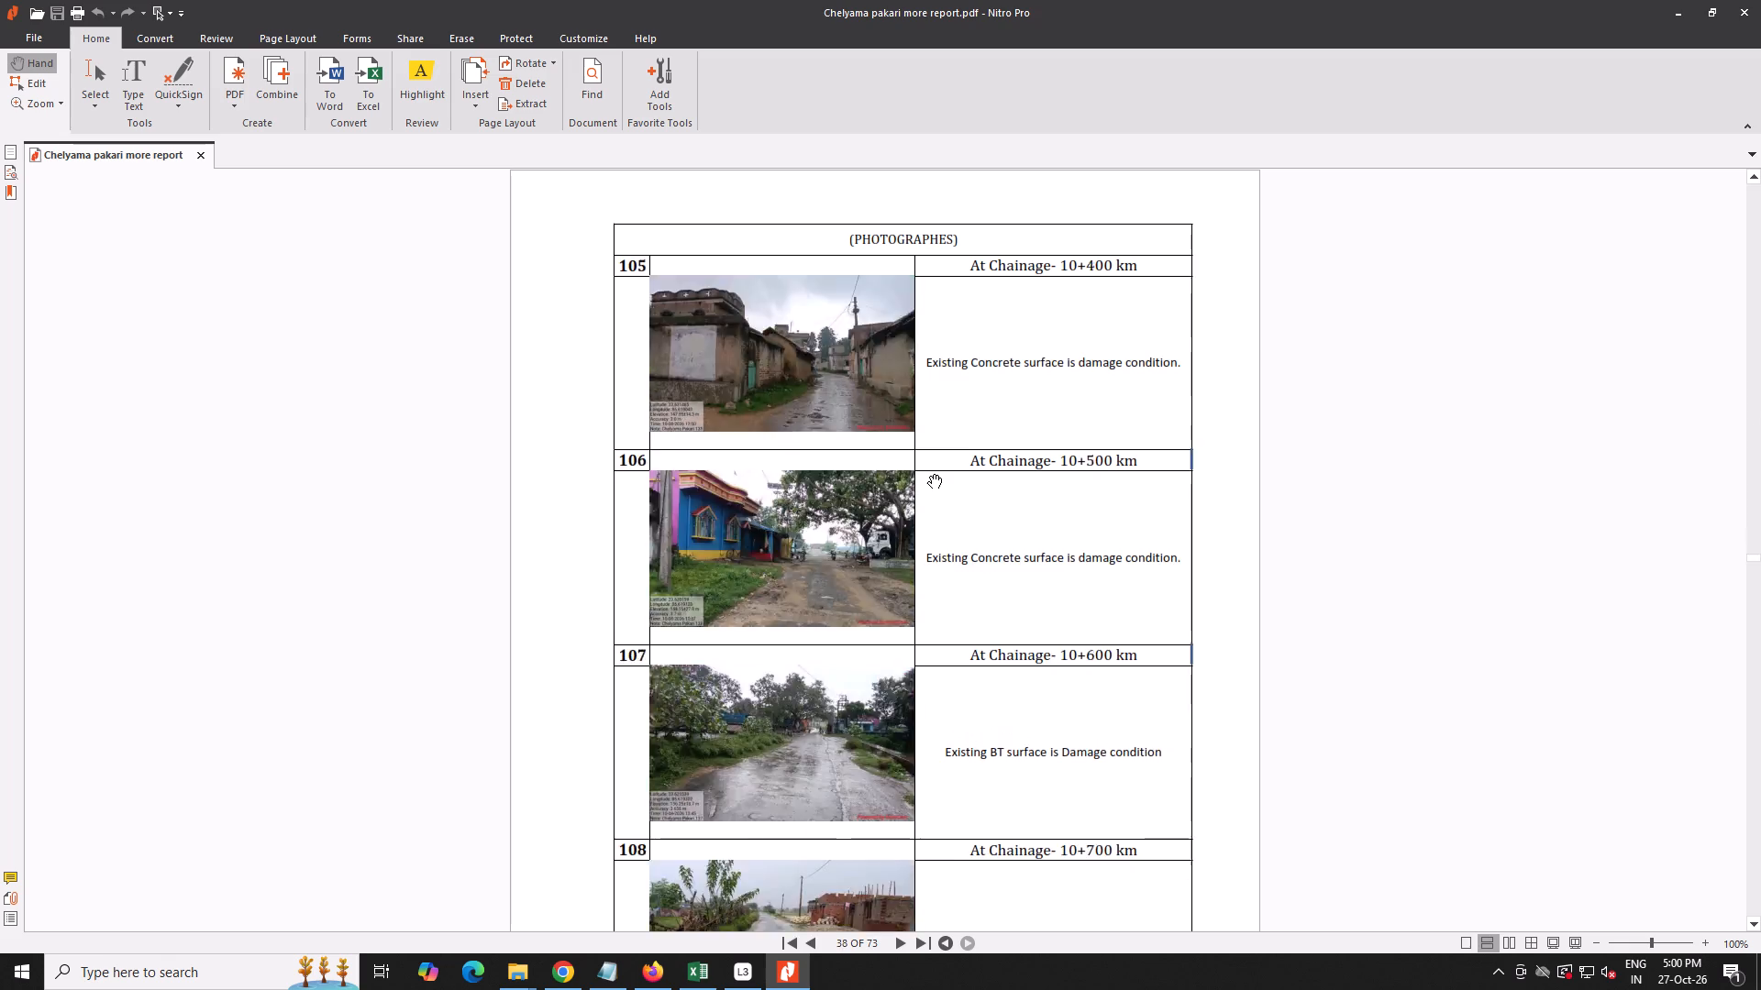
pyautogui.press('Right')
pyautogui.press('Right')
pyautogui.press('Right')
pyautogui.press('Right')
pyautogui.press('Right')
pyautogui.press('Right')
pyautogui.press('Right')
pyautogui.press('Right')
pyautogui.press('Right')
pyautogui.press('Right')
pyautogui.press('Right')
pyautogui.press('Right')
pyautogui.press('Right')
pyautogui.press('Right')
pyautogui.press('Right')
pyautogui.press('Right')
pyautogui.press('Right')
pyautogui.press('Right')
pyautogui.press('Right')
pyautogui.press('Right')
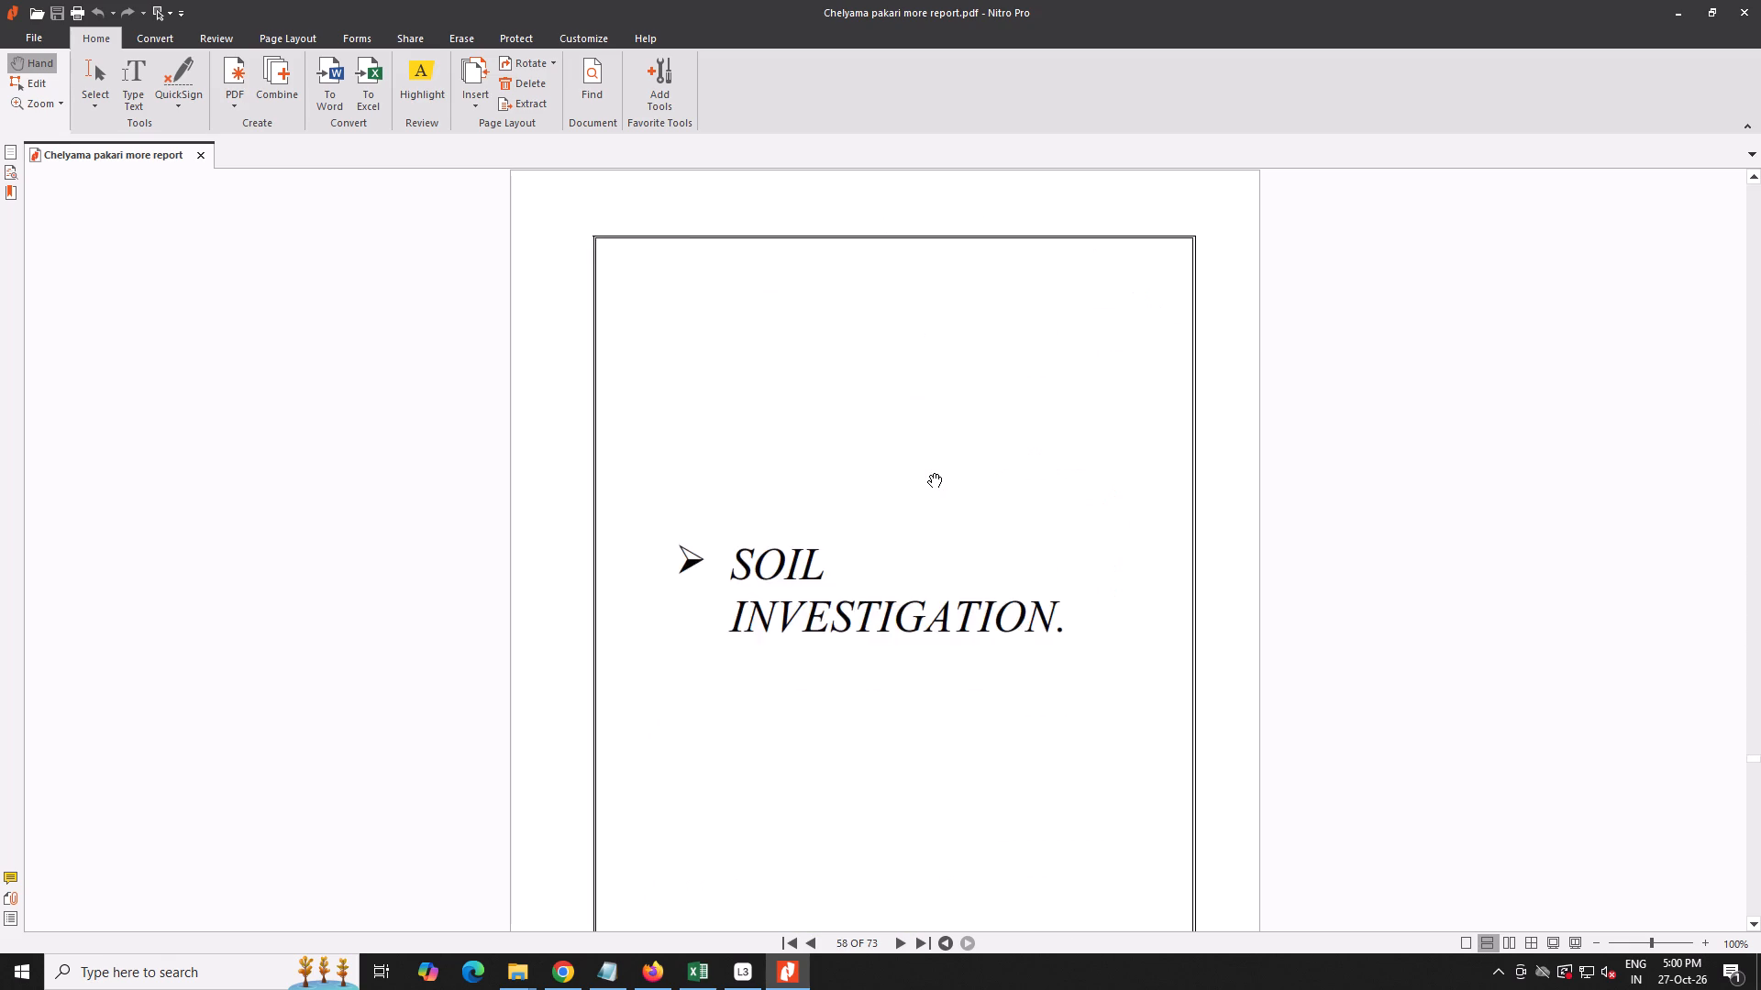
# Insert all pages of Soil test Cheyama (1) (2 files merged).pdf before the TRAFFIC CENSUS & PAVEMENT DESIGN page, and save the report.
pyautogui.press('Left')
pyautogui.press('Right')
pyautogui.press('Right')
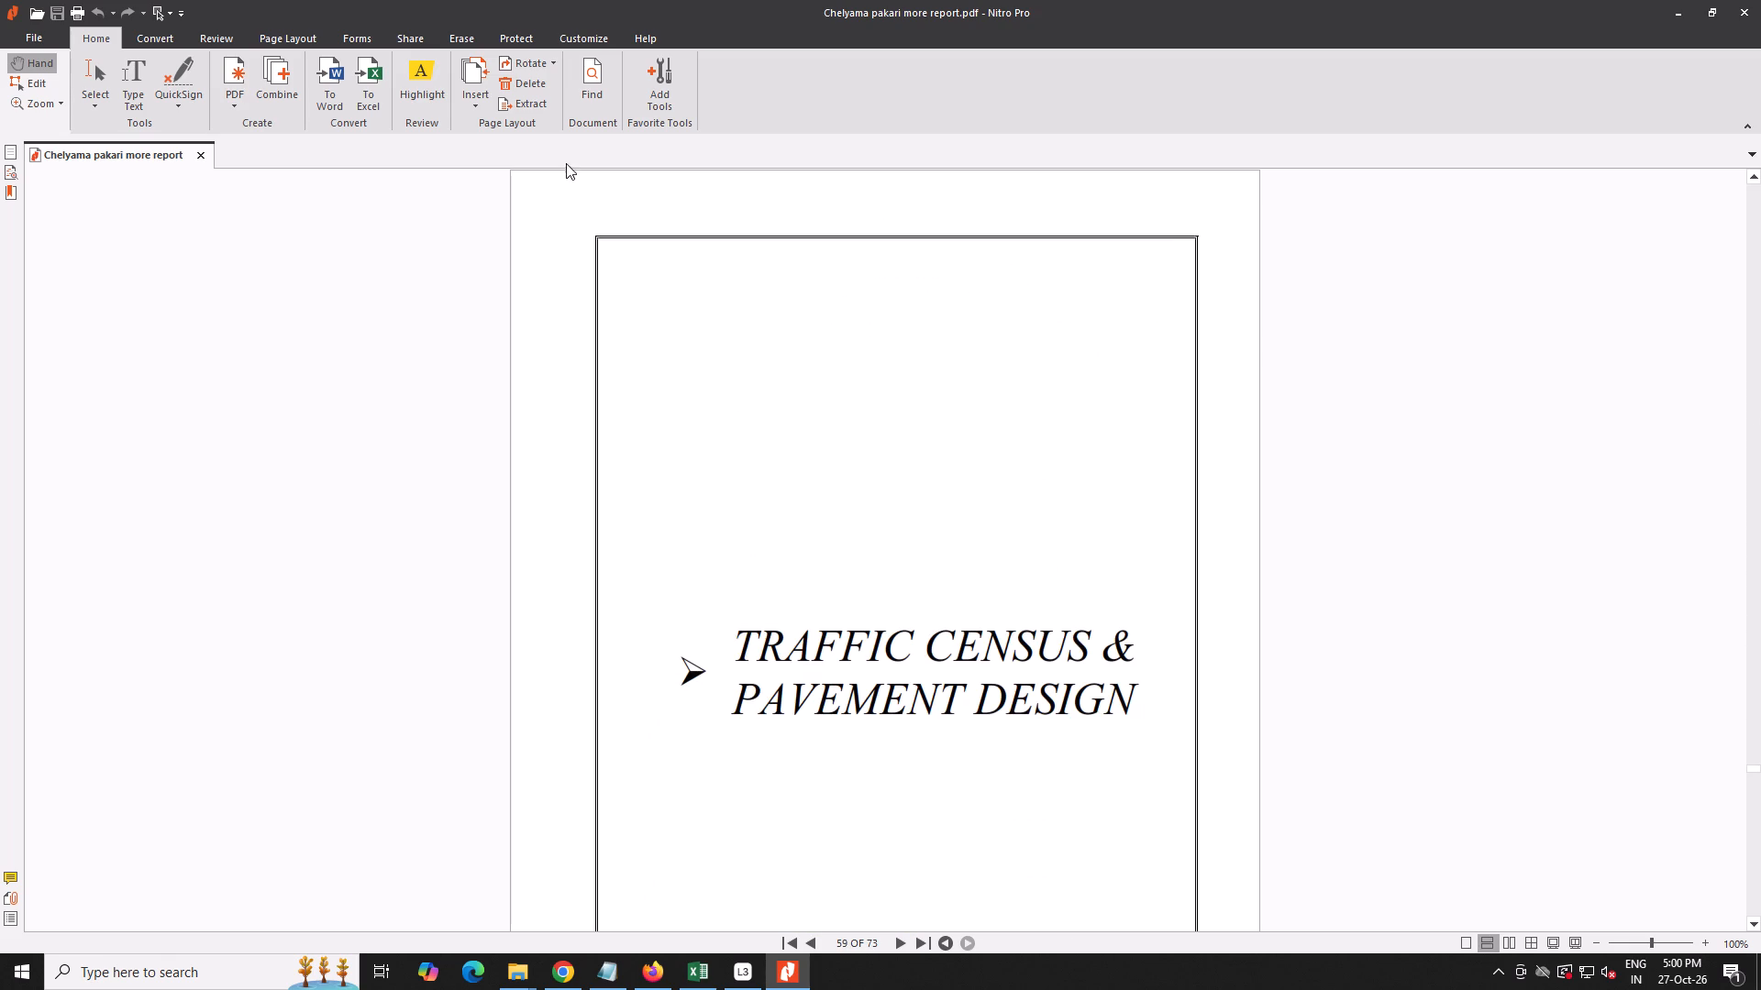
pyautogui.click(478, 104)
pyautogui.click(490, 131)
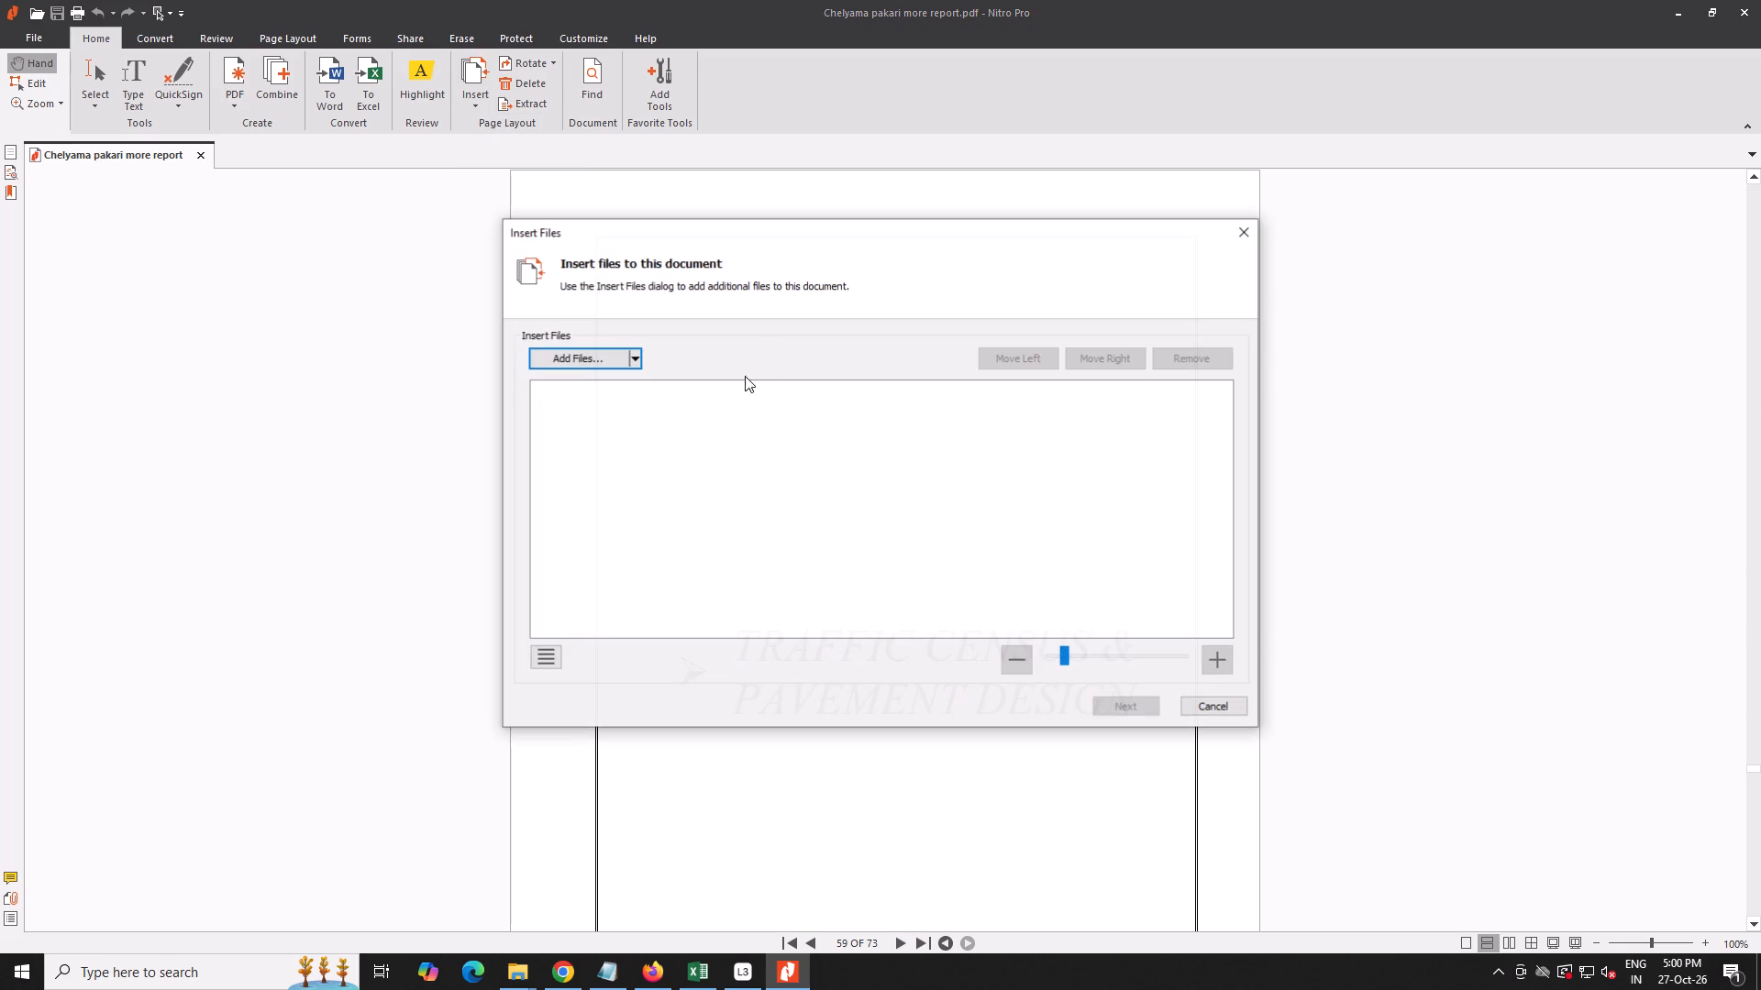
pyautogui.click(586, 362)
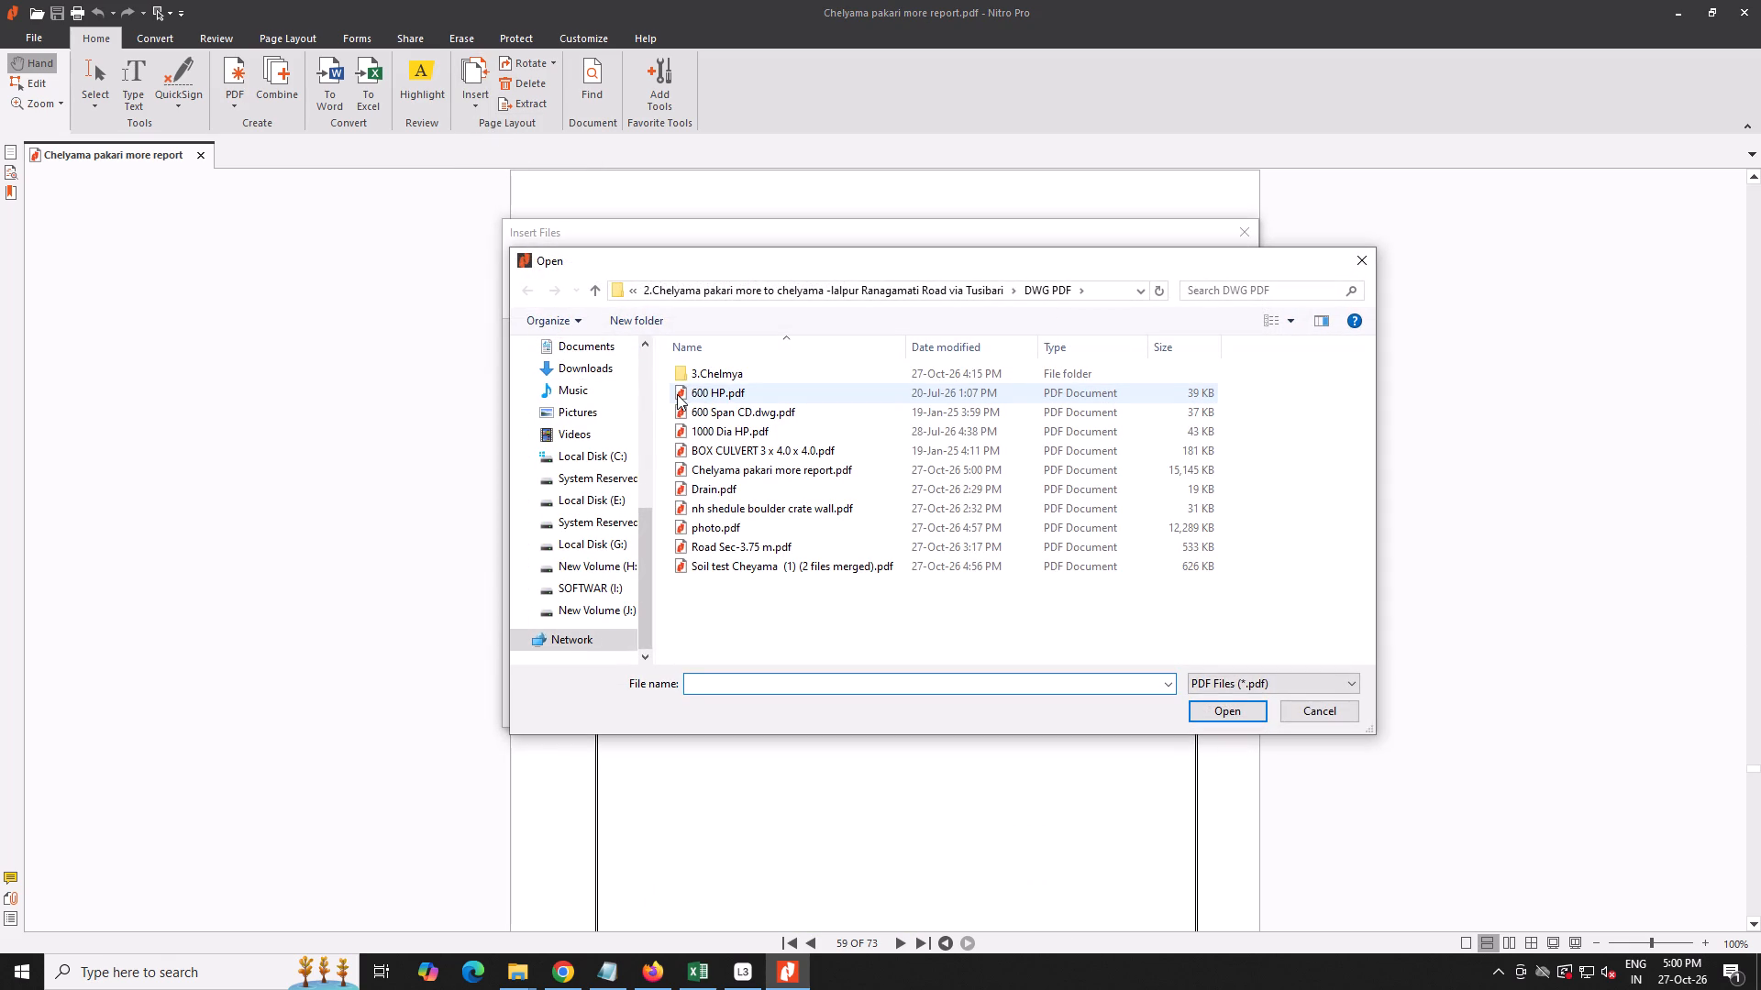
pyautogui.doubleClick(749, 558)
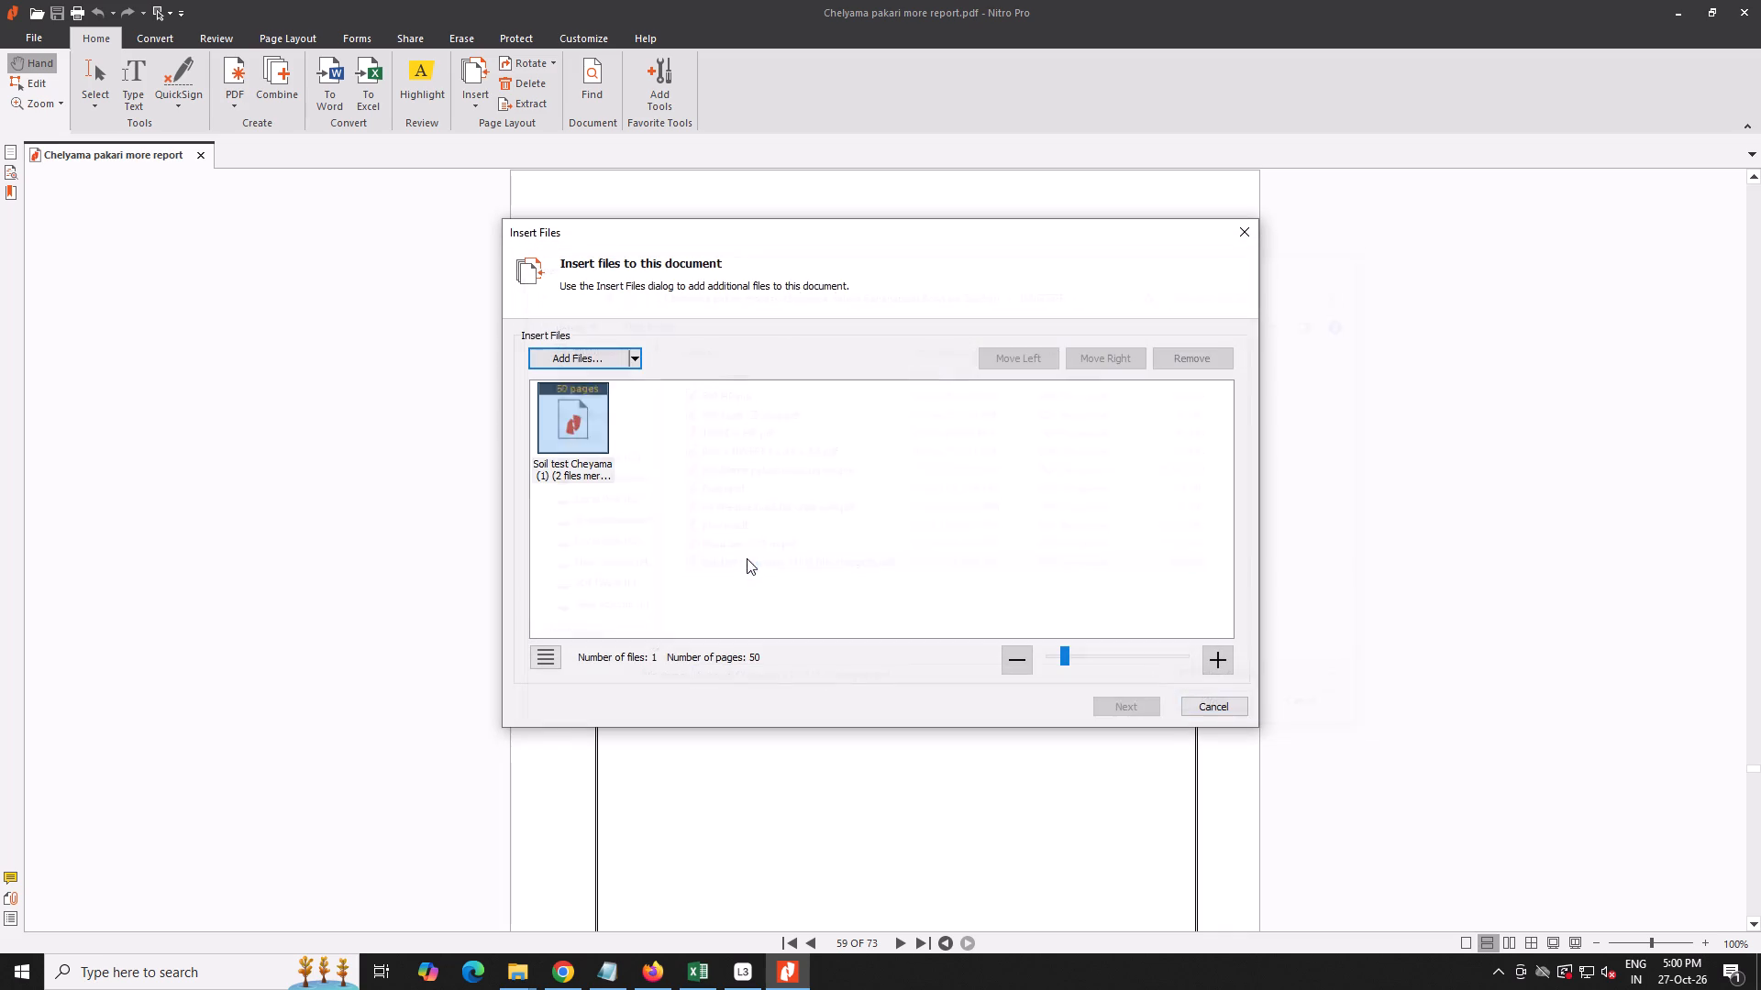
pyautogui.click(1131, 714)
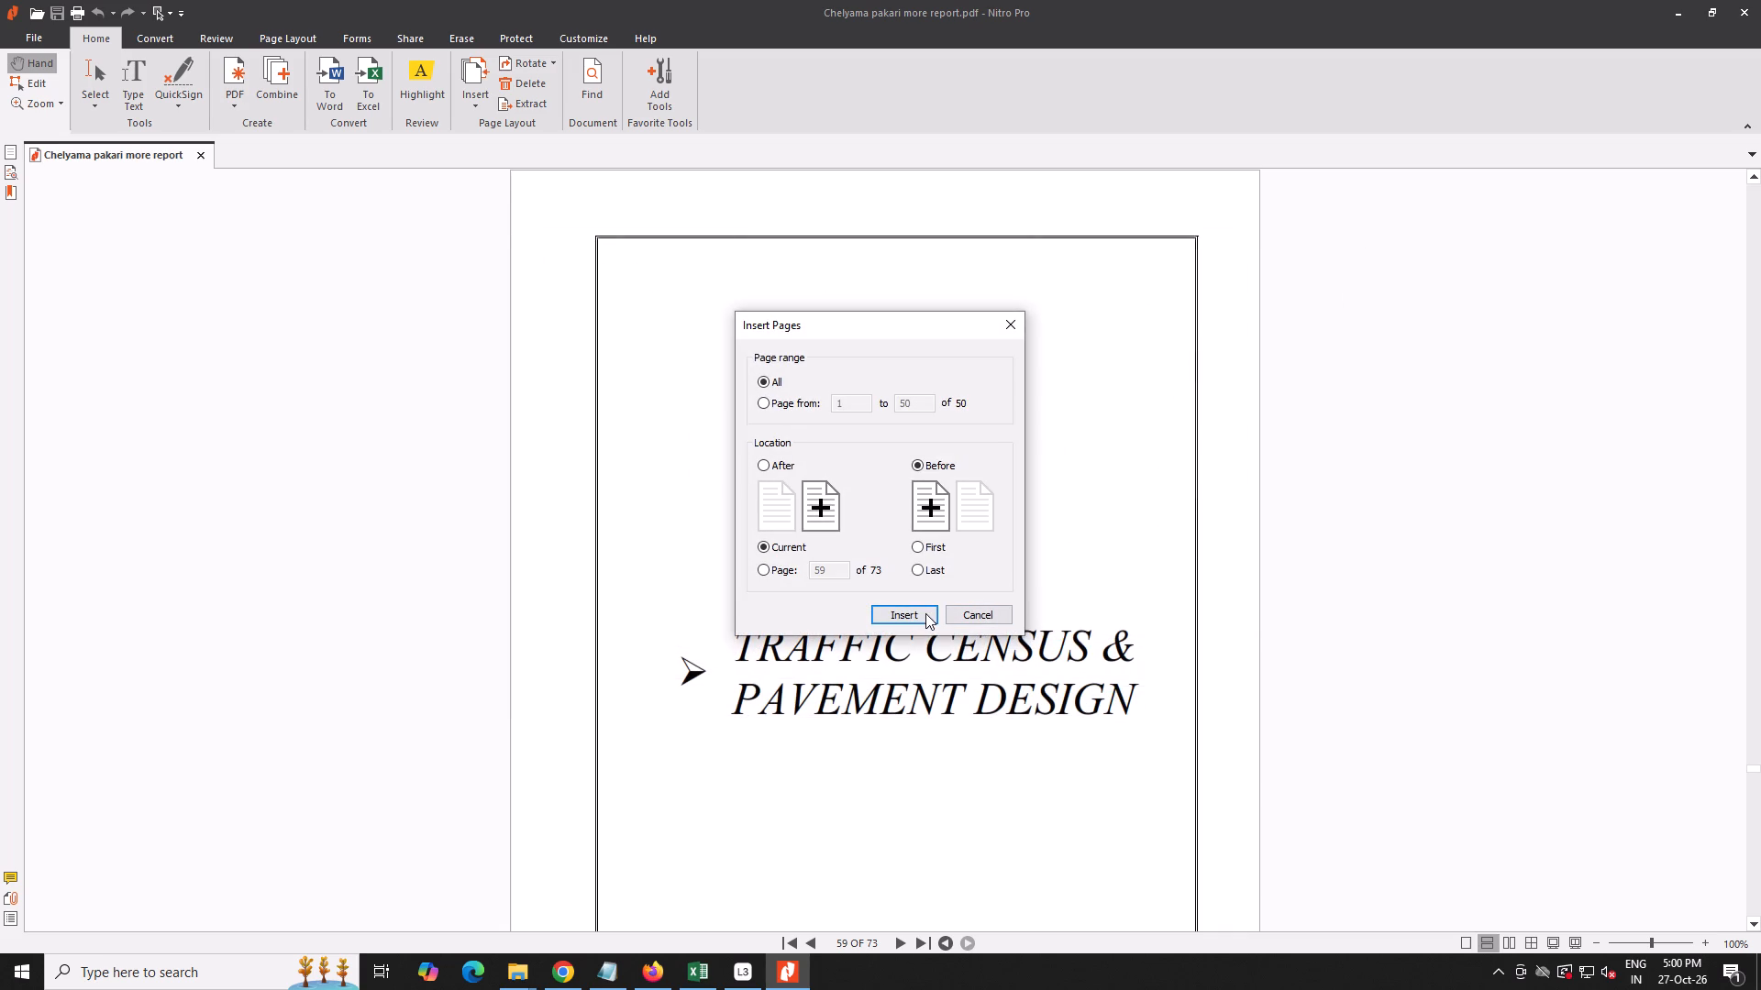
pyautogui.click(925, 612)
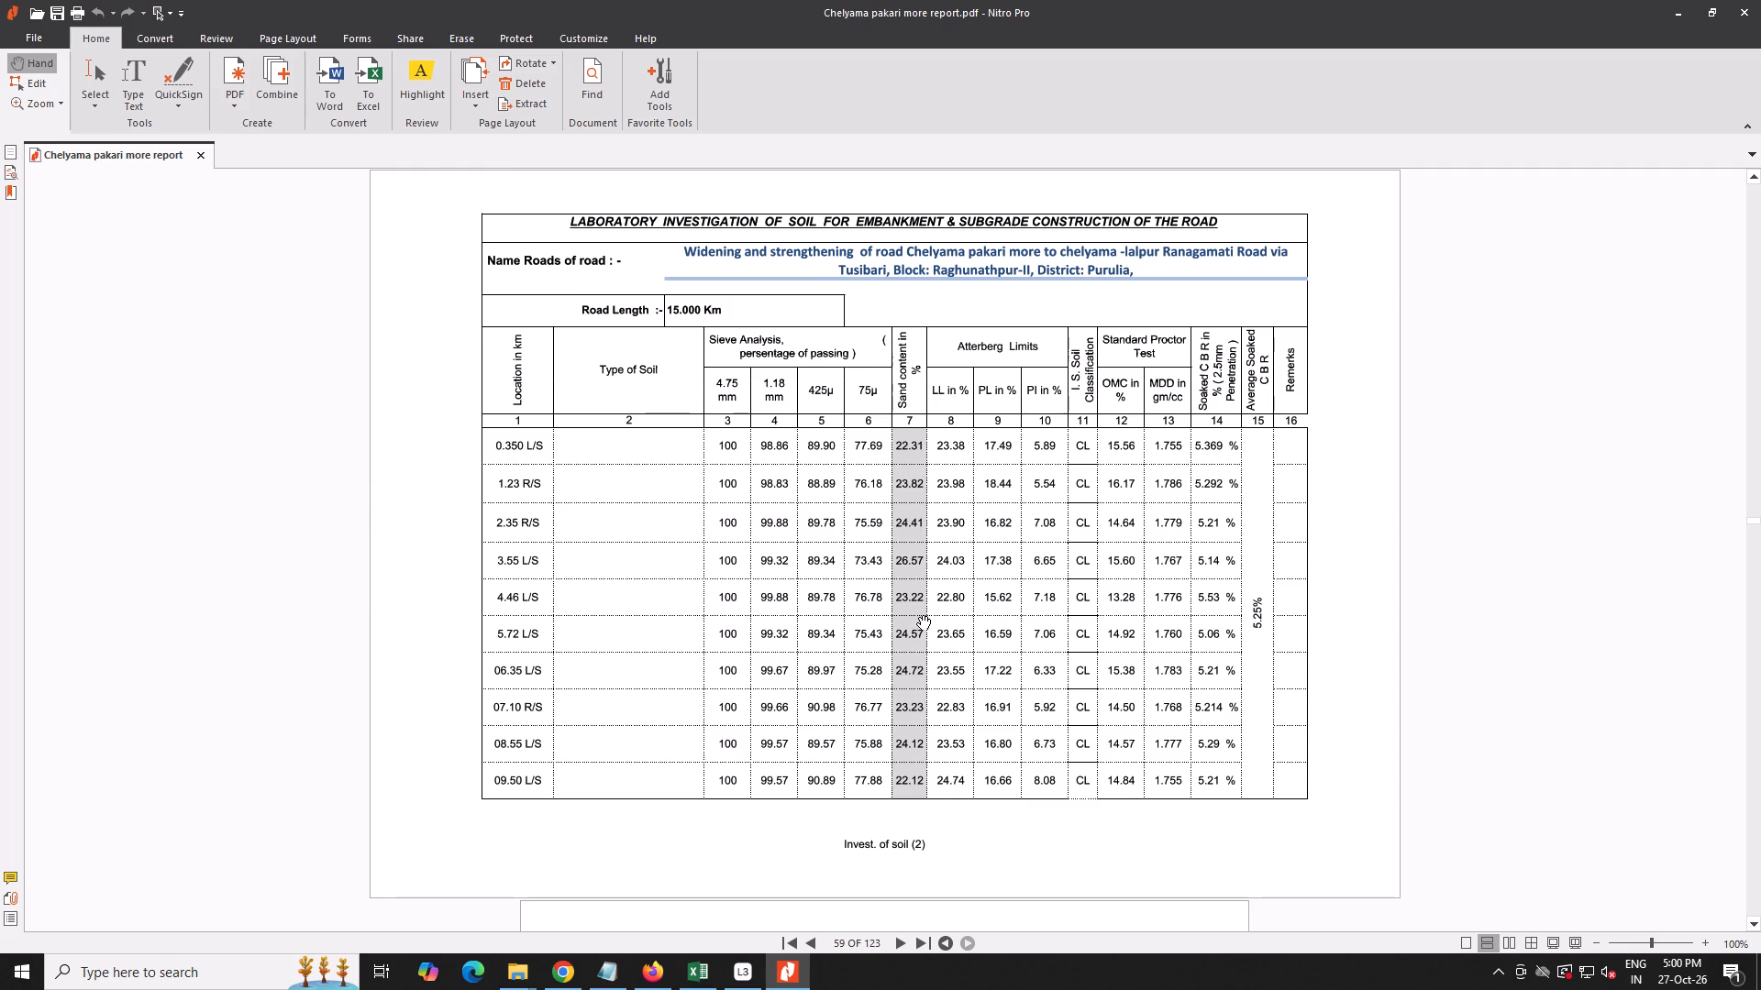
pyautogui.click(57, 14)
# Insert all pages of 3. EST Chelyma pakari more NH Sch.pdf from the 3.Chelmya folder before the RATE ANALYSIS divider page.
pyautogui.scroll(-7, 1209, 729)
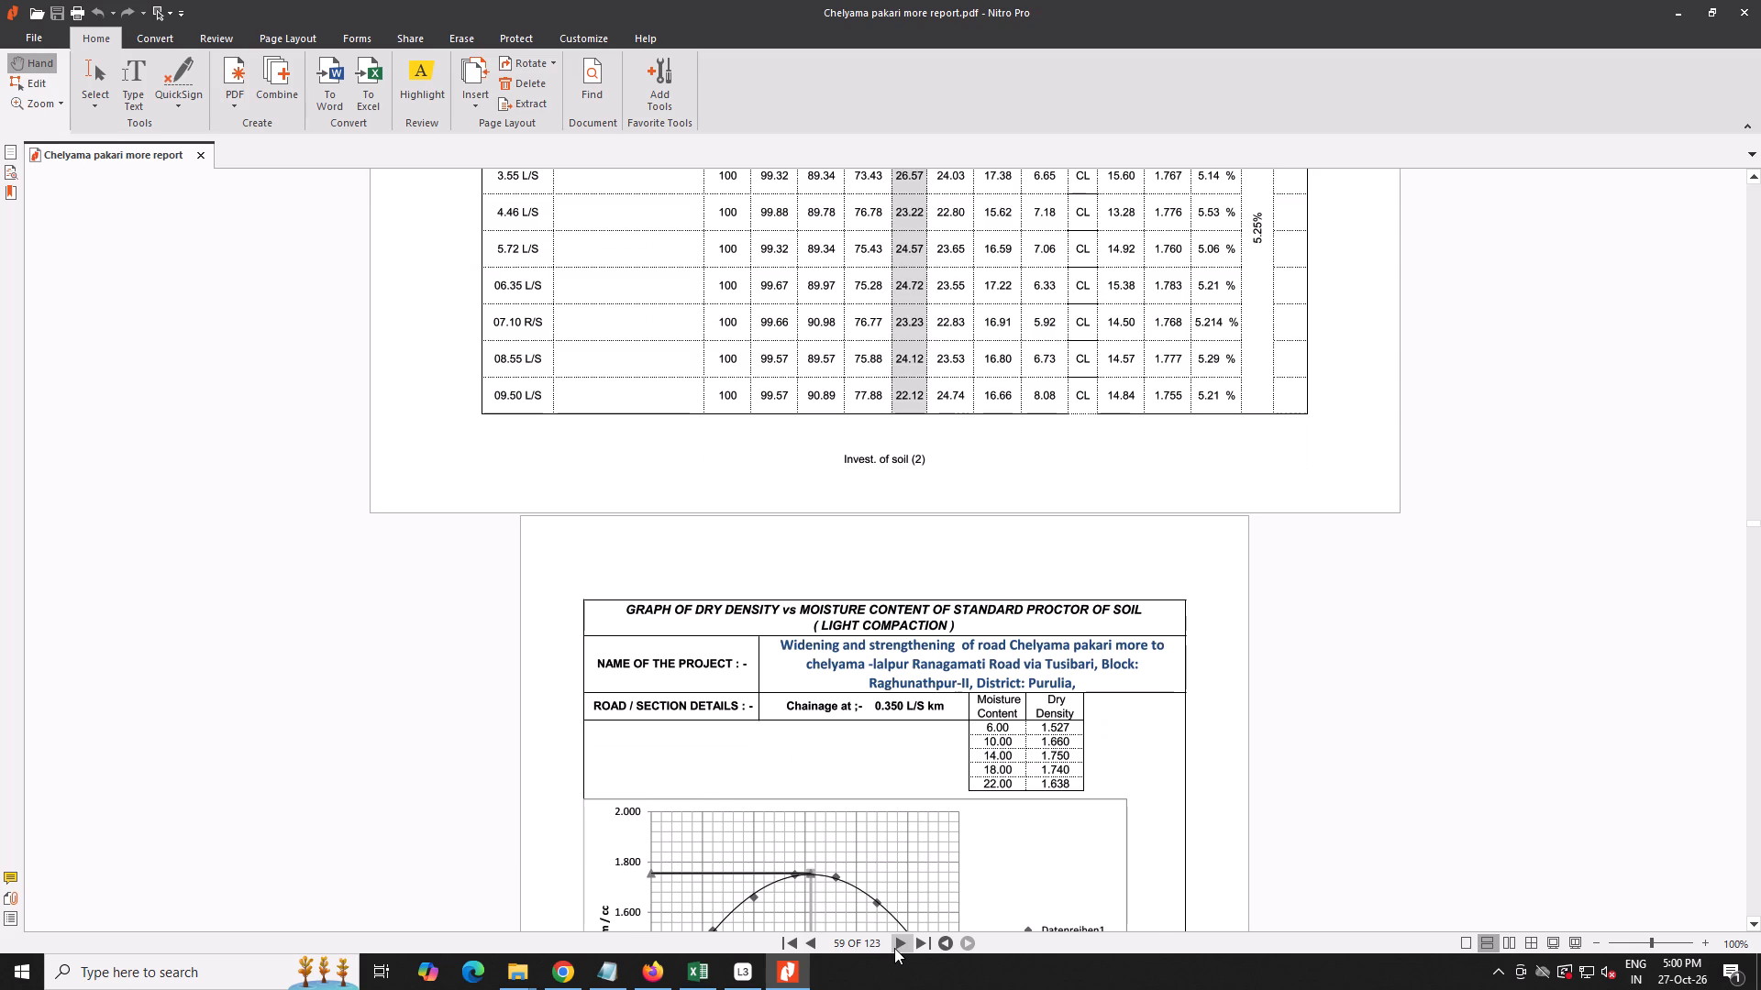
pyautogui.click(894, 948)
pyautogui.click(922, 943)
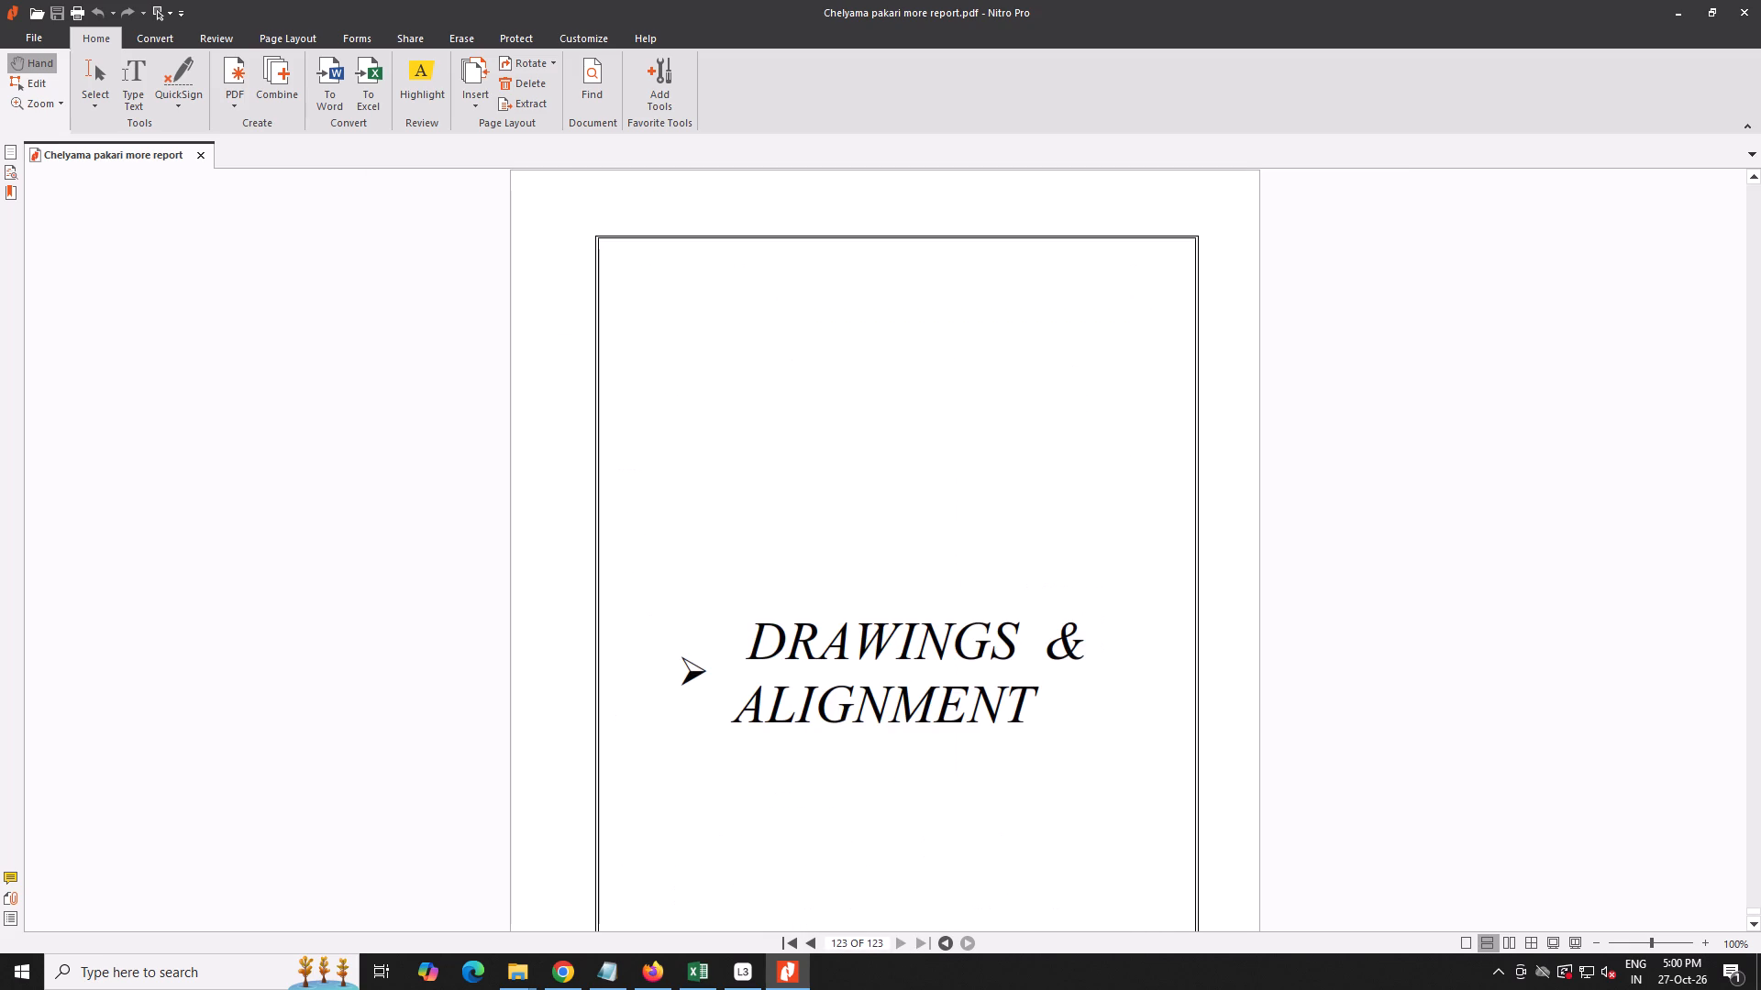
pyautogui.press('Left')
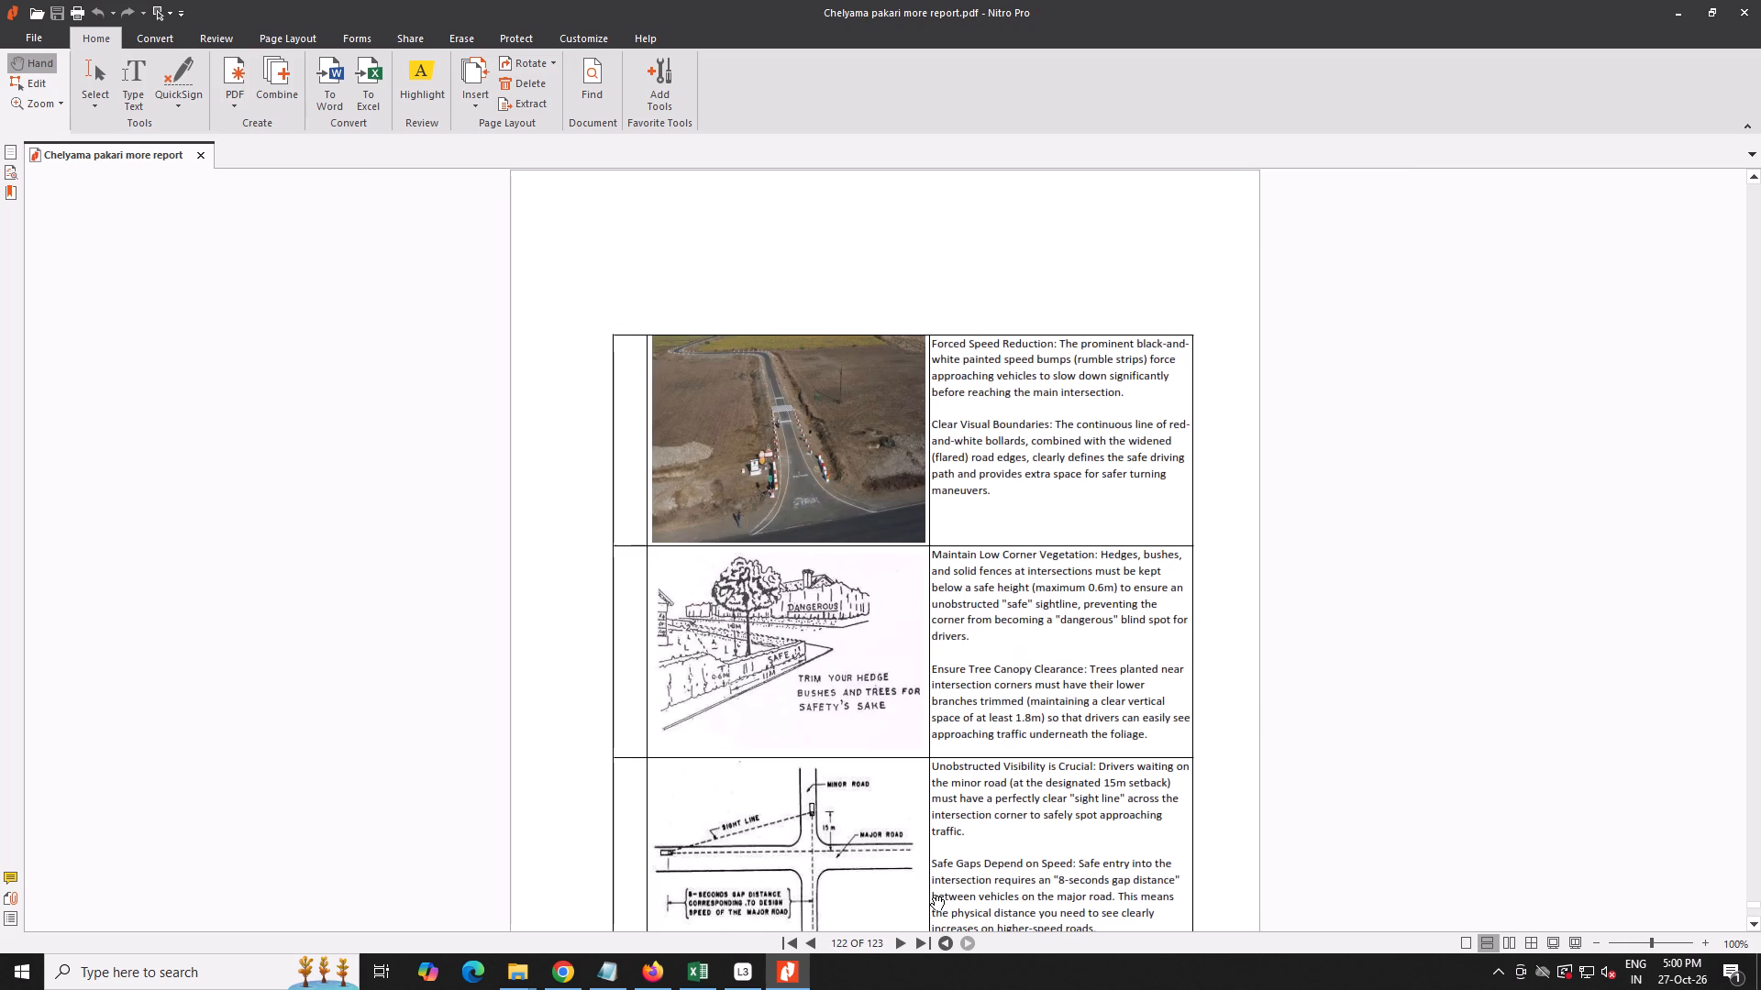
pyautogui.press('Left')
pyautogui.press('Left')
pyautogui.press('Left')
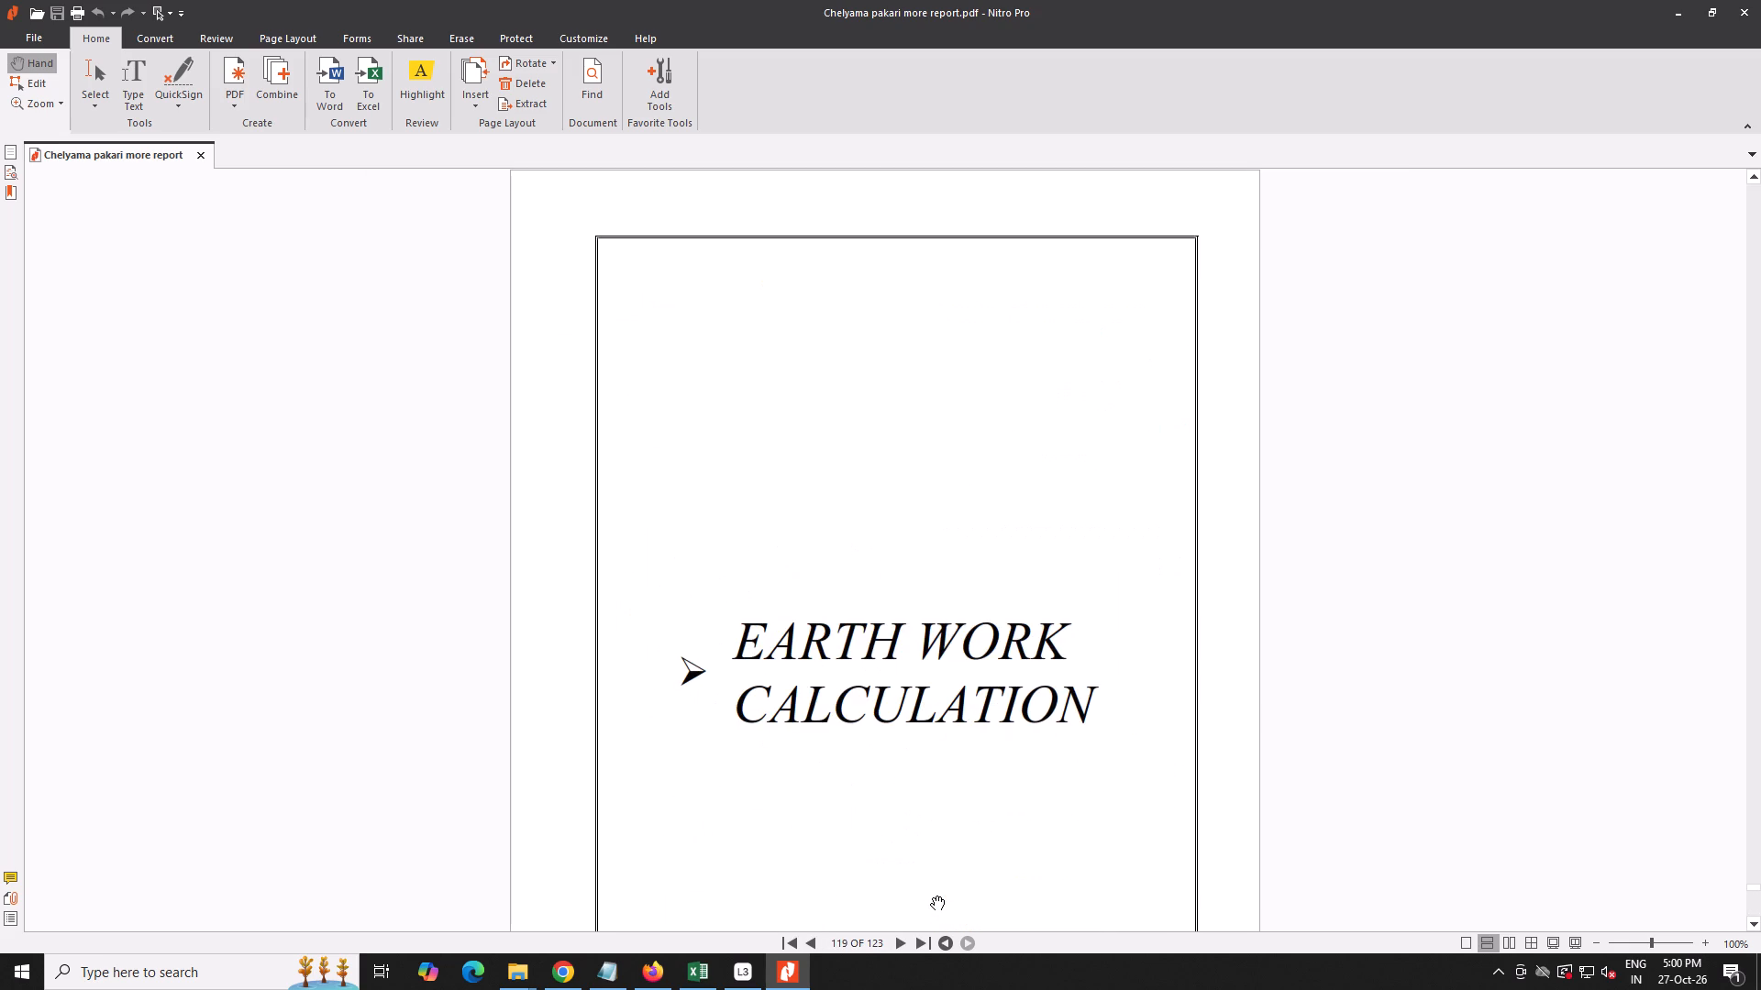
pyautogui.press('Left')
pyautogui.press('Left')
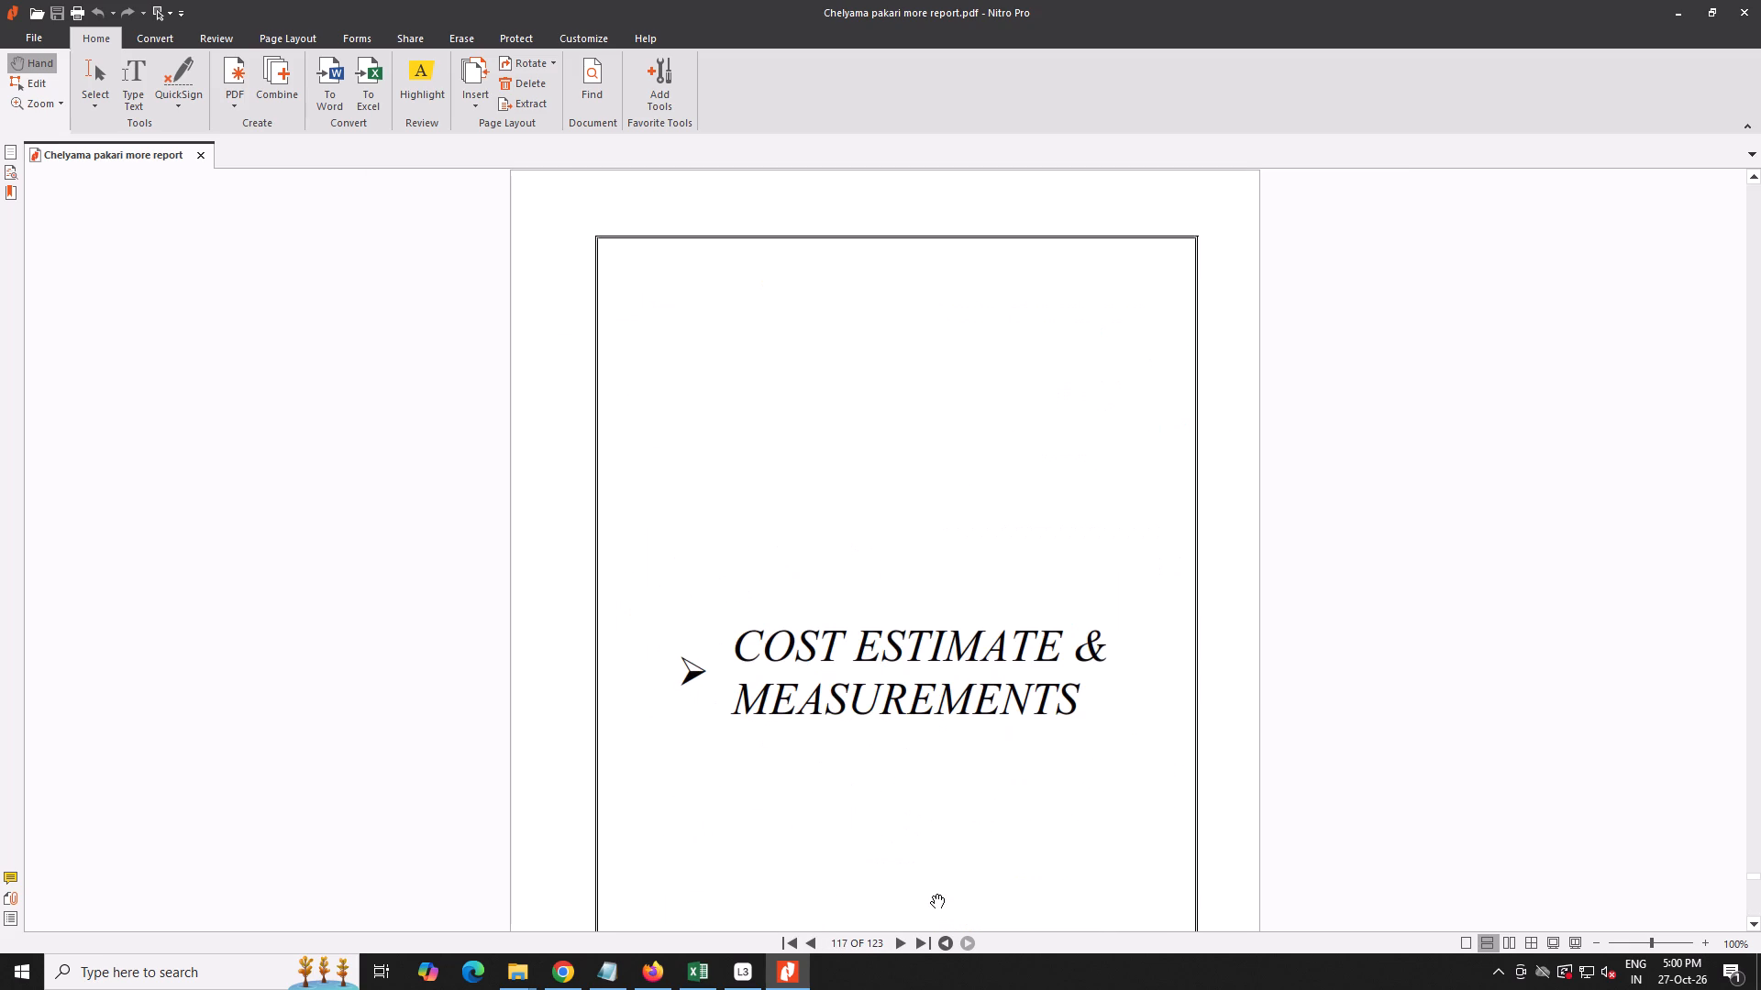
pyautogui.press('Right')
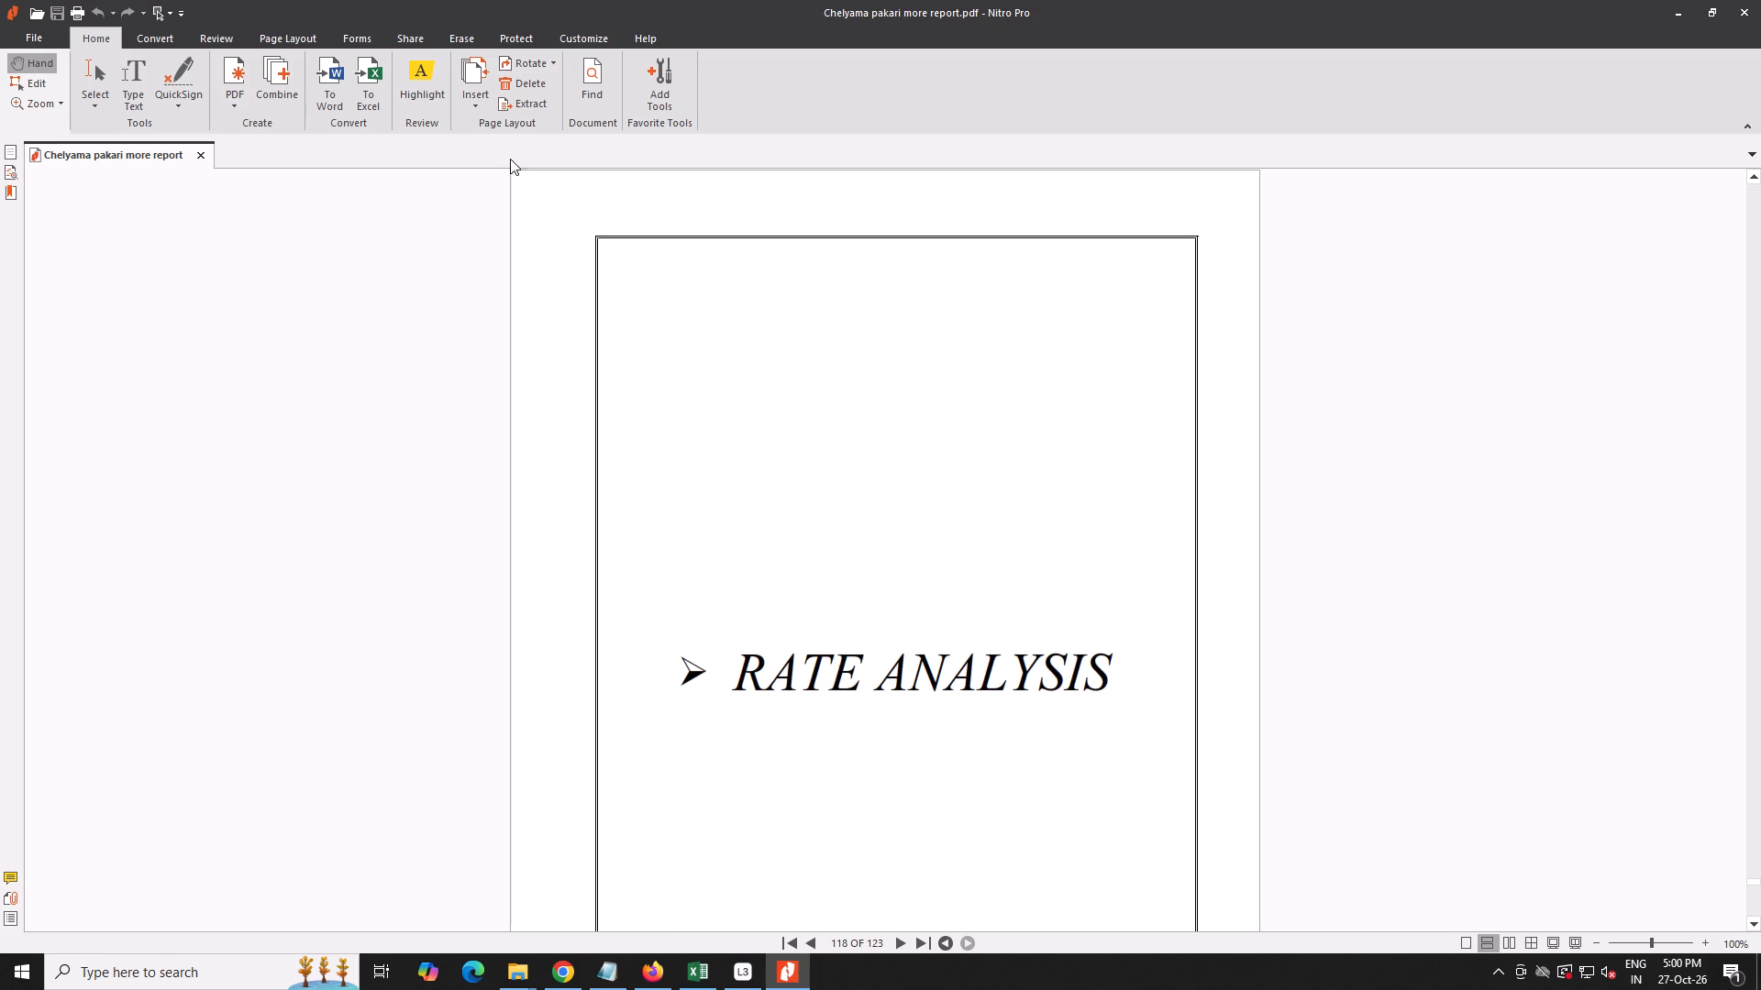
pyautogui.click(481, 99)
pyautogui.click(495, 132)
pyautogui.click(608, 357)
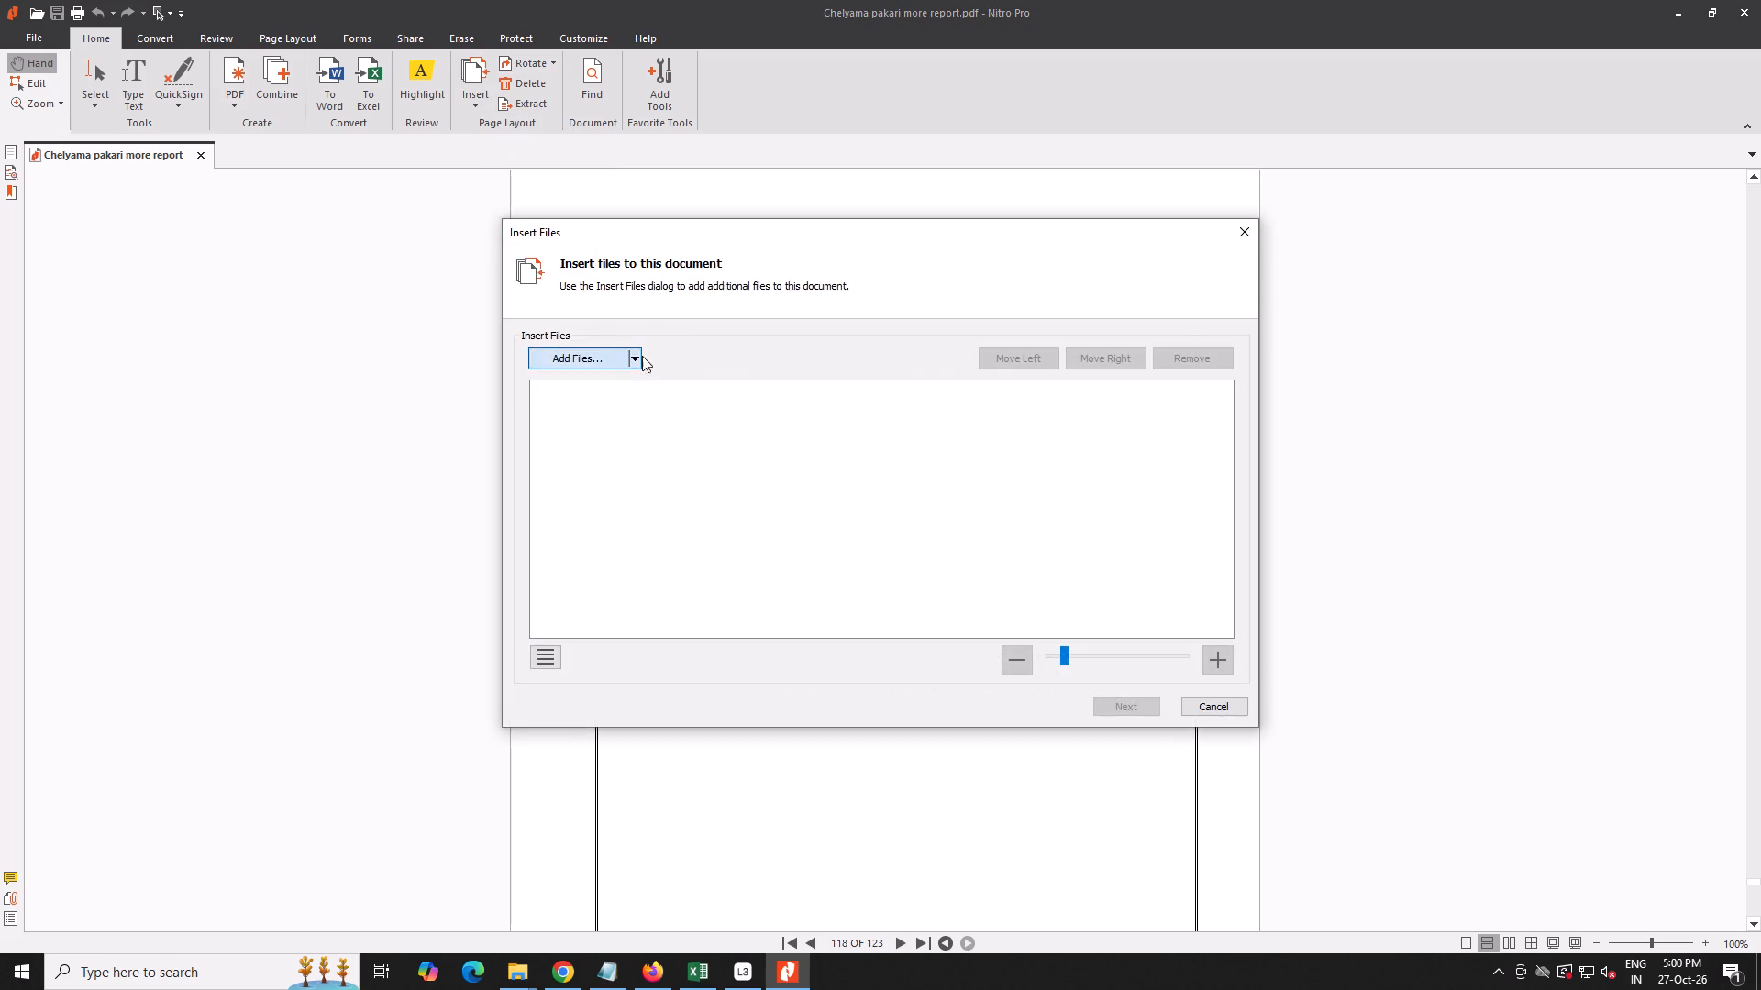
pyautogui.doubleClick(757, 377)
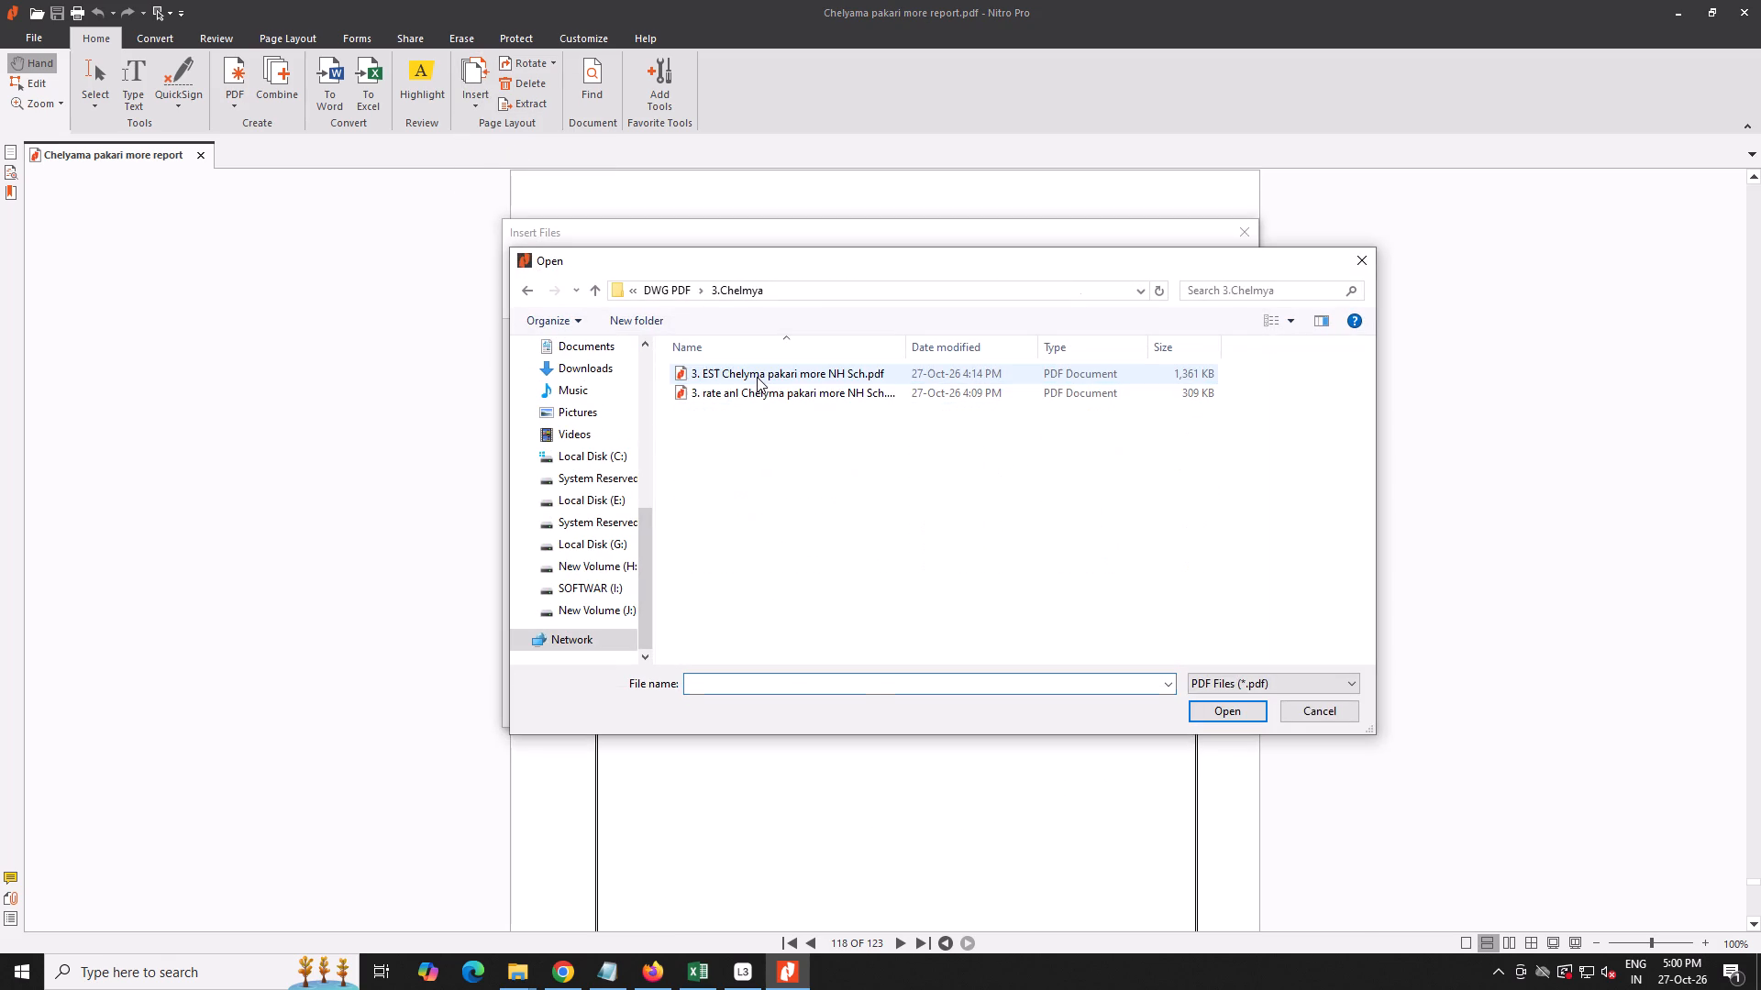
pyautogui.doubleClick(757, 377)
pyautogui.click(1127, 708)
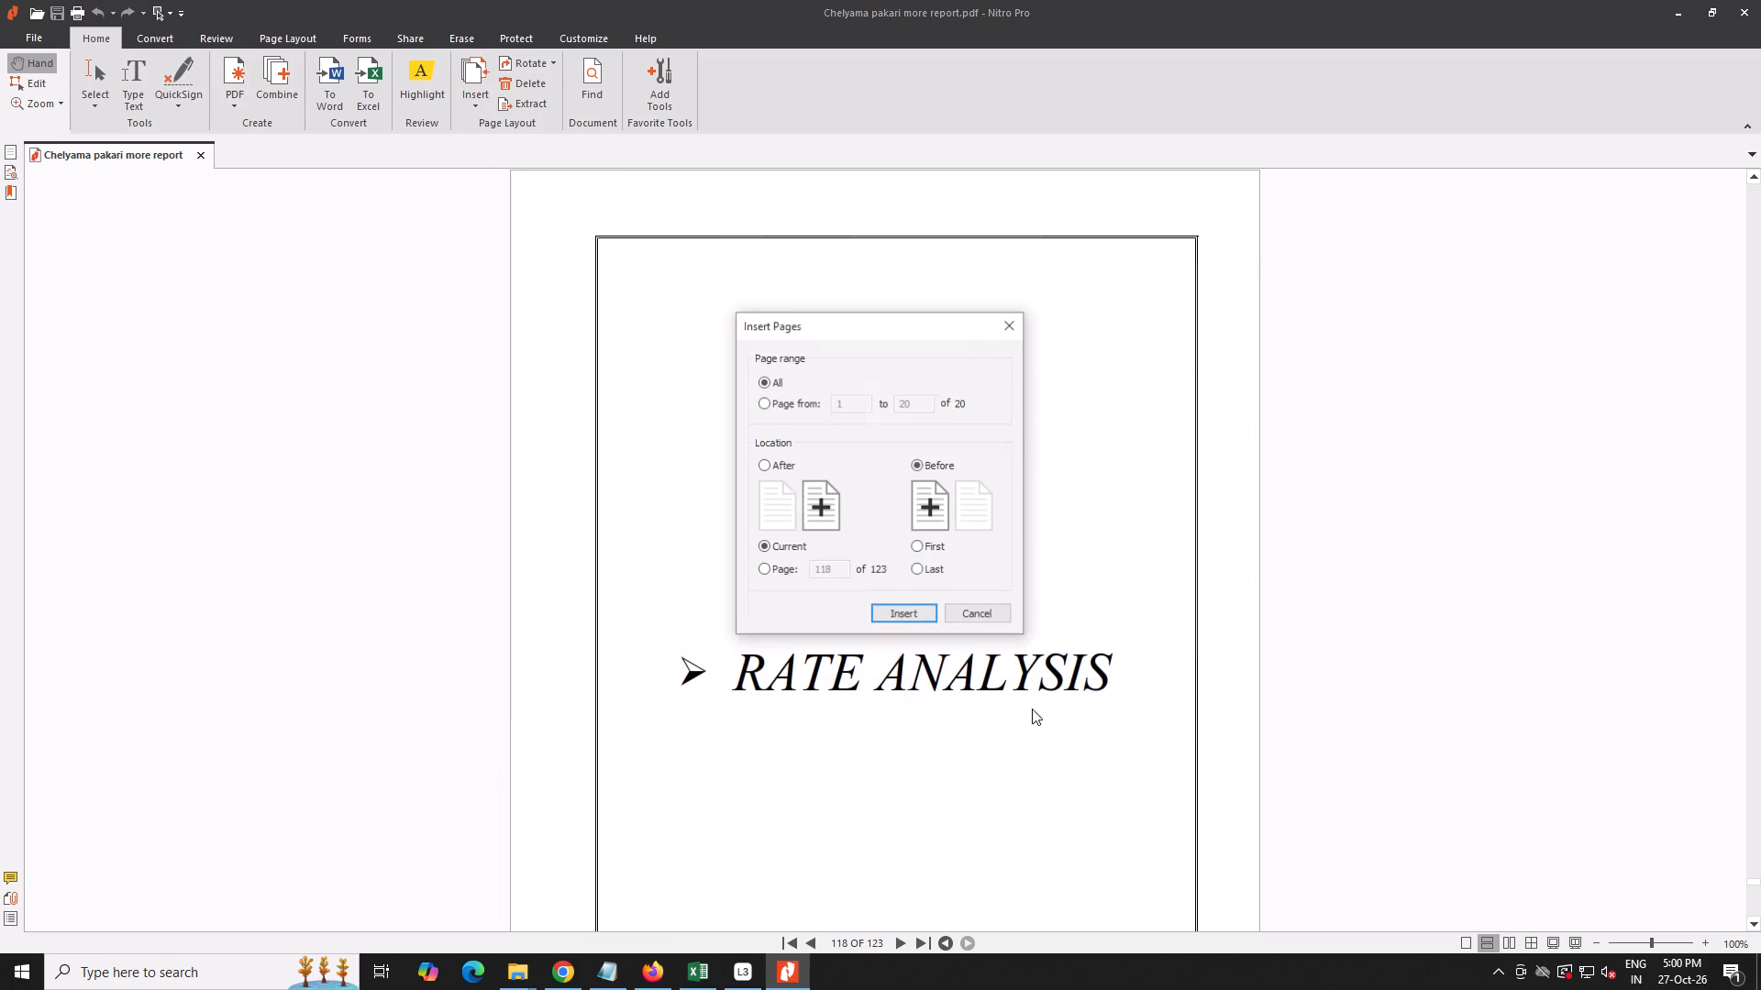
pyautogui.click(909, 615)
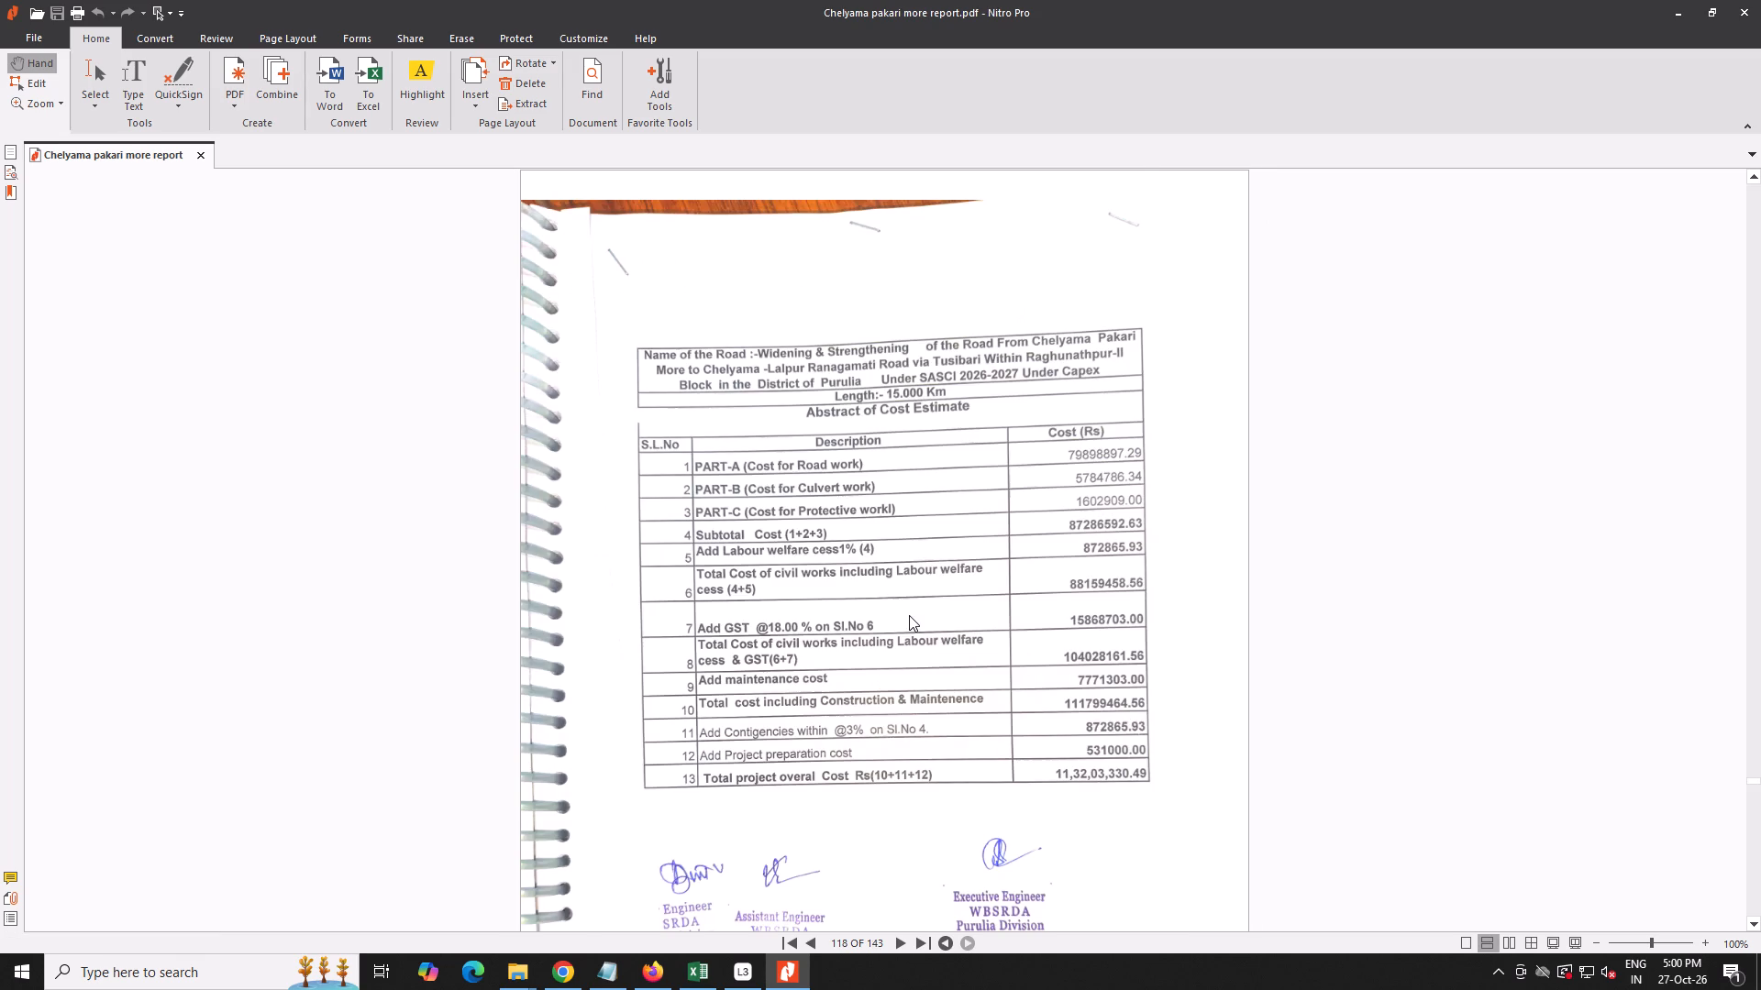
# Look through the inserted cost estimate pages and the report's last sections, returning to the RATE ANALYSIS divider page.
pyautogui.press('Right')
pyautogui.press('Right')
pyautogui.press('Right')
pyautogui.press('Right')
pyautogui.press('Right')
pyautogui.press('Right')
pyautogui.press('Right')
pyautogui.press('Right')
pyautogui.press('Right')
pyautogui.press('Right')
pyautogui.press('Right')
pyautogui.press('Right')
pyautogui.press('Right')
pyautogui.press('Right')
pyautogui.press('Right')
pyautogui.press('Right')
pyautogui.press('Right')
pyautogui.press('Right')
pyautogui.press('Right')
pyautogui.press('Right')
pyautogui.press('Right')
pyautogui.press('Right')
pyautogui.press('Right')
pyautogui.press('Right')
pyautogui.press('Right')
pyautogui.press('Right')
pyautogui.press('Right')
pyautogui.press('Right')
pyautogui.press('Right')
pyautogui.press('Right')
pyautogui.press('Right')
pyautogui.press('Right')
pyautogui.press('Right')
pyautogui.press('Right')
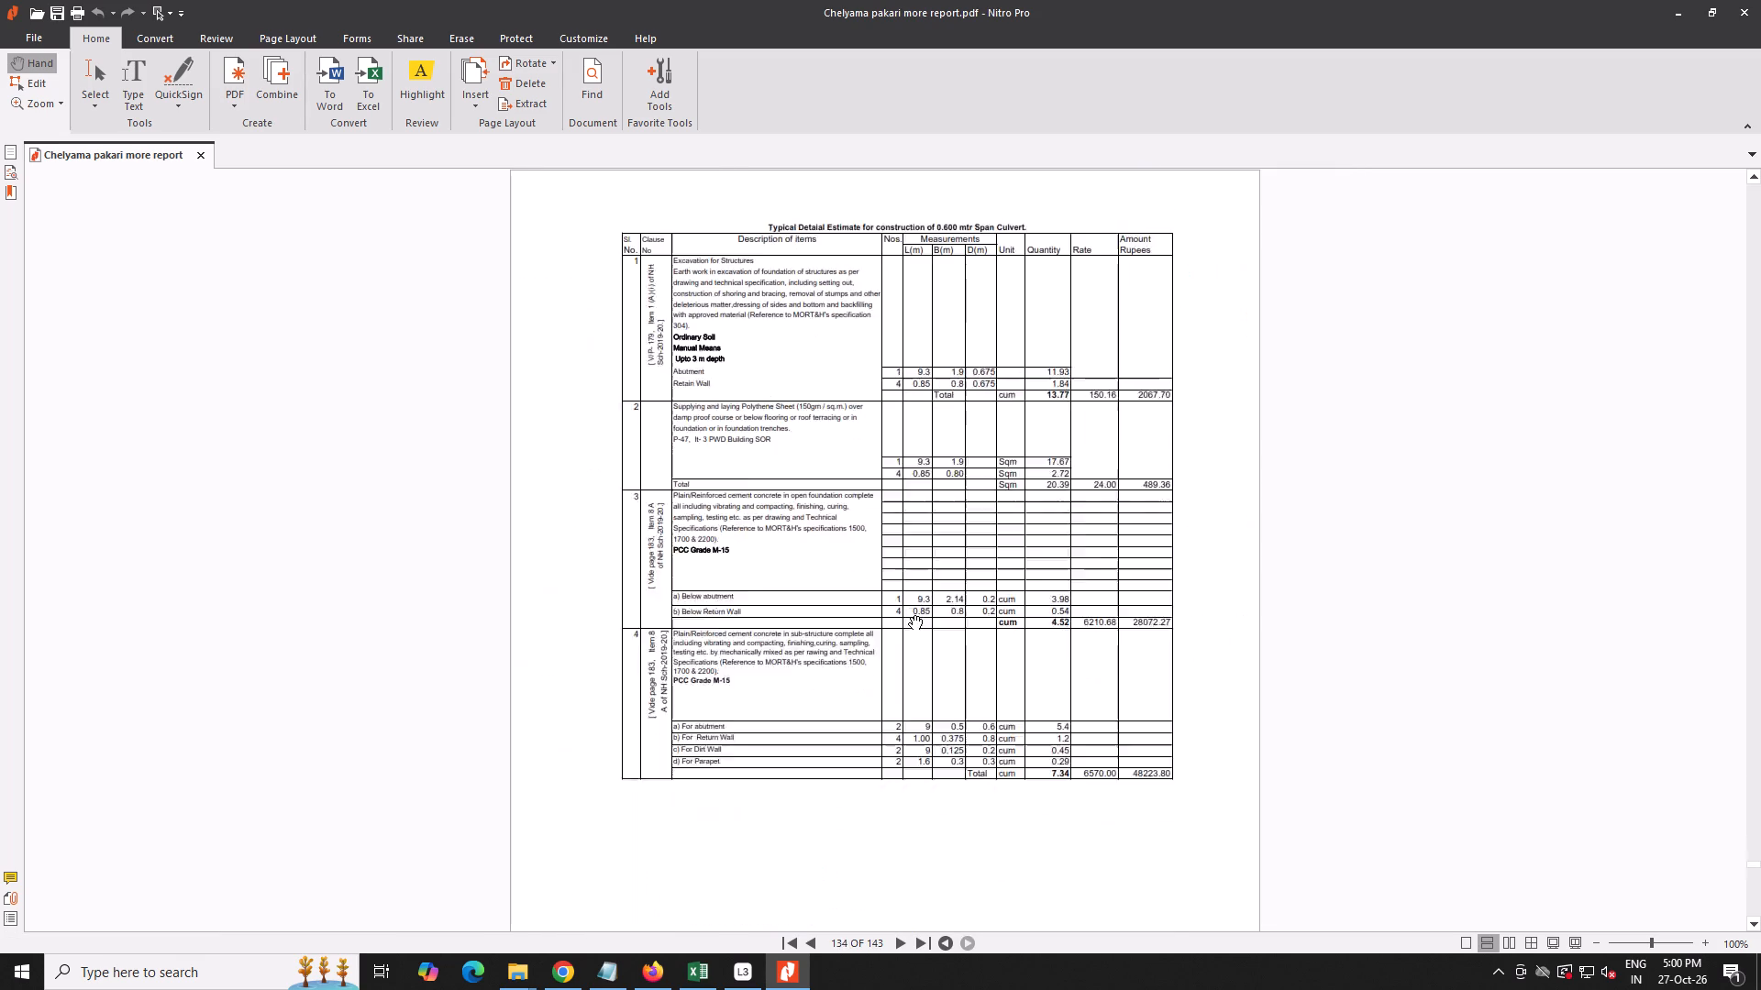
pyautogui.press('Left')
pyautogui.press('Left')
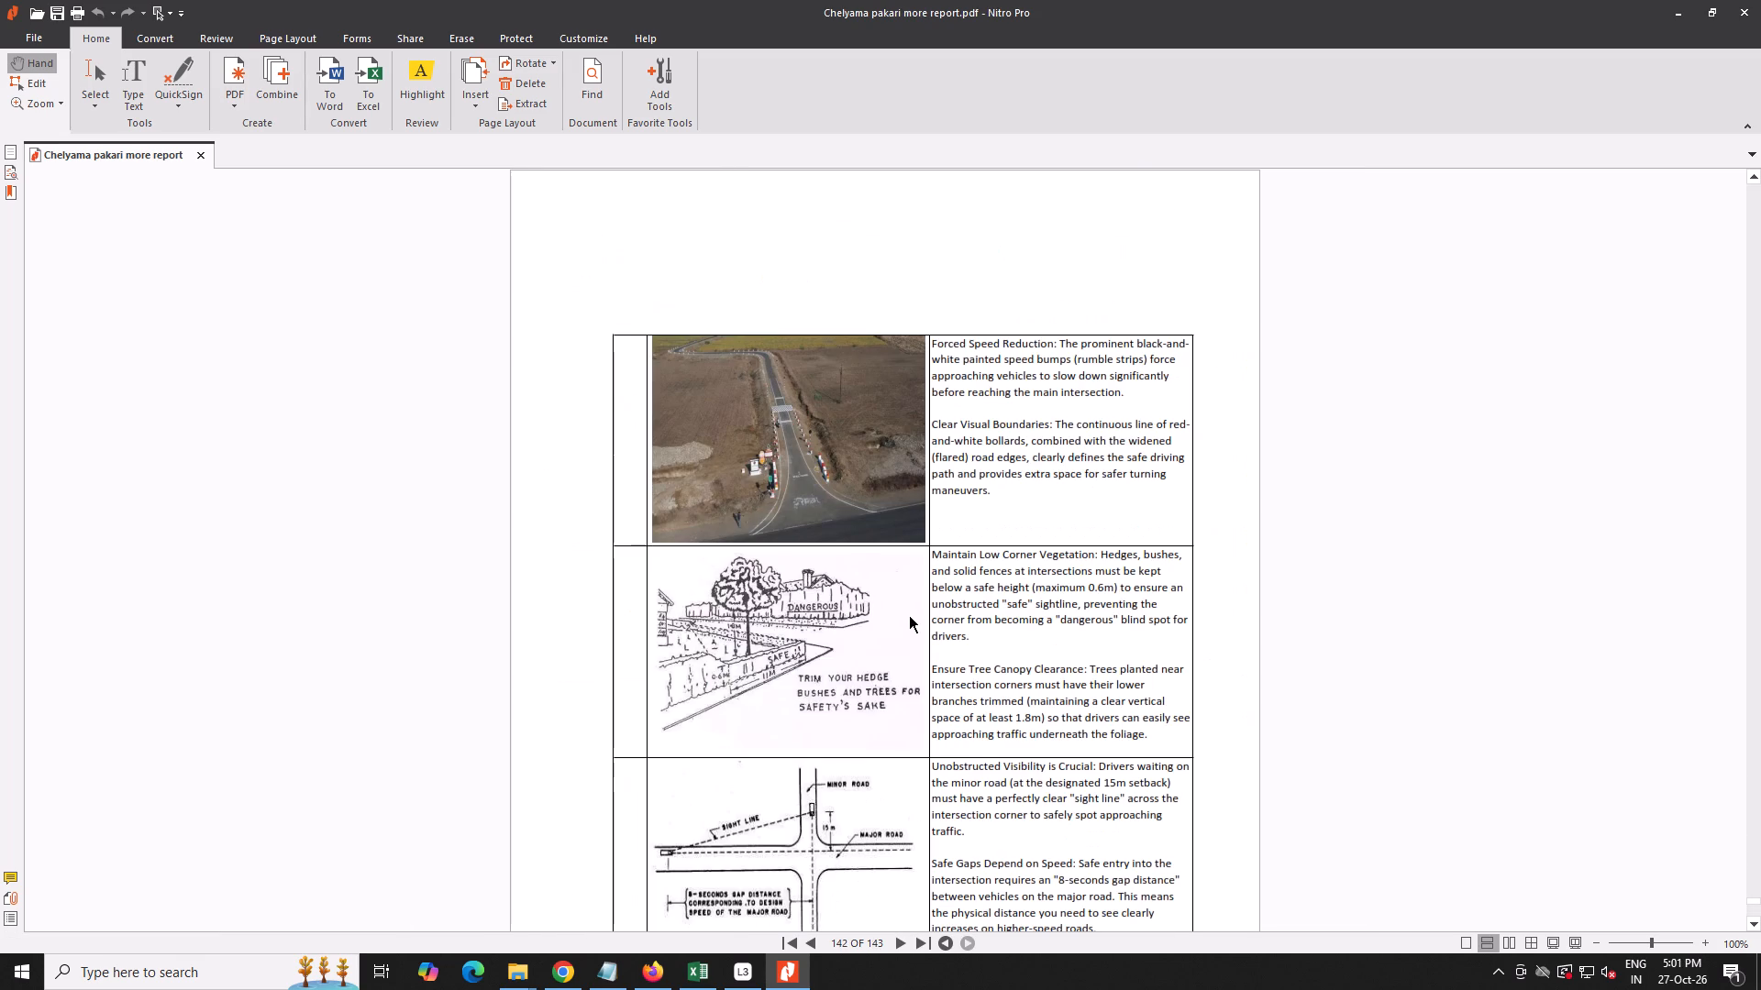
pyautogui.press('Left')
pyautogui.press('Left')
pyautogui.press('Left')
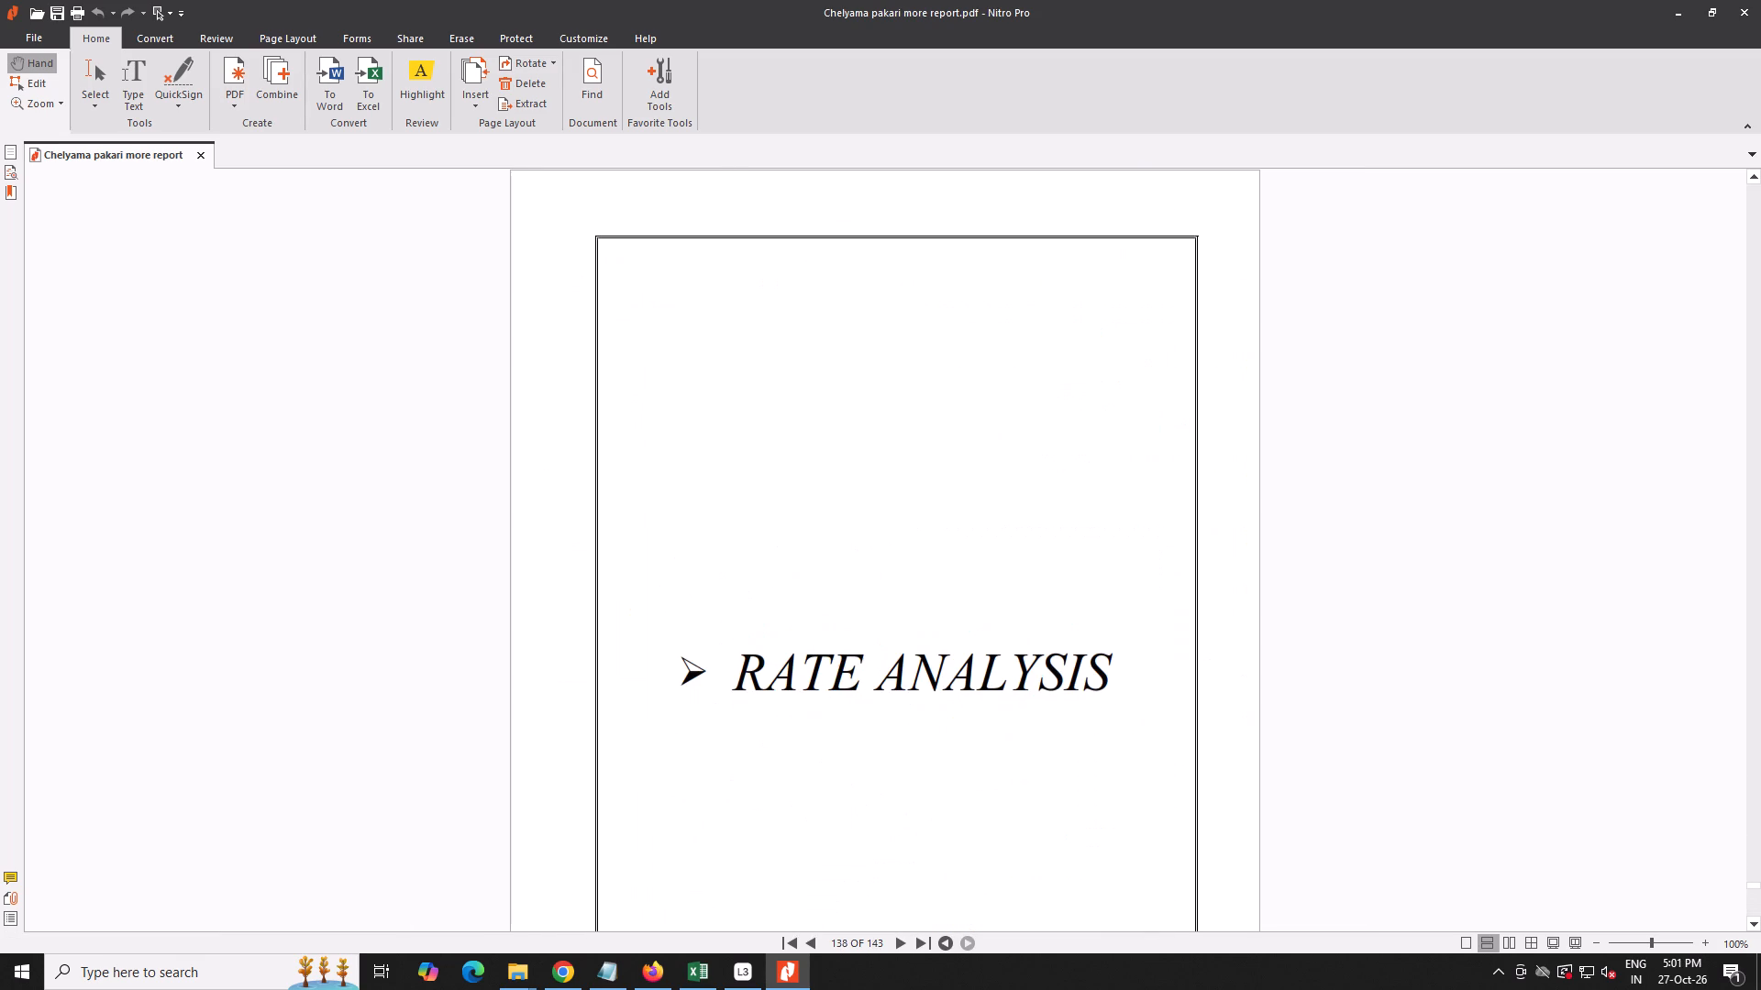
# Insert all pages of the 3. rate anl Chelyma pakari more NH Sch PDF before the EARTH WORK CALCULATION page, and save the report.
pyautogui.press('Right')
pyautogui.click(478, 98)
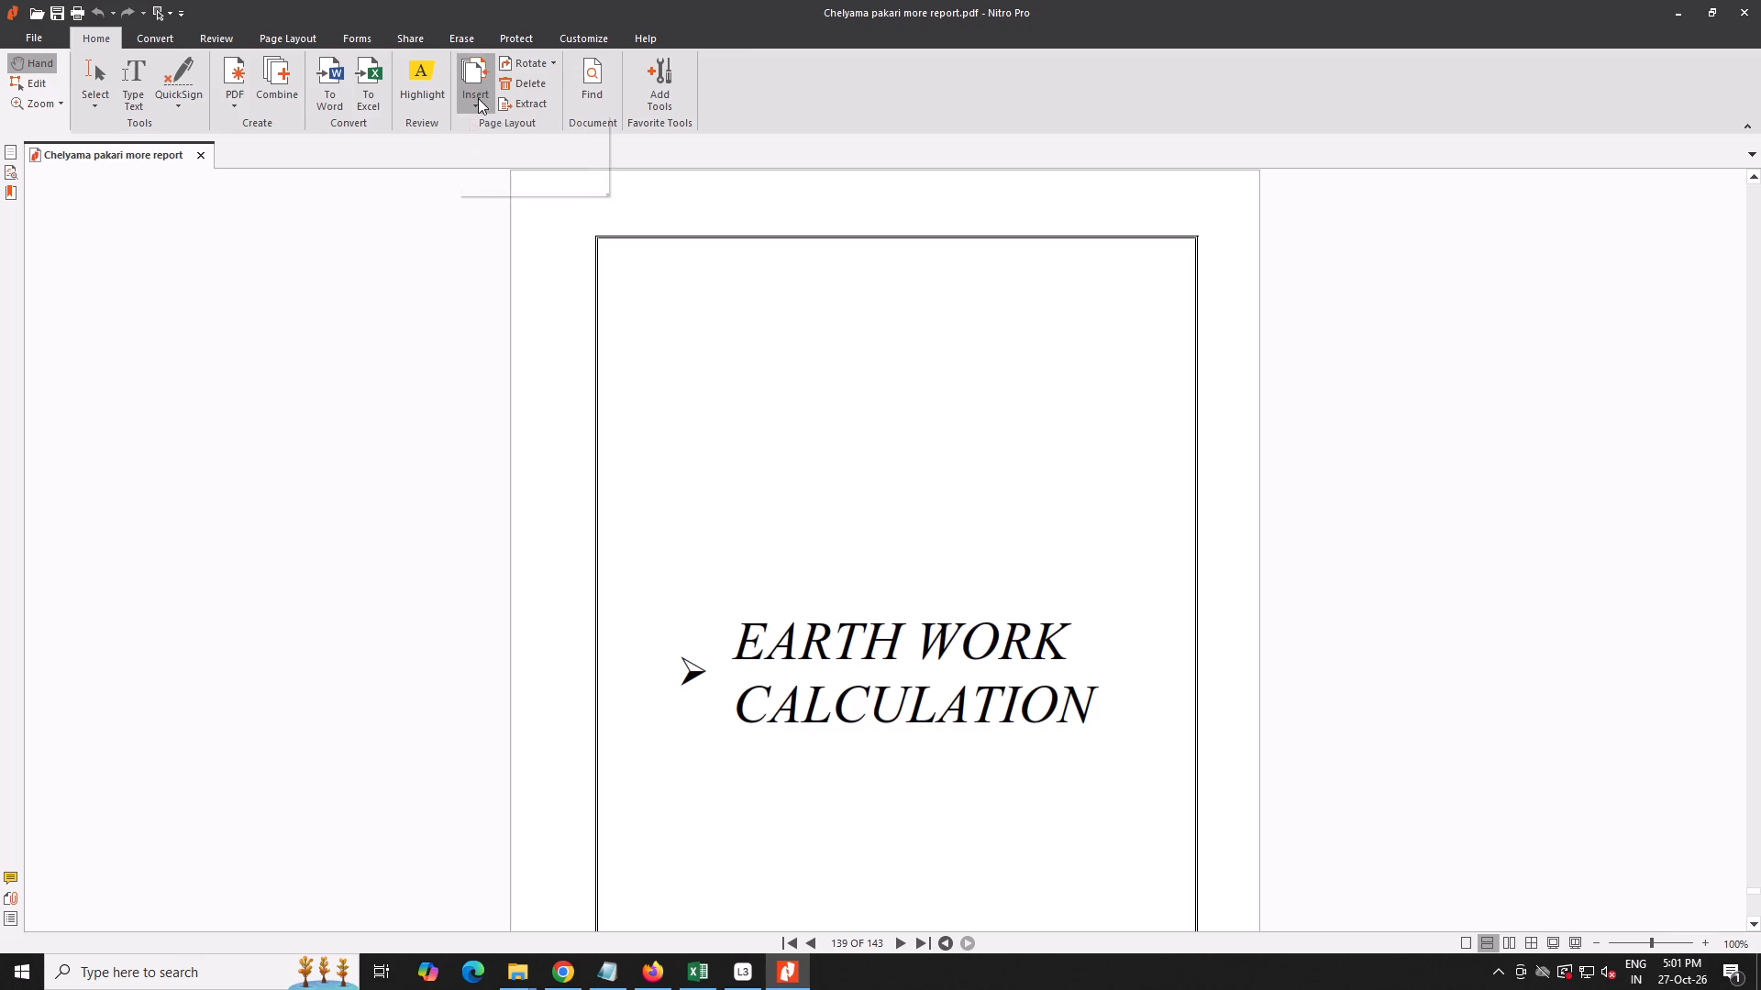
pyautogui.click(480, 127)
pyautogui.click(586, 353)
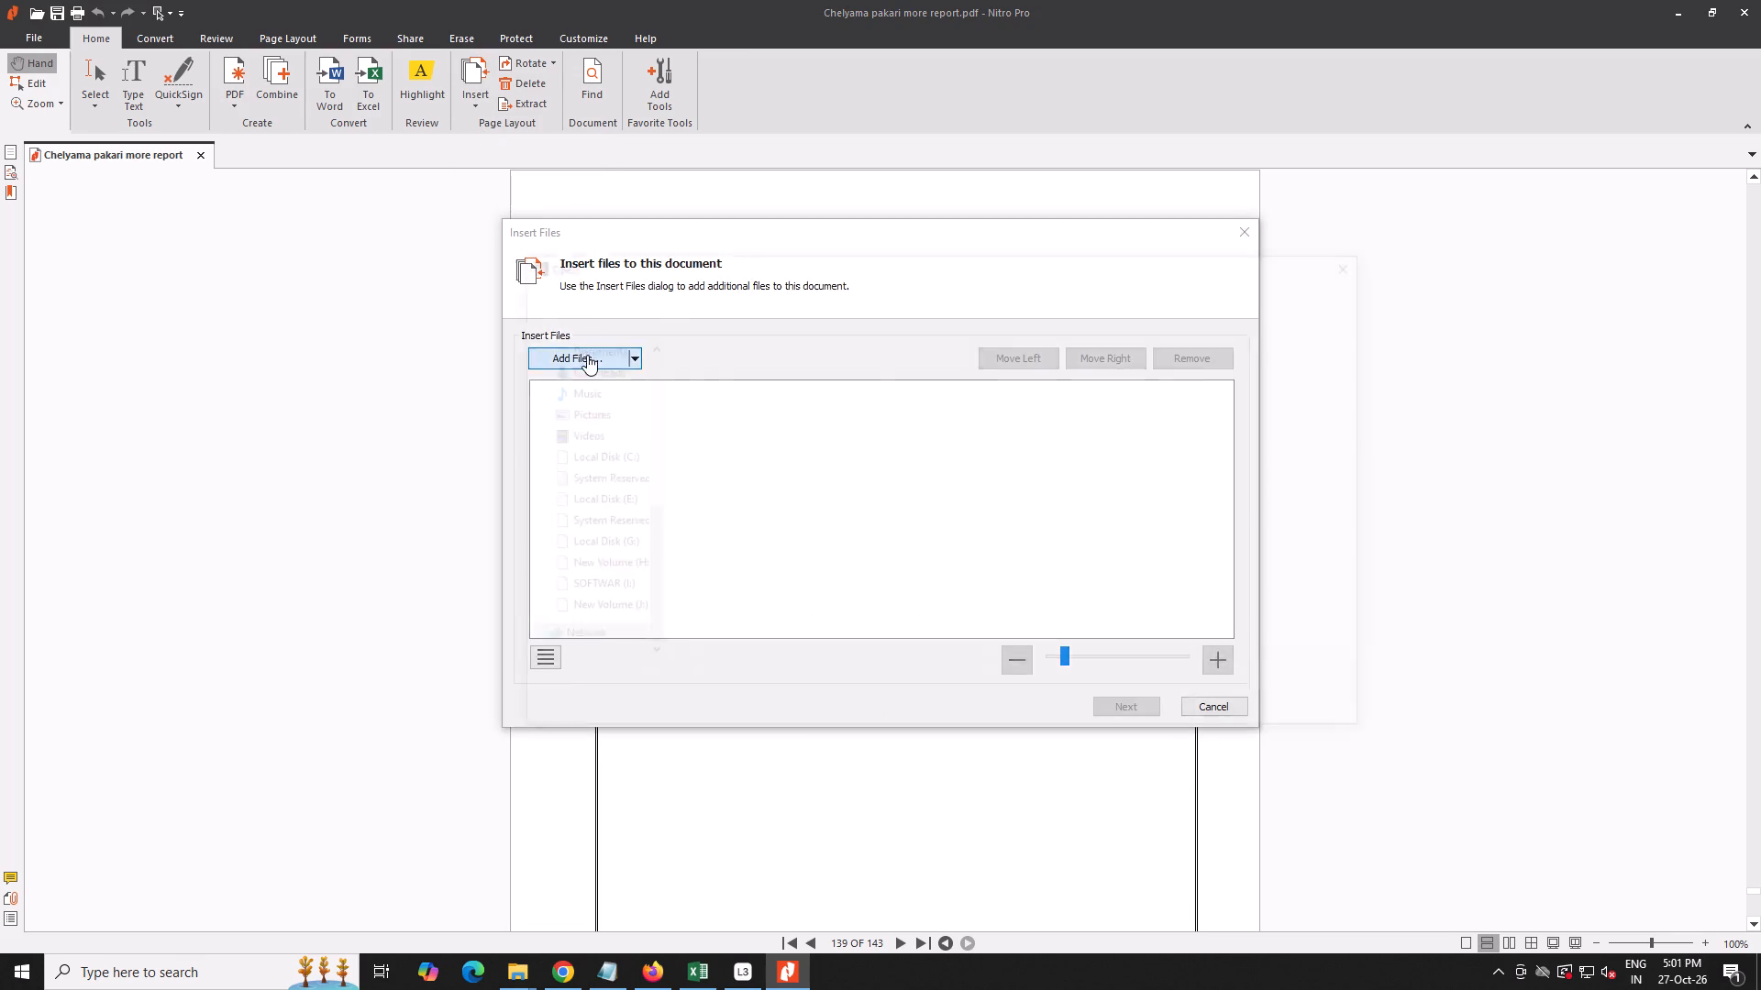
pyautogui.doubleClick(732, 390)
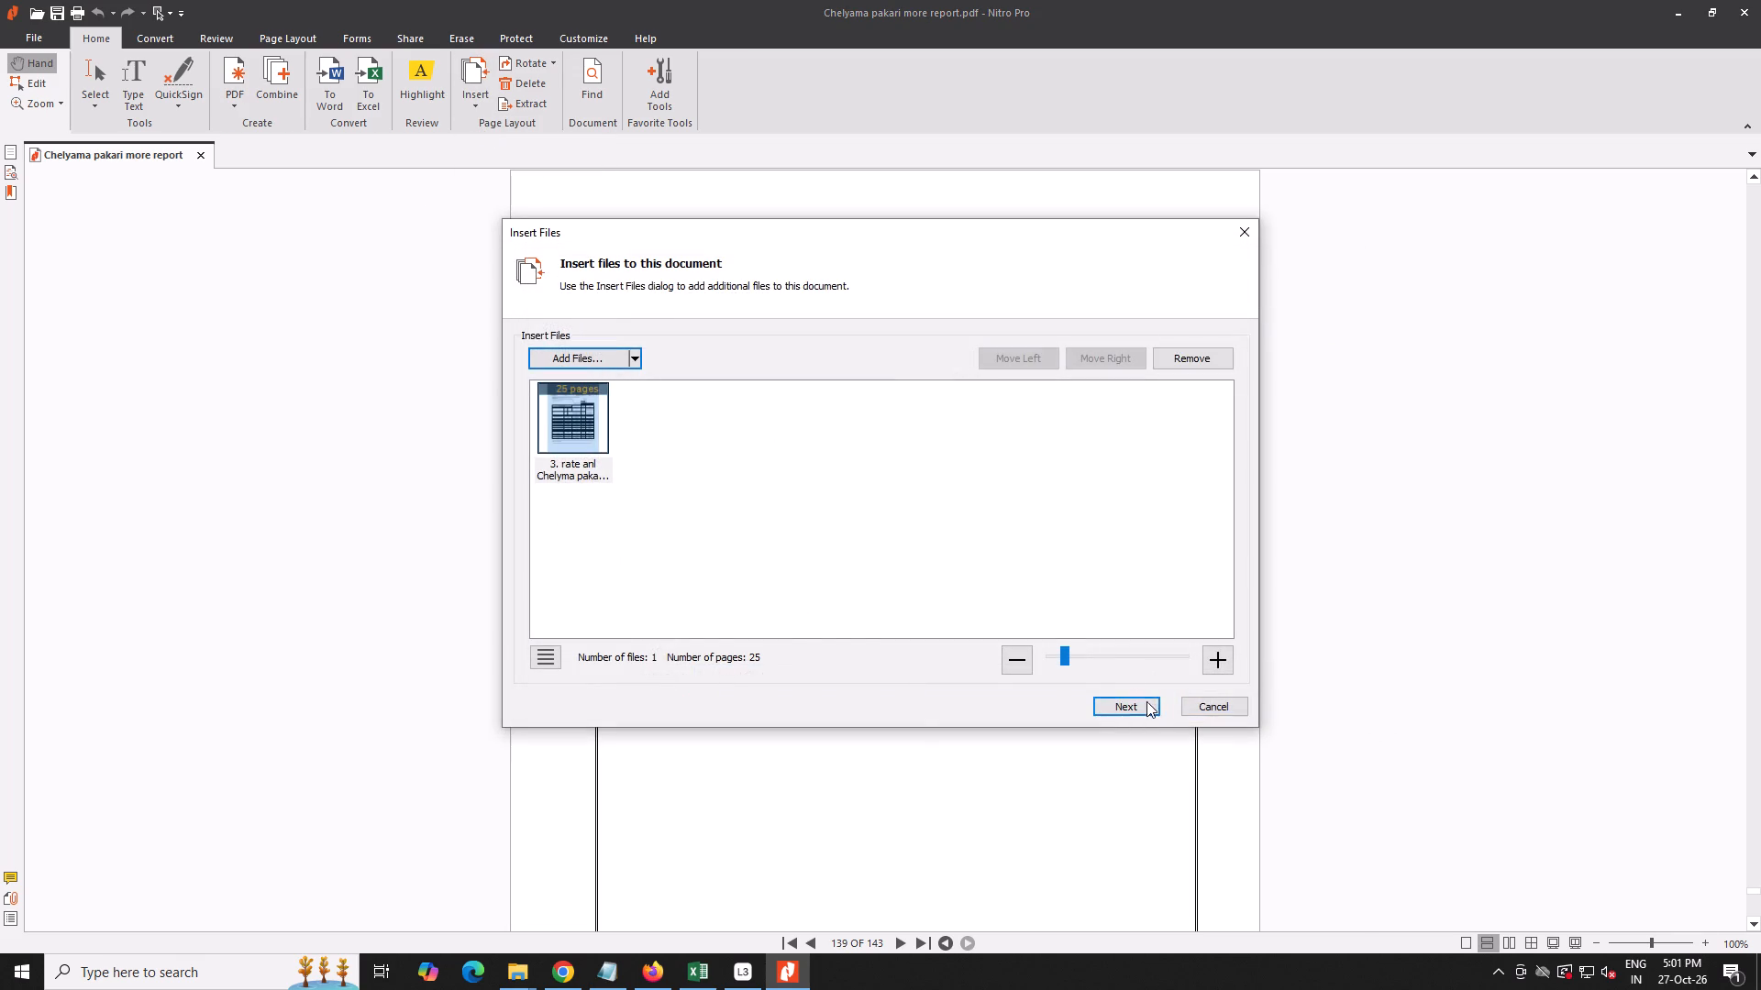
pyautogui.click(1131, 709)
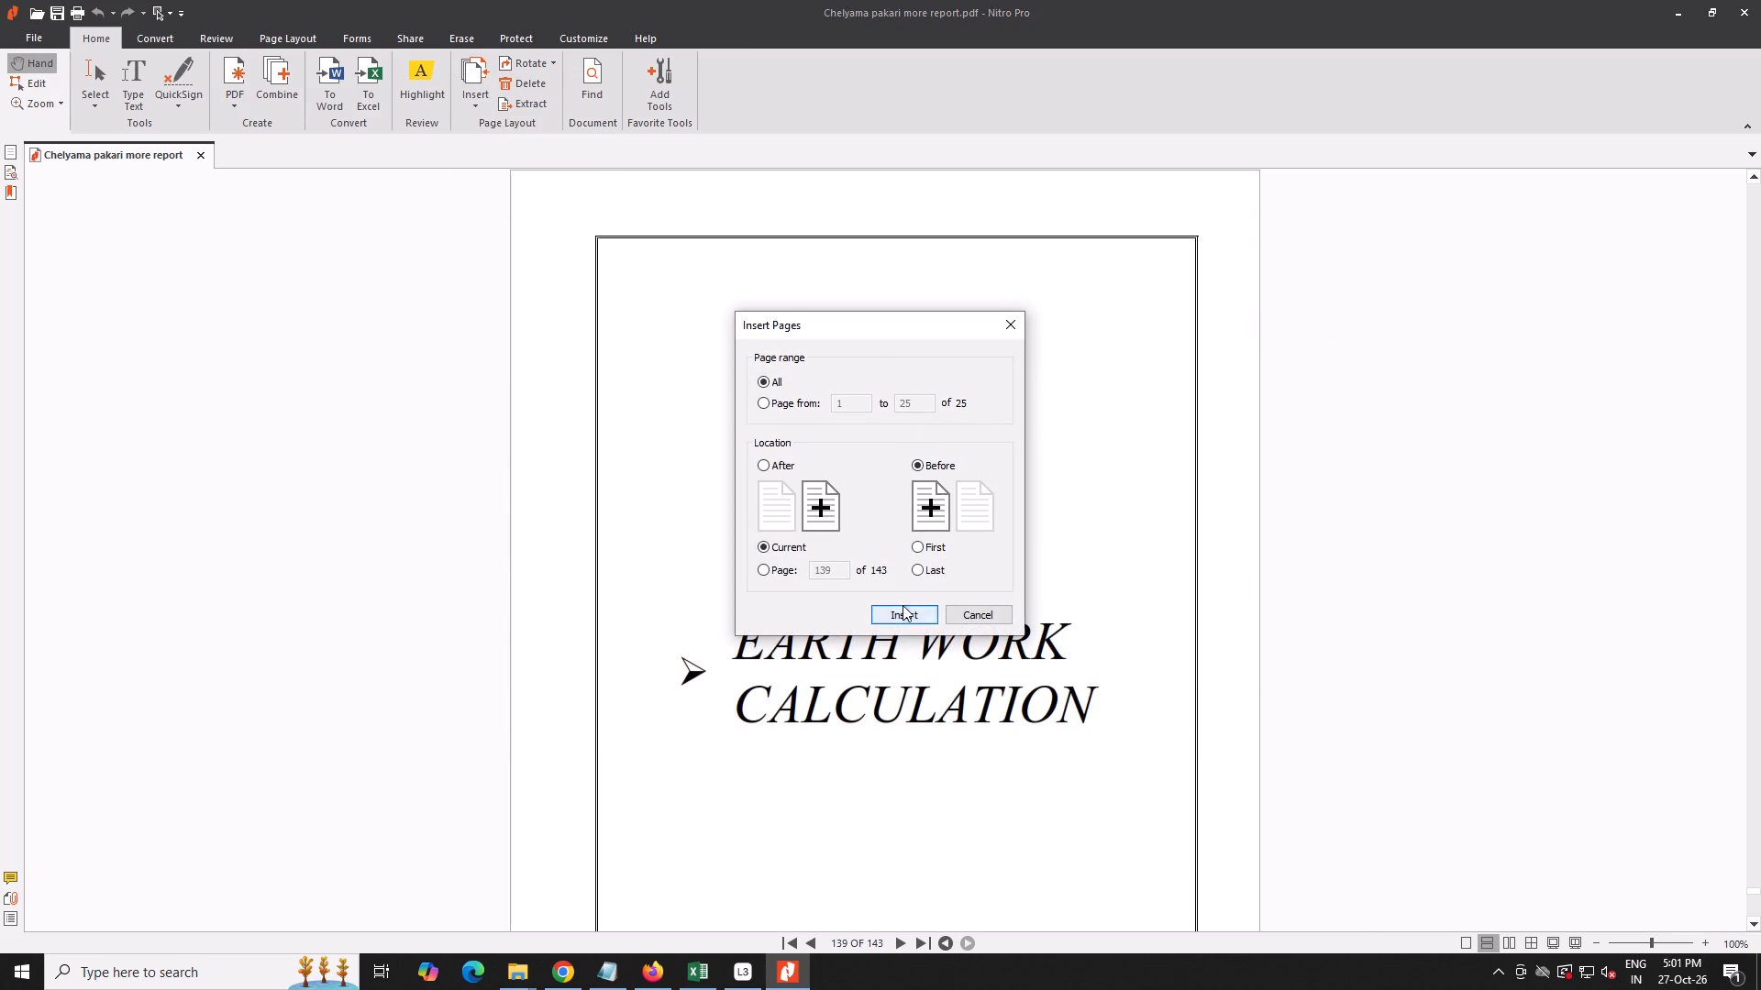
pyautogui.click(903, 605)
pyautogui.click(56, 9)
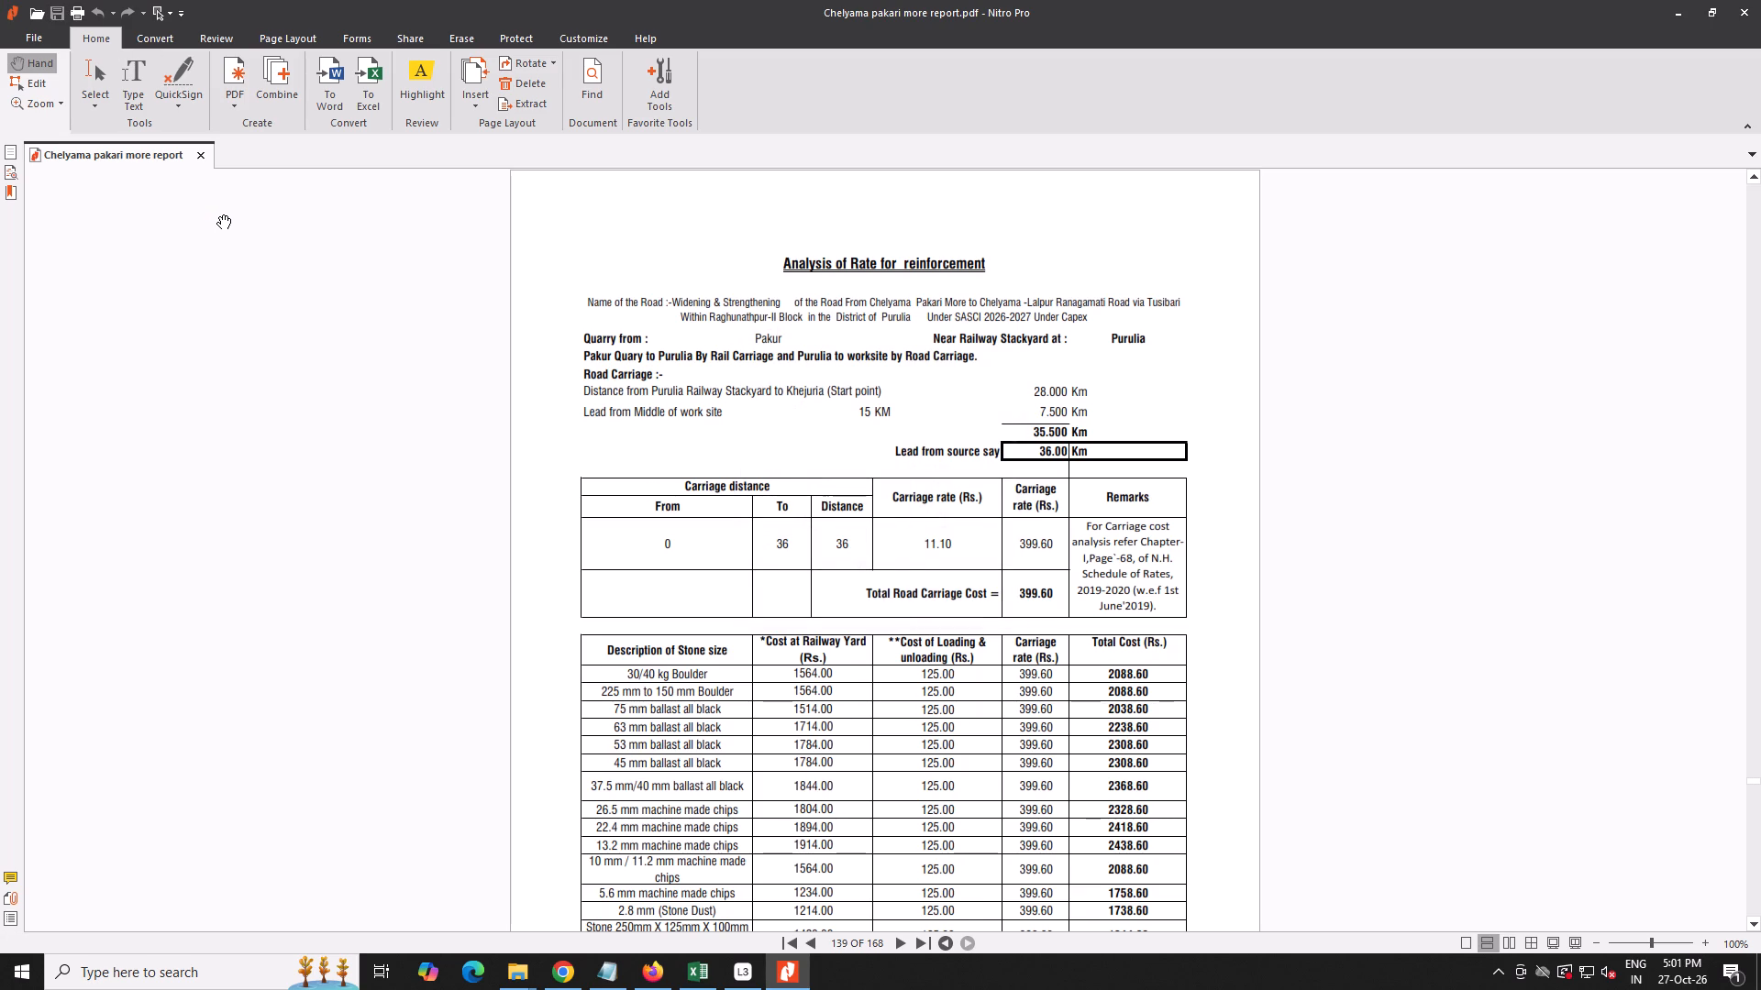
# Close the report PDF and exit Nitro Pro.
pyautogui.click(201, 153)
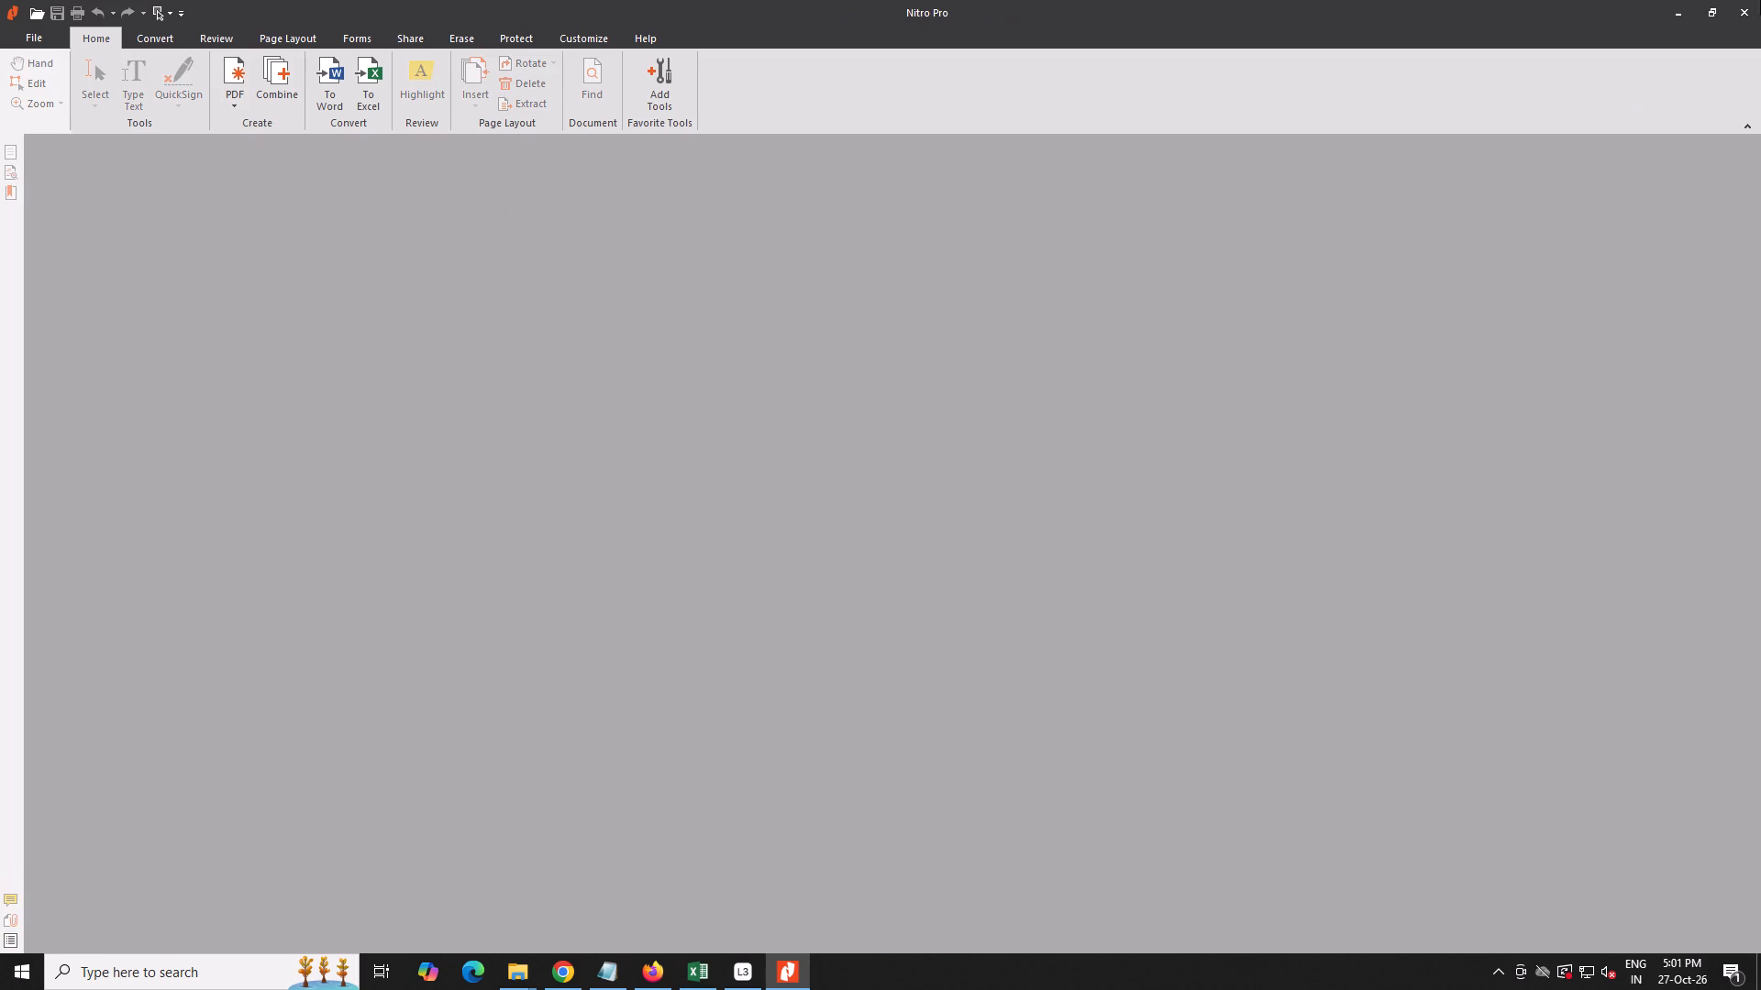
pyautogui.click(1741, 16)
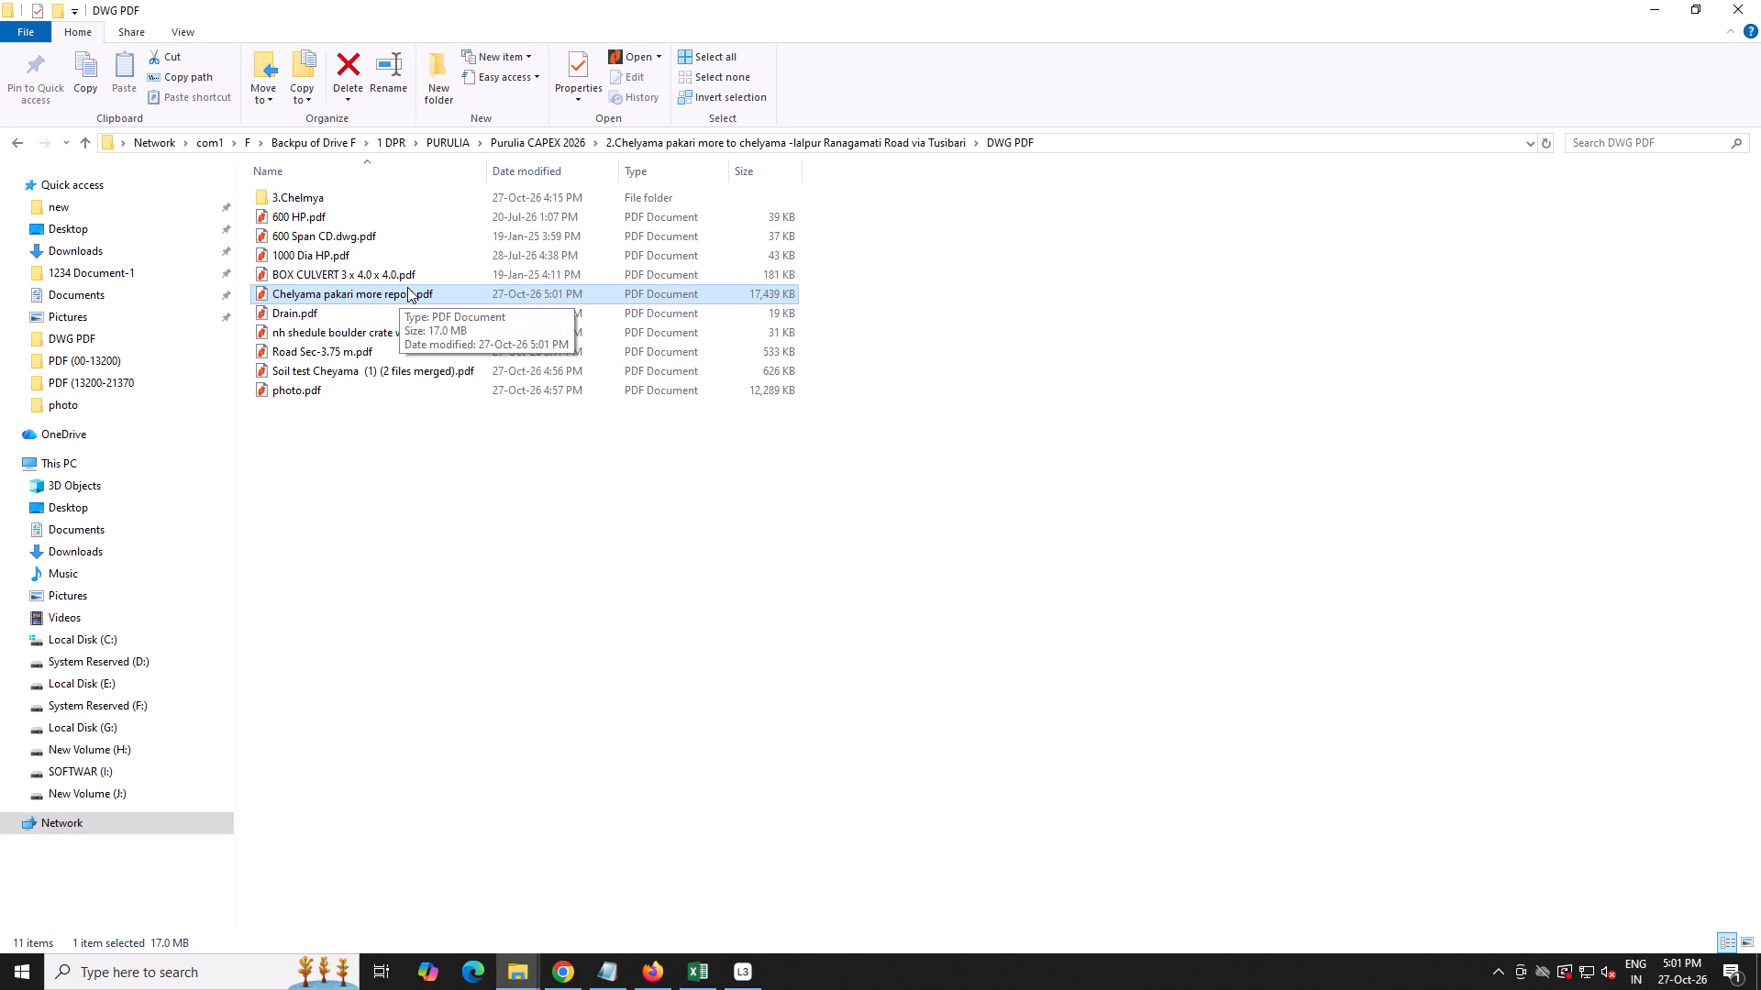
# Switch to the chelyama.xlsm workbook in Excel.
pyautogui.click(675, 984)
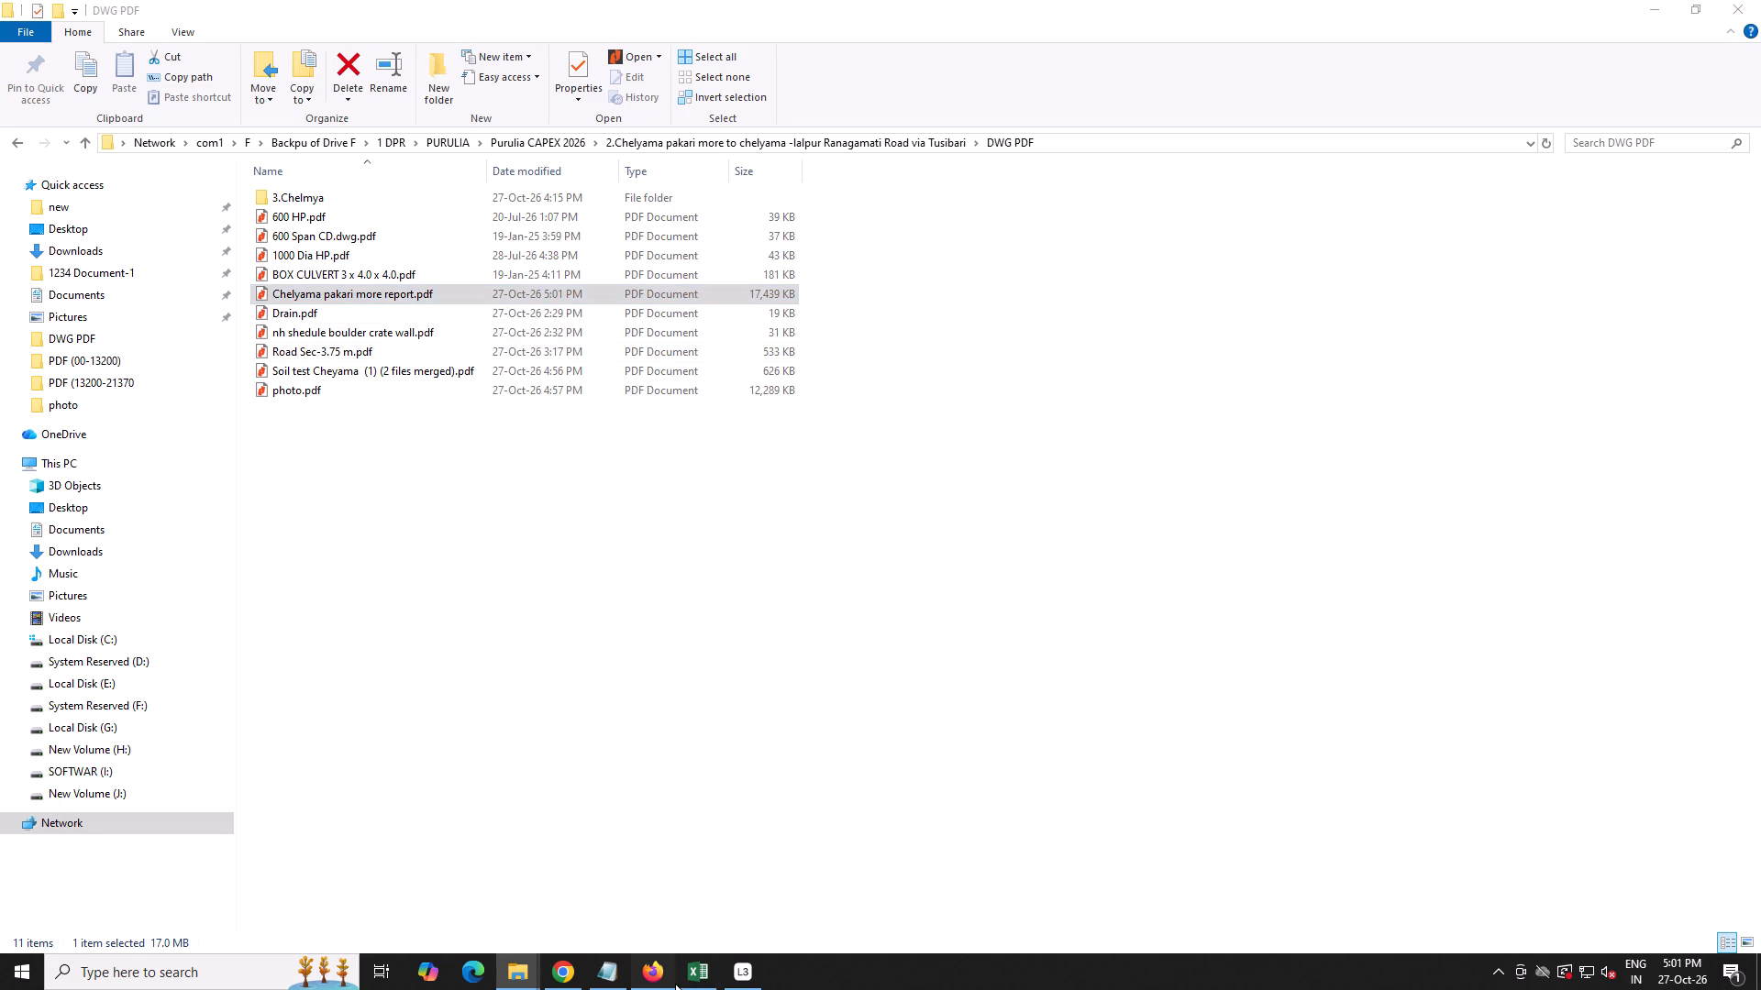
pyautogui.click(695, 976)
pyautogui.click(692, 983)
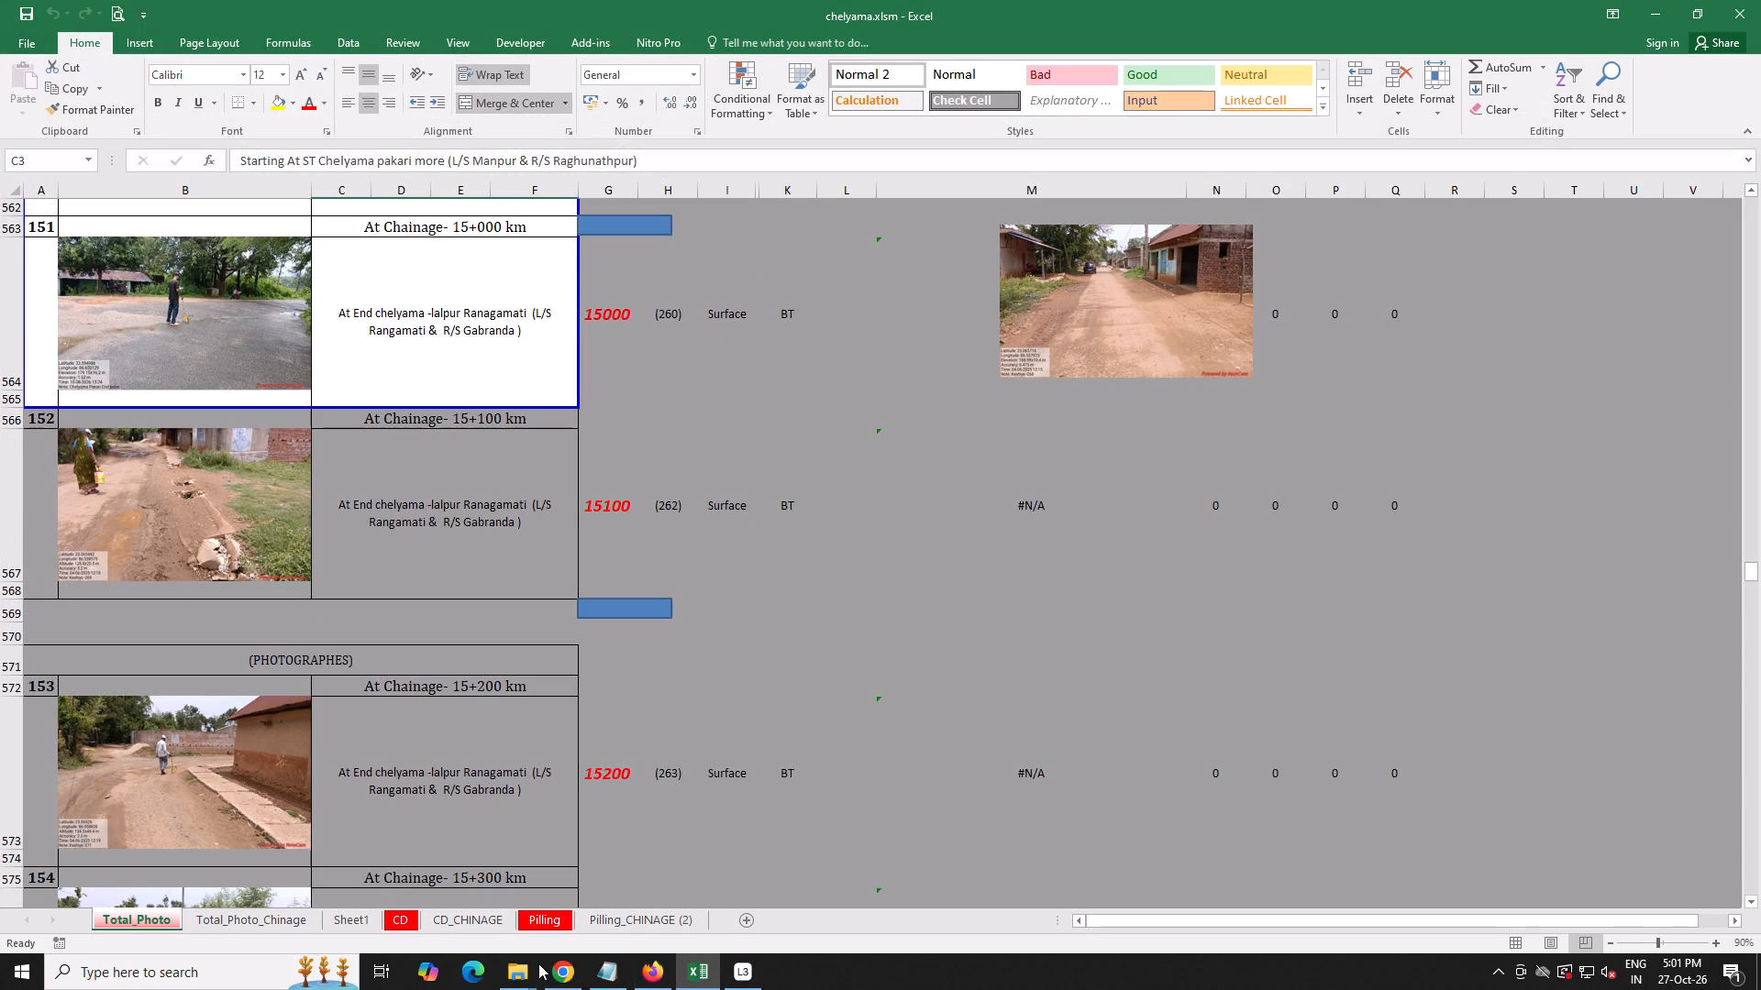
# Close the chelyama.xlsm workbook.
pyautogui.click(704, 975)
pyautogui.click(704, 975)
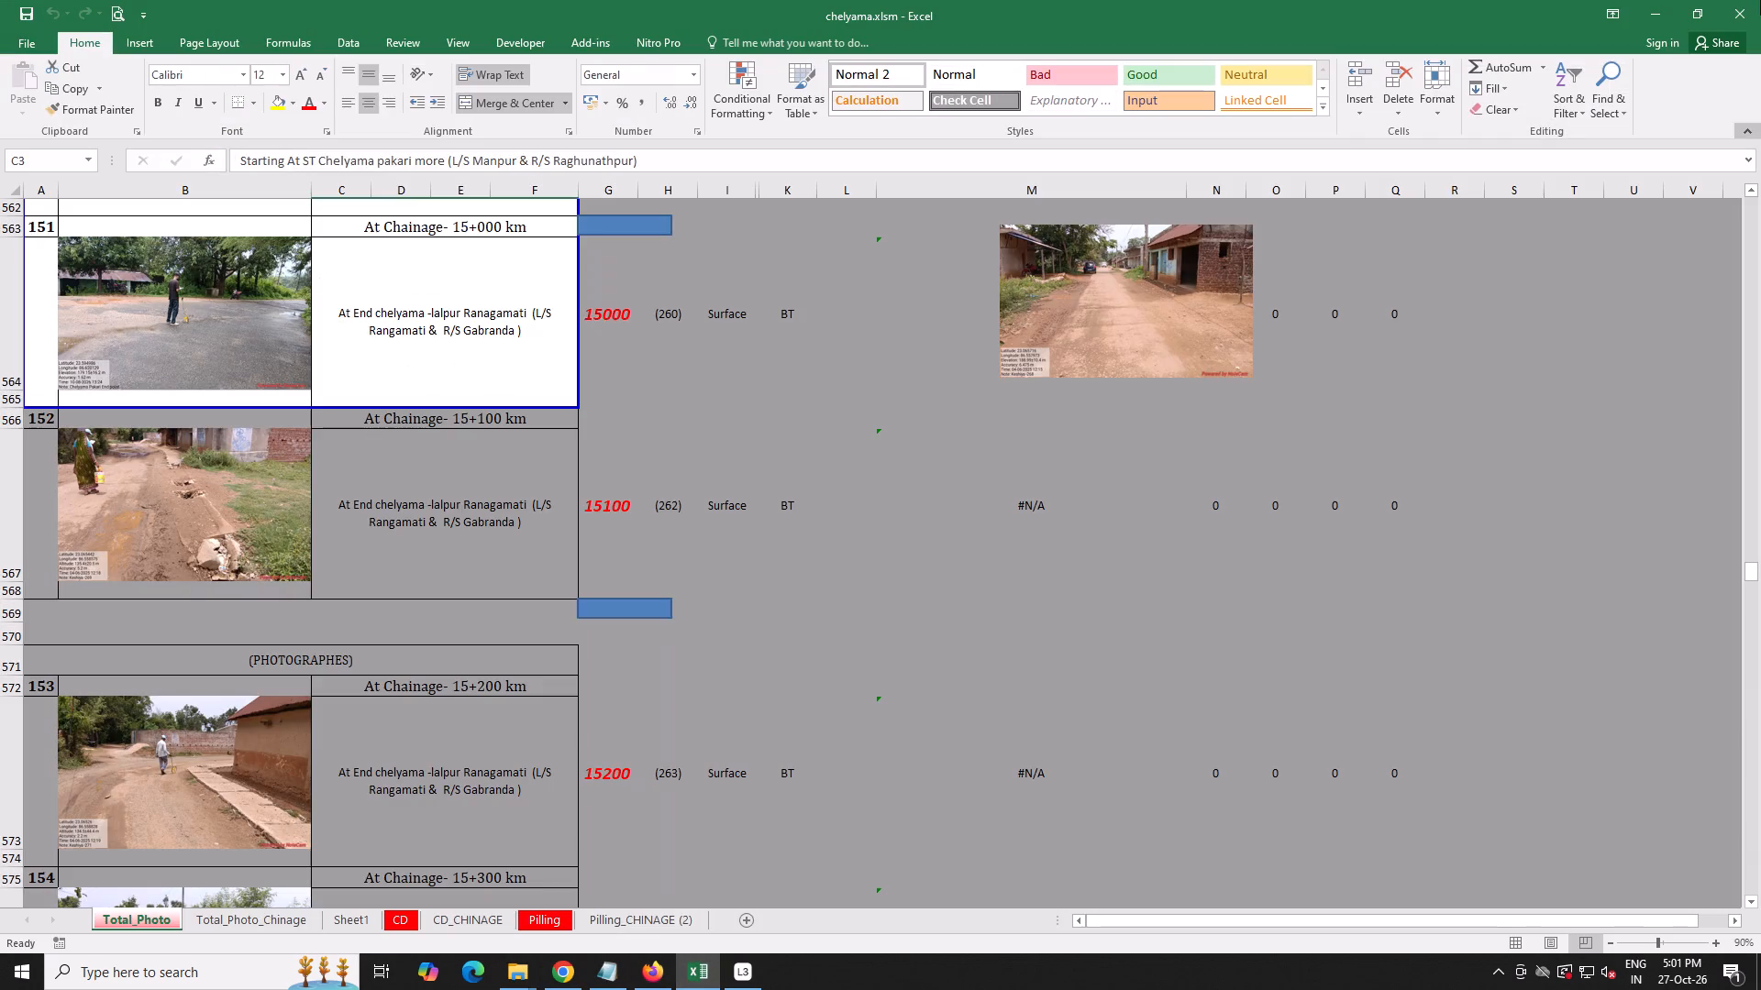
pyautogui.click(1760, 0)
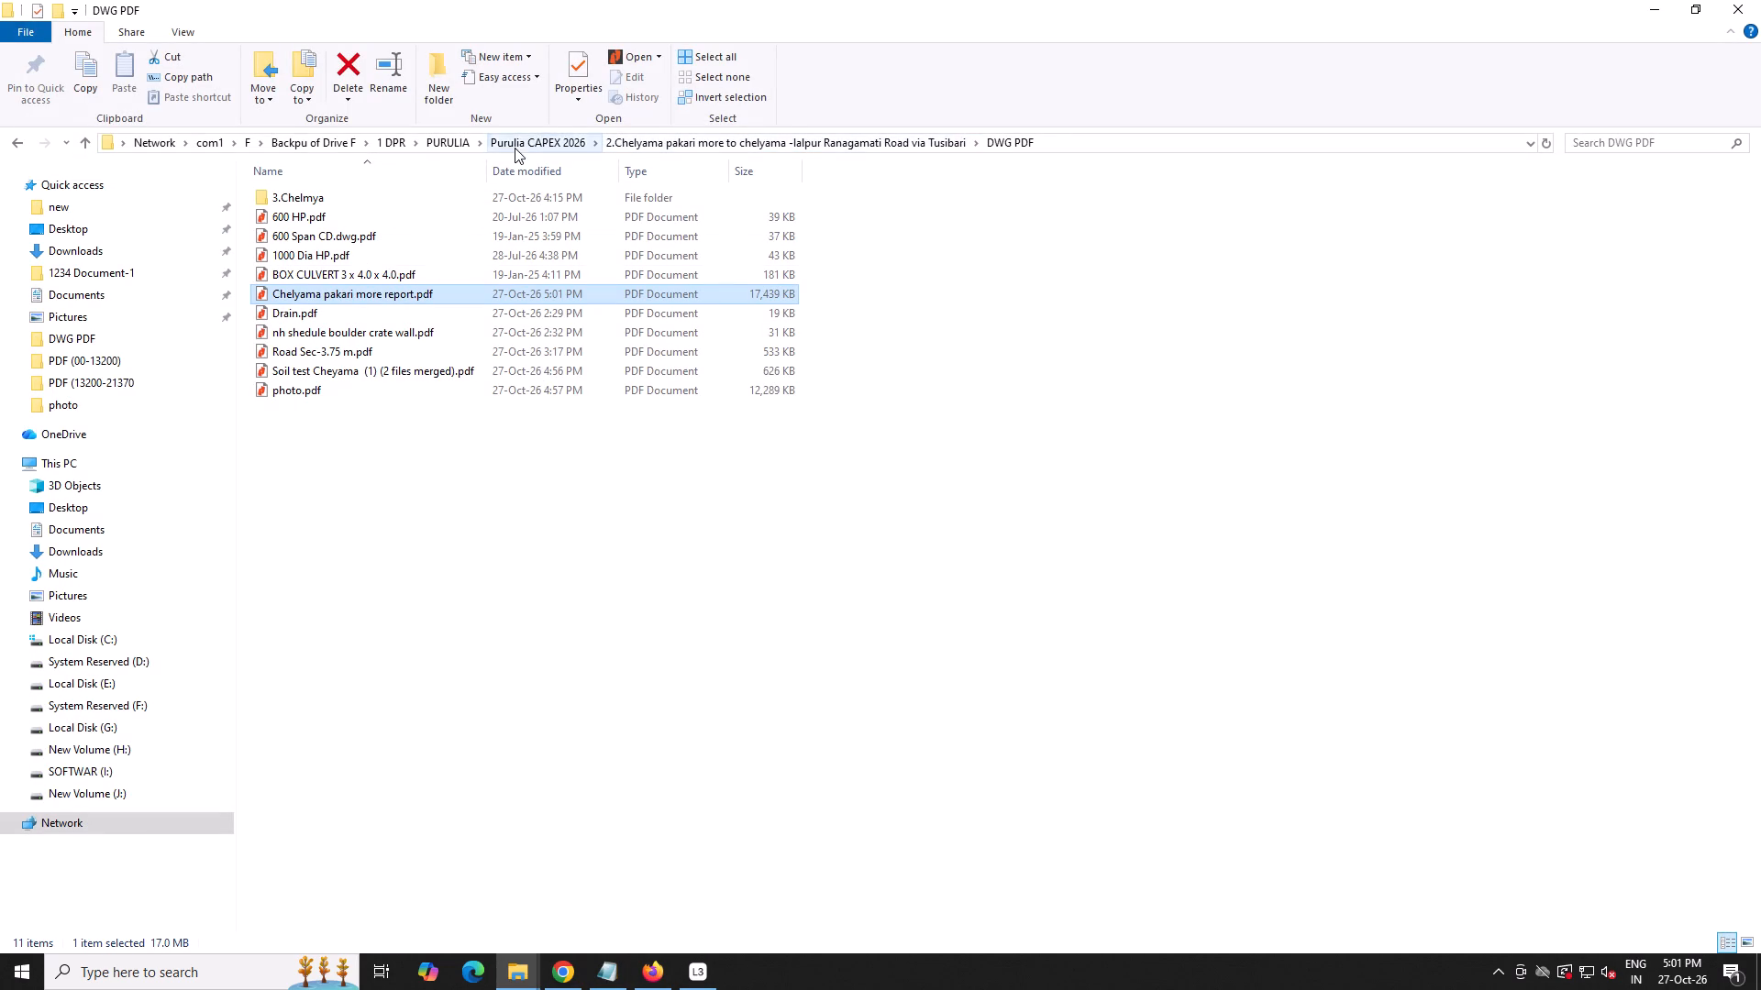
# Open the Chelyama pakari more to chelyama -lalpur Ranagamati Road via Tusibari.xlsm workbook from its project folder in Purulia CAPEX 2026.
pyautogui.moveTo(515, 148); pyautogui.dragTo(517, 131)
pyautogui.click(519, 147)
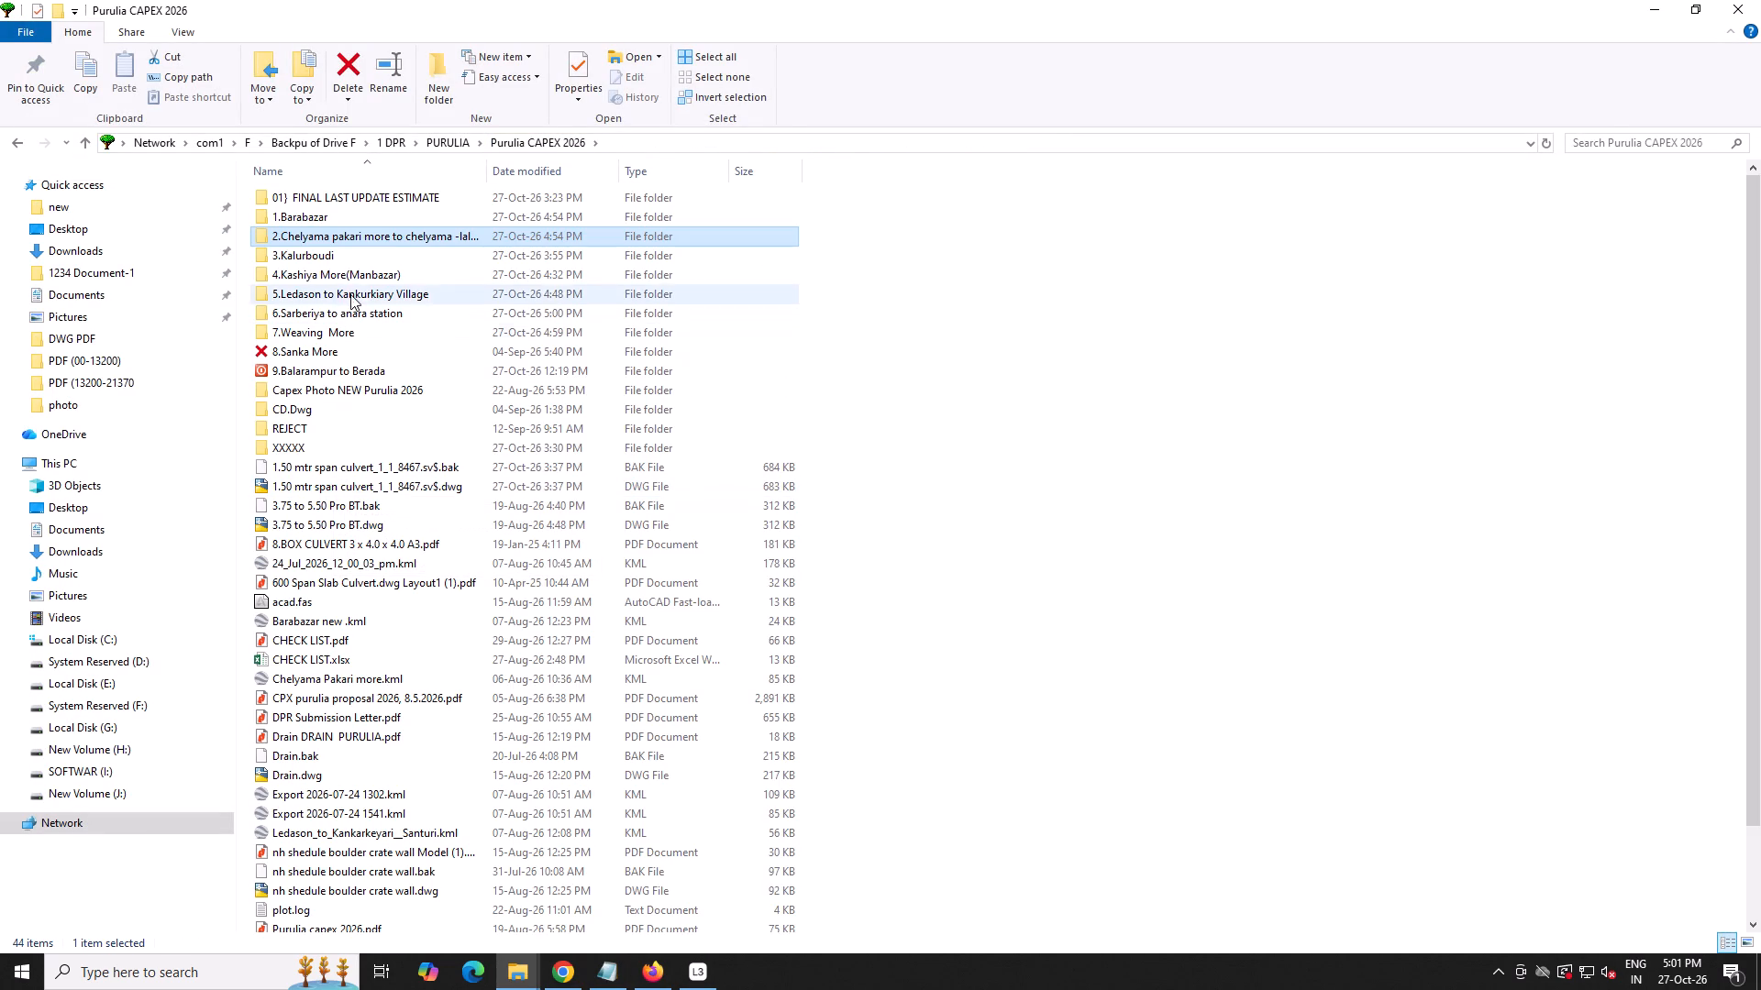
pyautogui.doubleClick(341, 242)
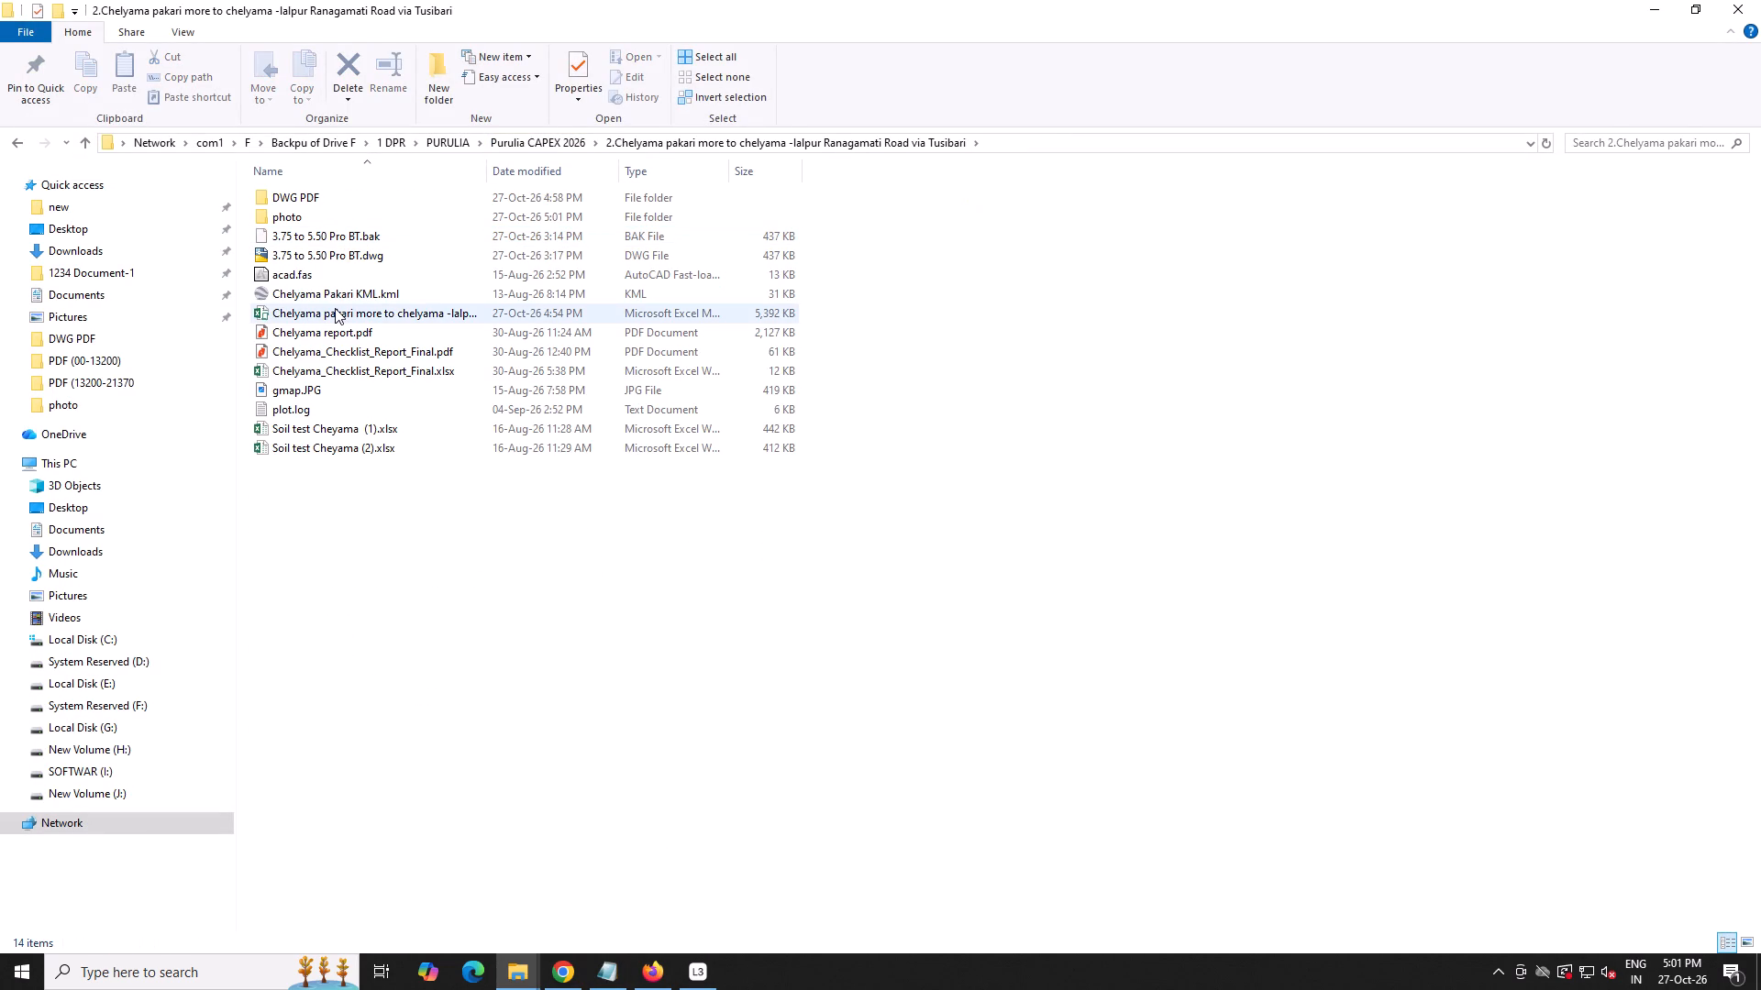
pyautogui.doubleClick(335, 308)
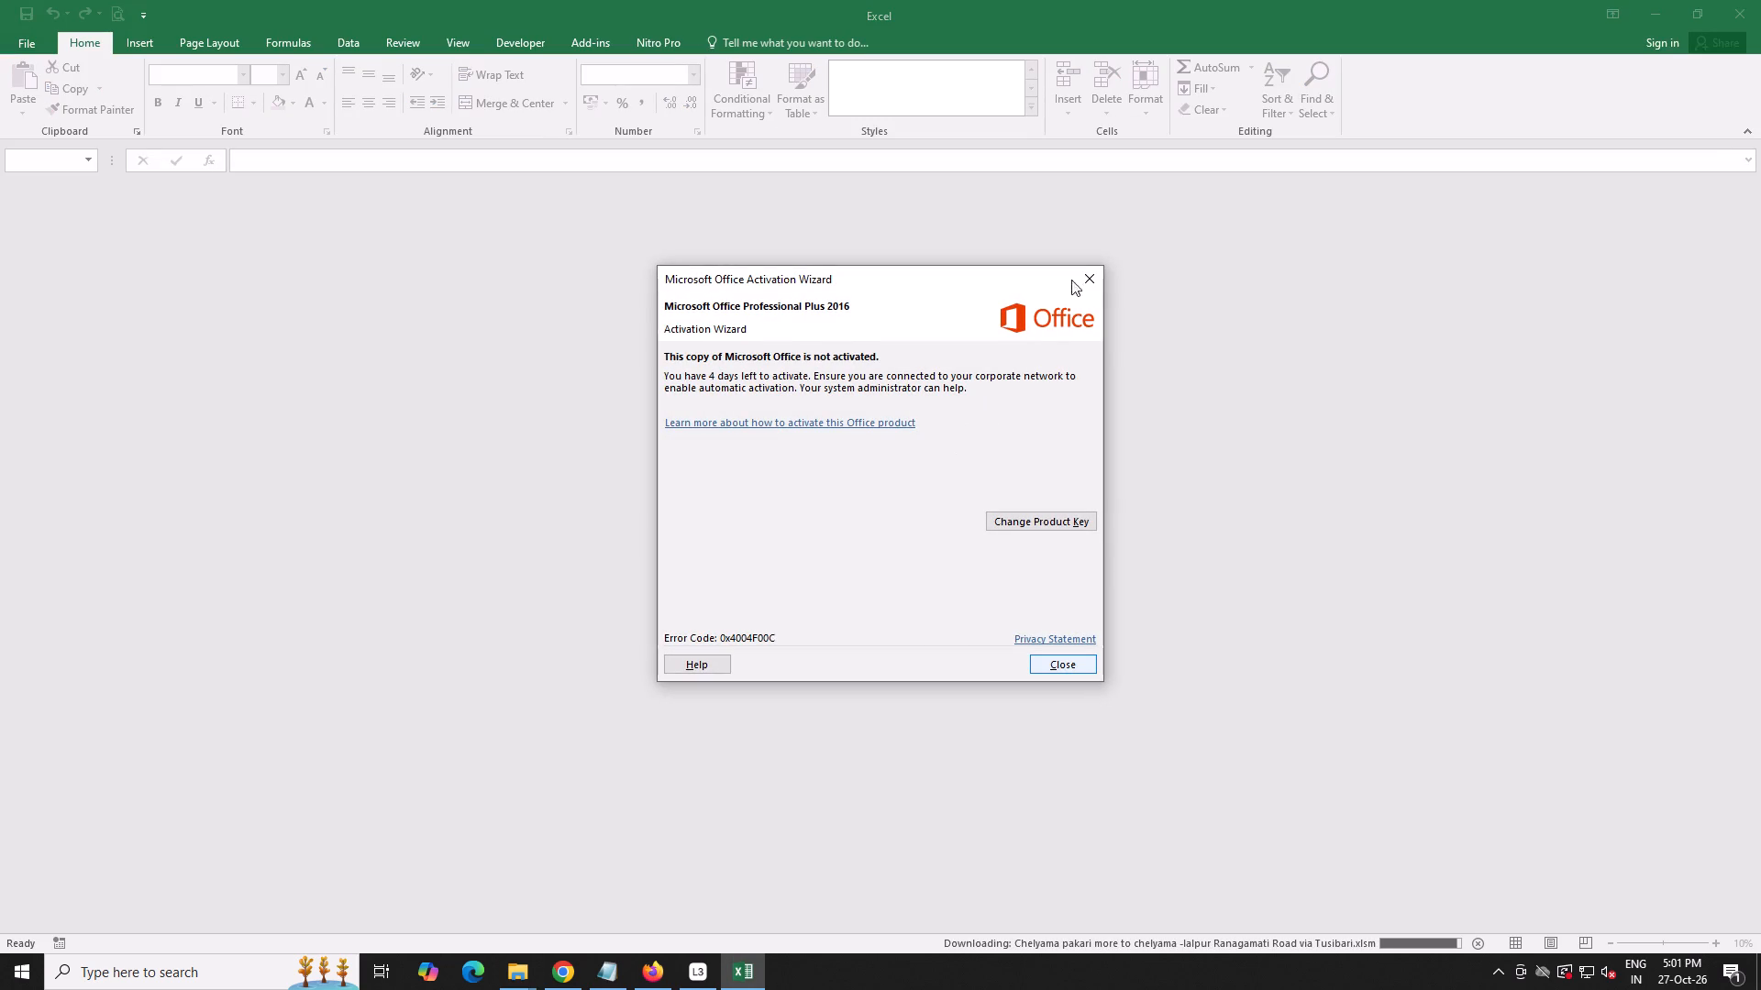
pyautogui.click(1080, 276)
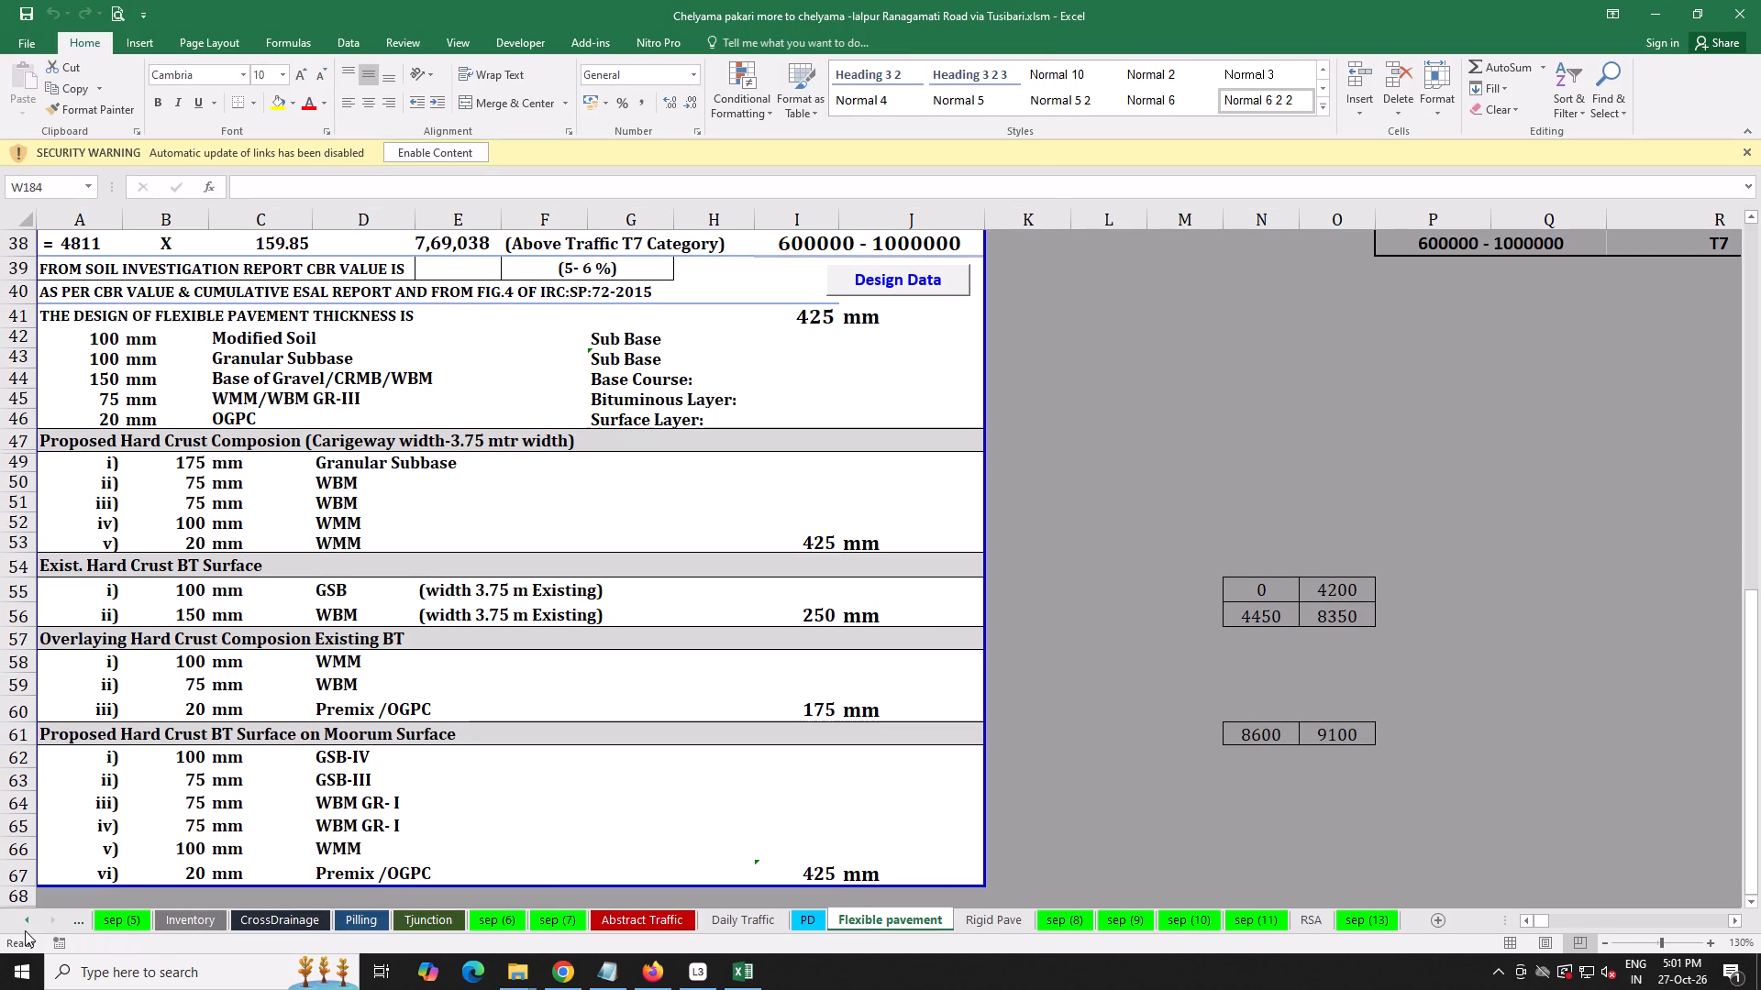
# On the Front Page sheet, copy the Name of Project text in R9 and paste it as values into R15.
pyautogui.keyDown('ctrl'); pyautogui.click(25, 930); pyautogui.keyUp('ctrl')
pyautogui.click(123, 924)
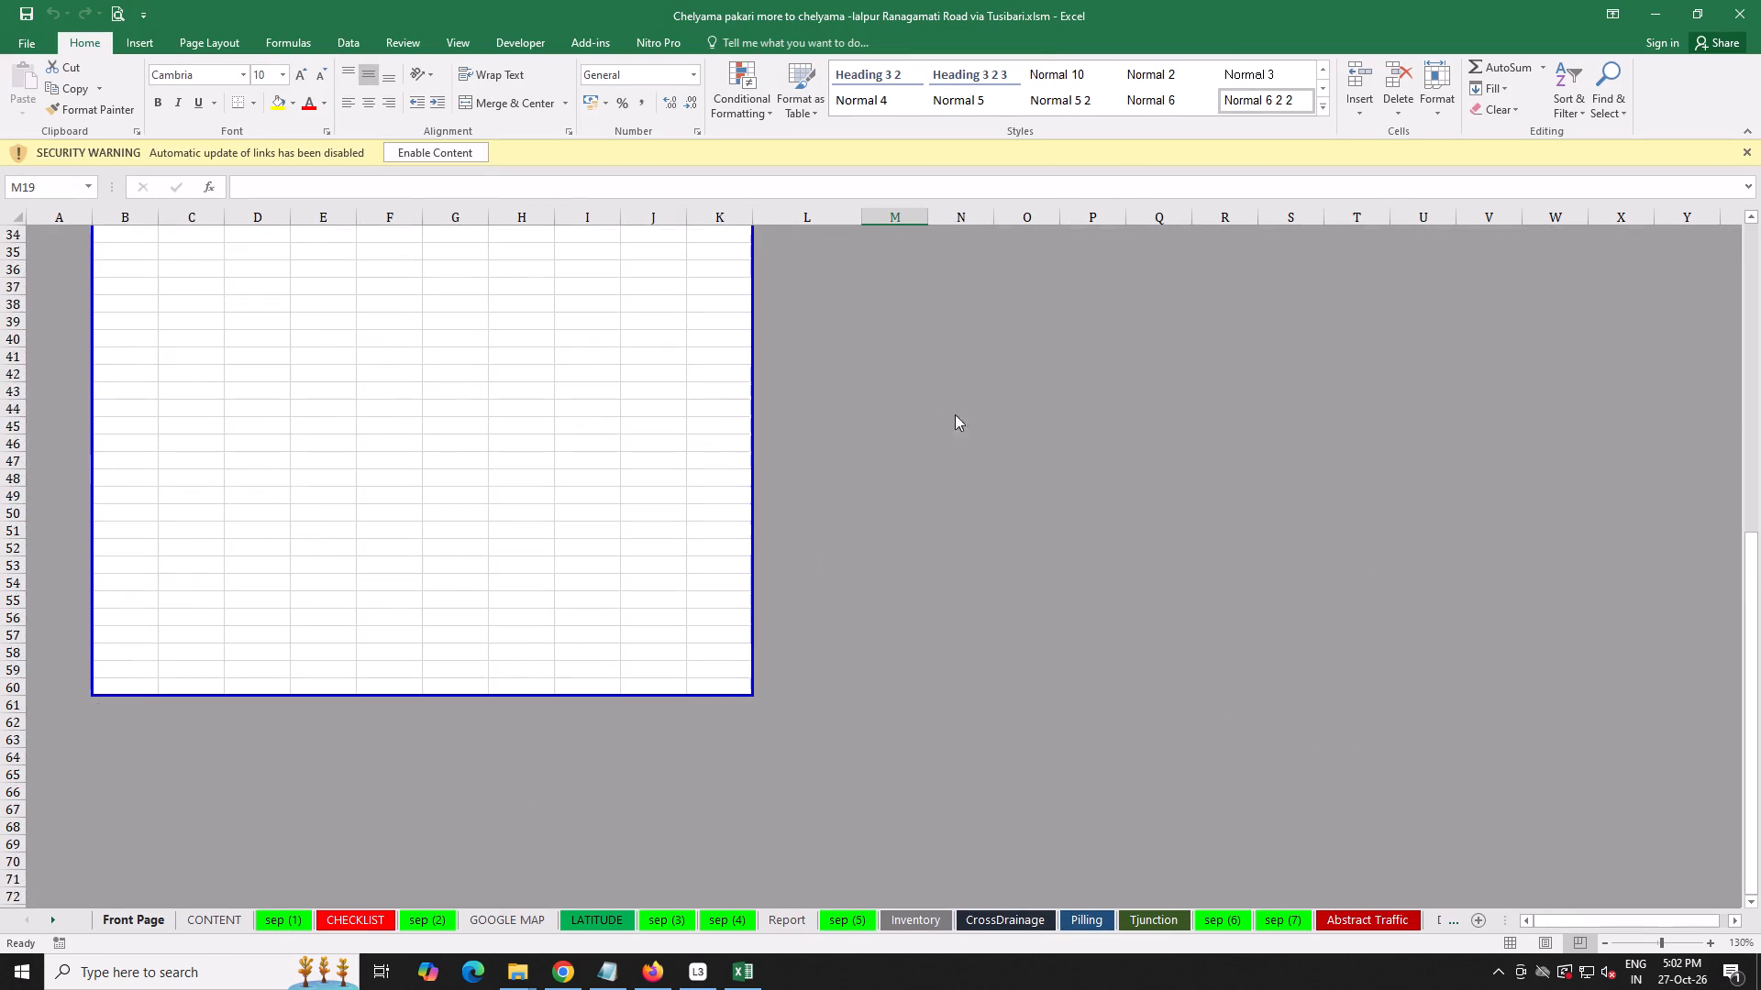
pyautogui.scroll(9, 973, 460)
pyautogui.click(1205, 267)
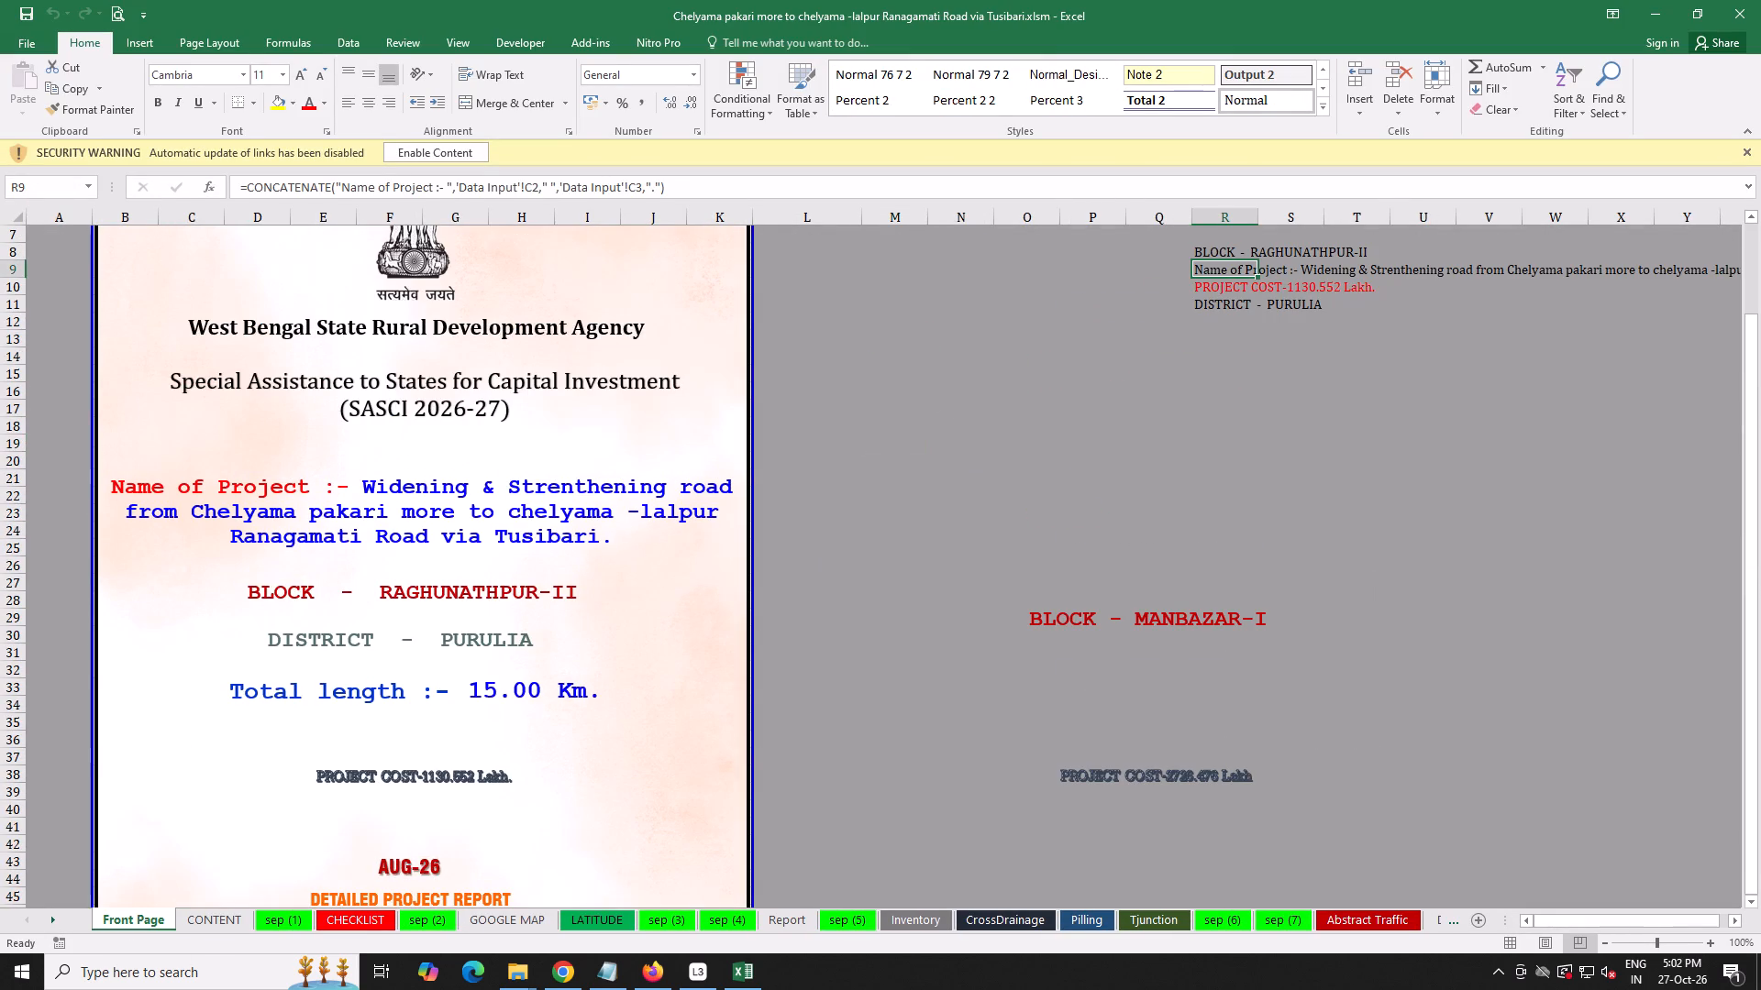
pyautogui.hotkey('ctrl', 'c')
pyautogui.rightClick(1192, 371)
pyautogui.click(1266, 451)
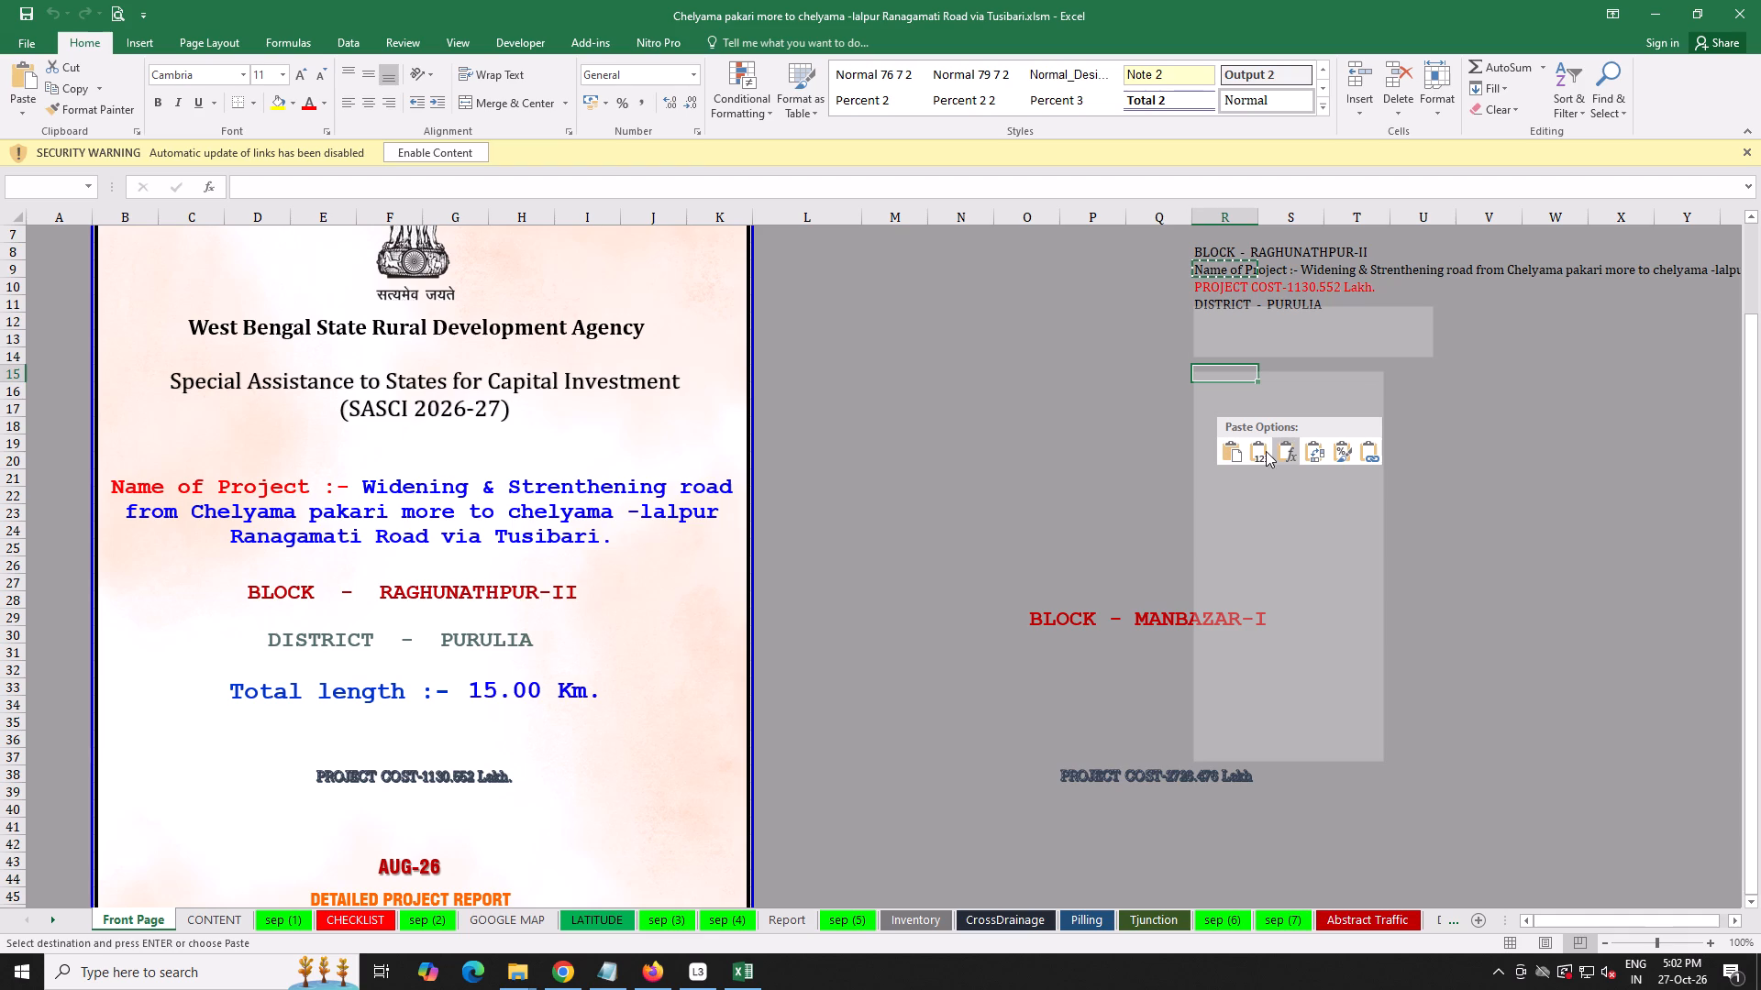
pyautogui.click(1262, 451)
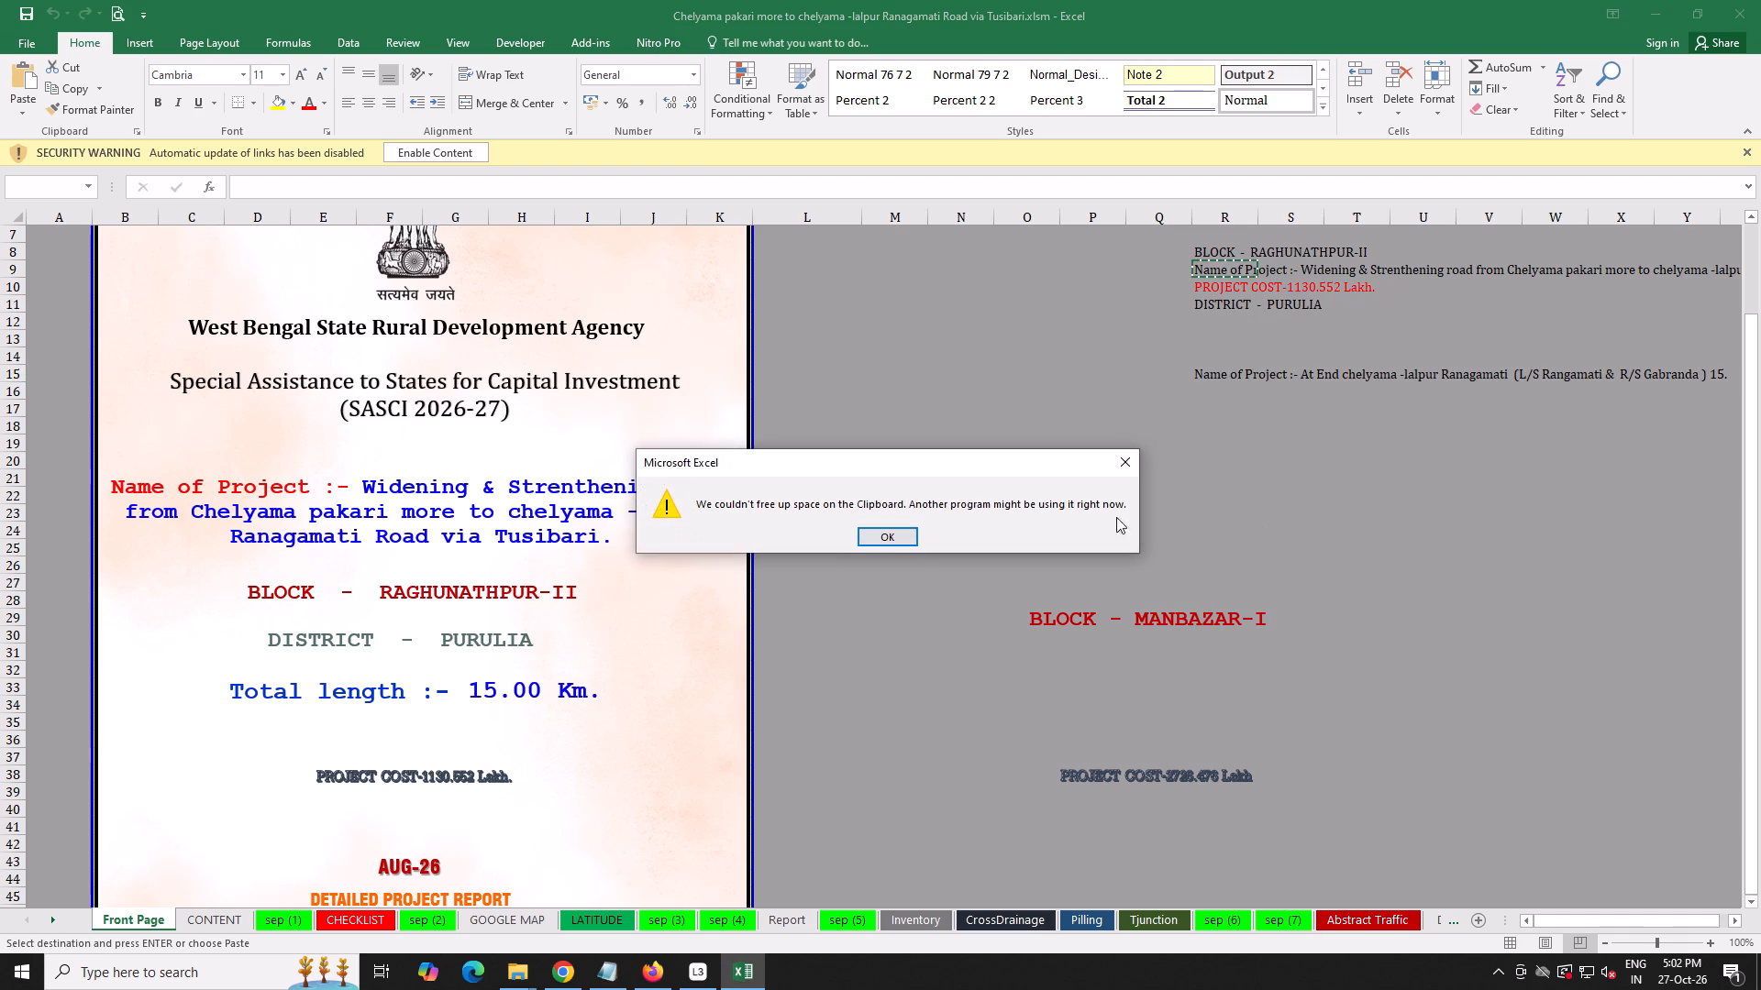
pyautogui.click(886, 535)
pyautogui.click(1199, 370)
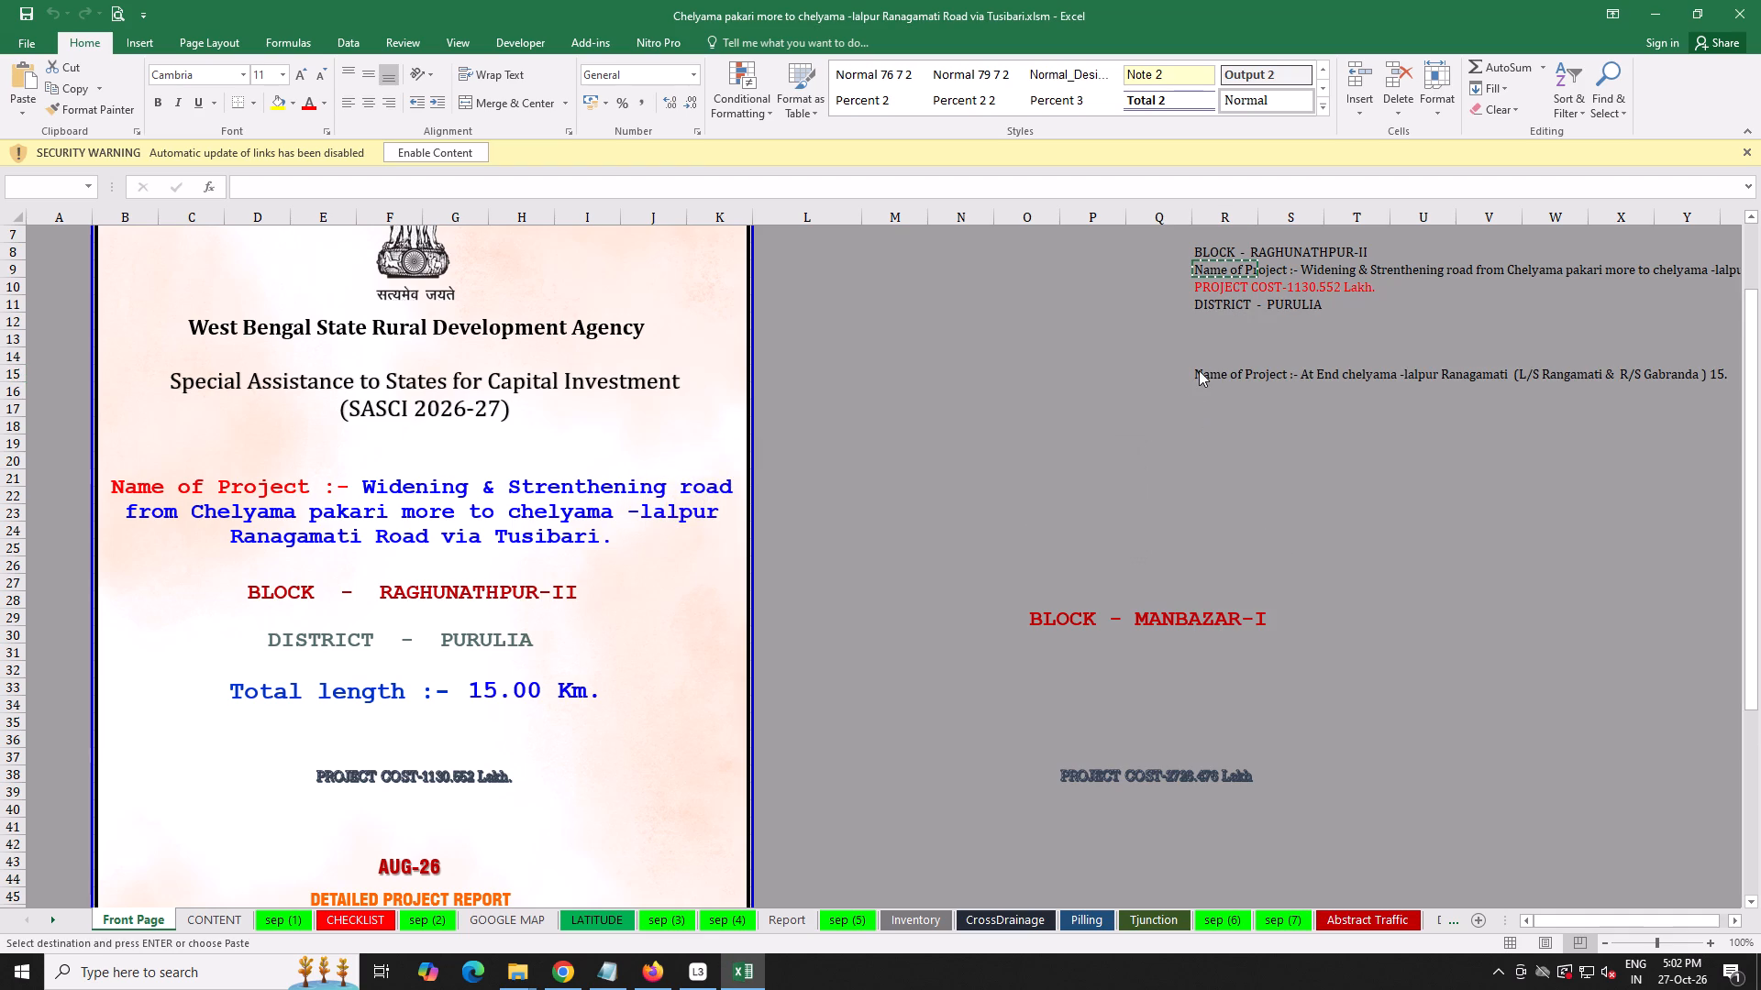
pyautogui.scroll(-4, 1188, 393)
pyautogui.scroll(4, 1190, 399)
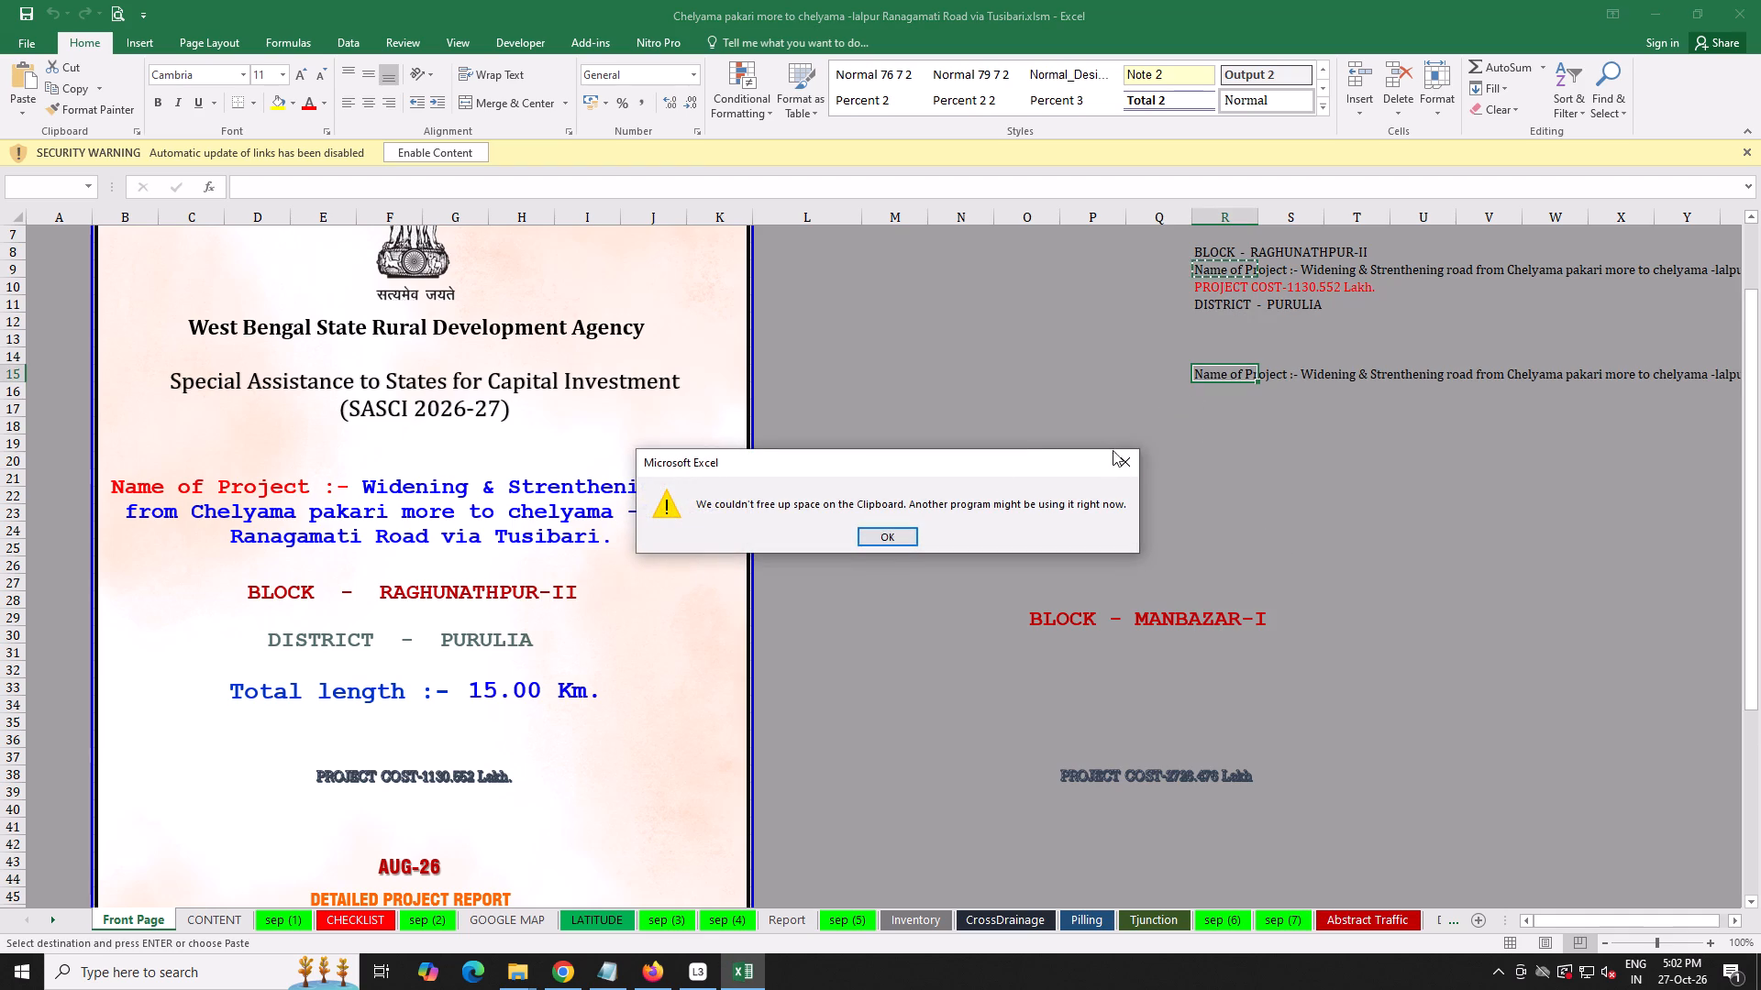
pyautogui.click(1113, 452)
pyautogui.rightClick(1211, 377)
pyautogui.click(1280, 451)
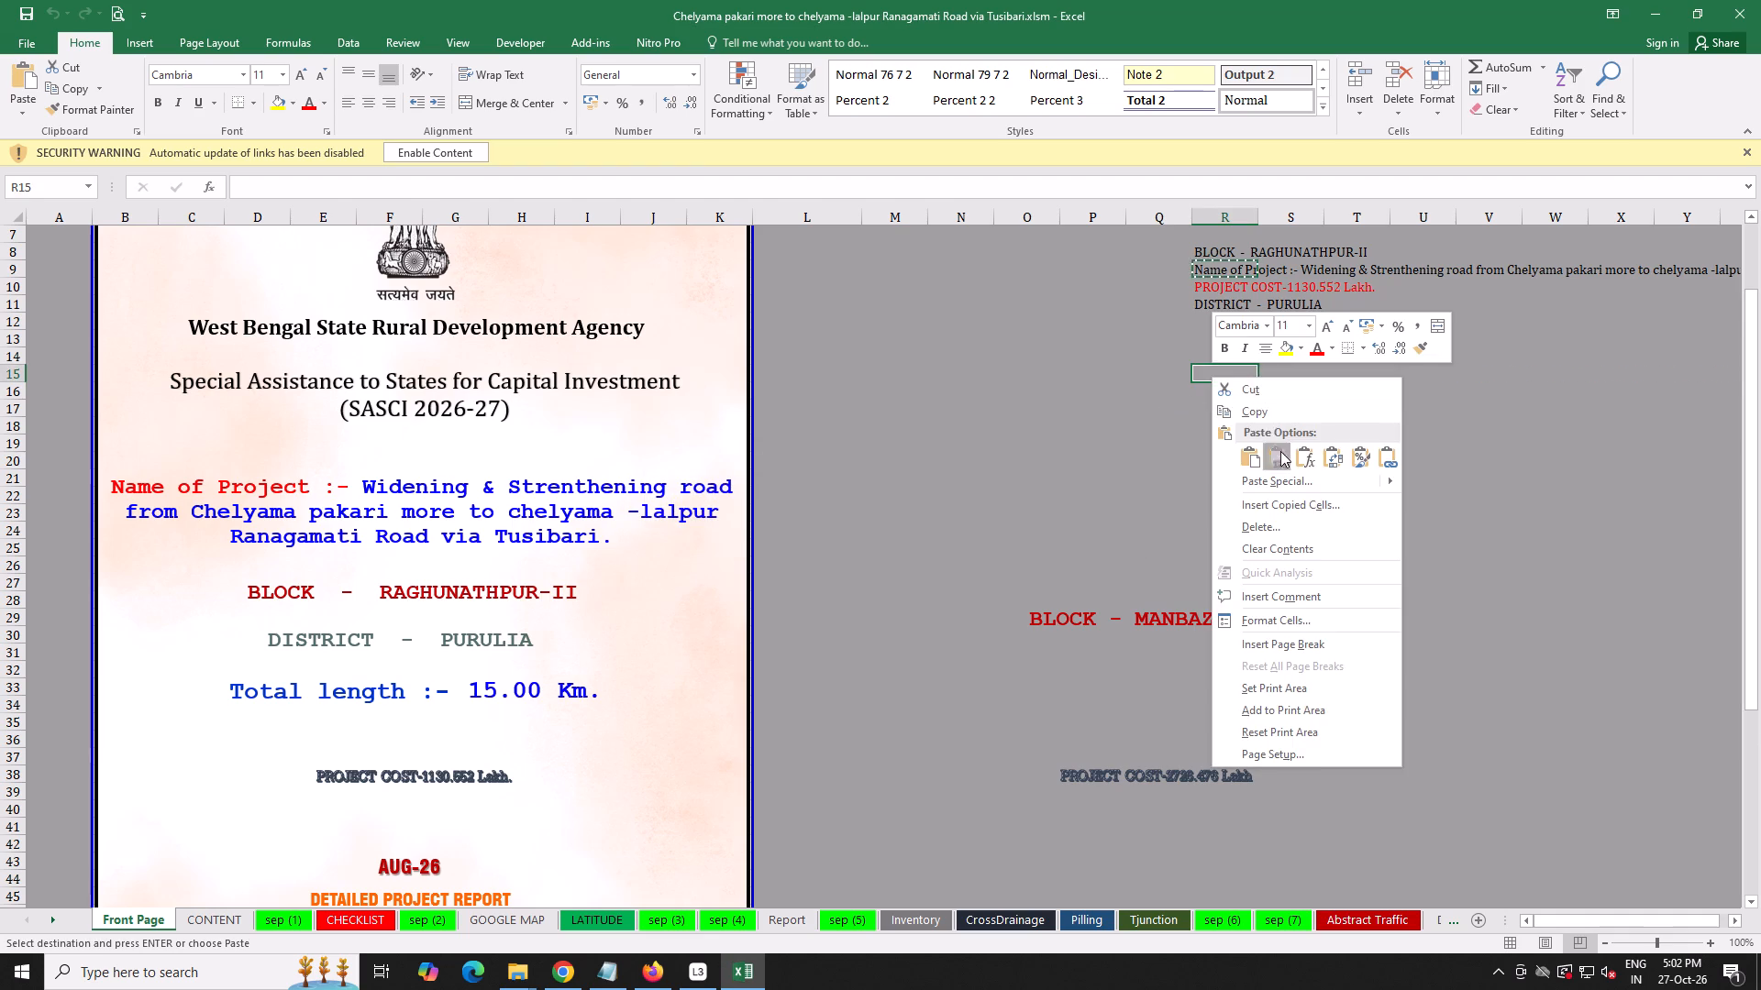
pyautogui.click(1274, 451)
# Rename Chelyama pakari more report.pdf to Widening & Strenthening road from Chelyama pakari more to chelyama -lalpur Ranagamati Road via Tusibari, copying the title from R15.
pyautogui.click(1214, 372)
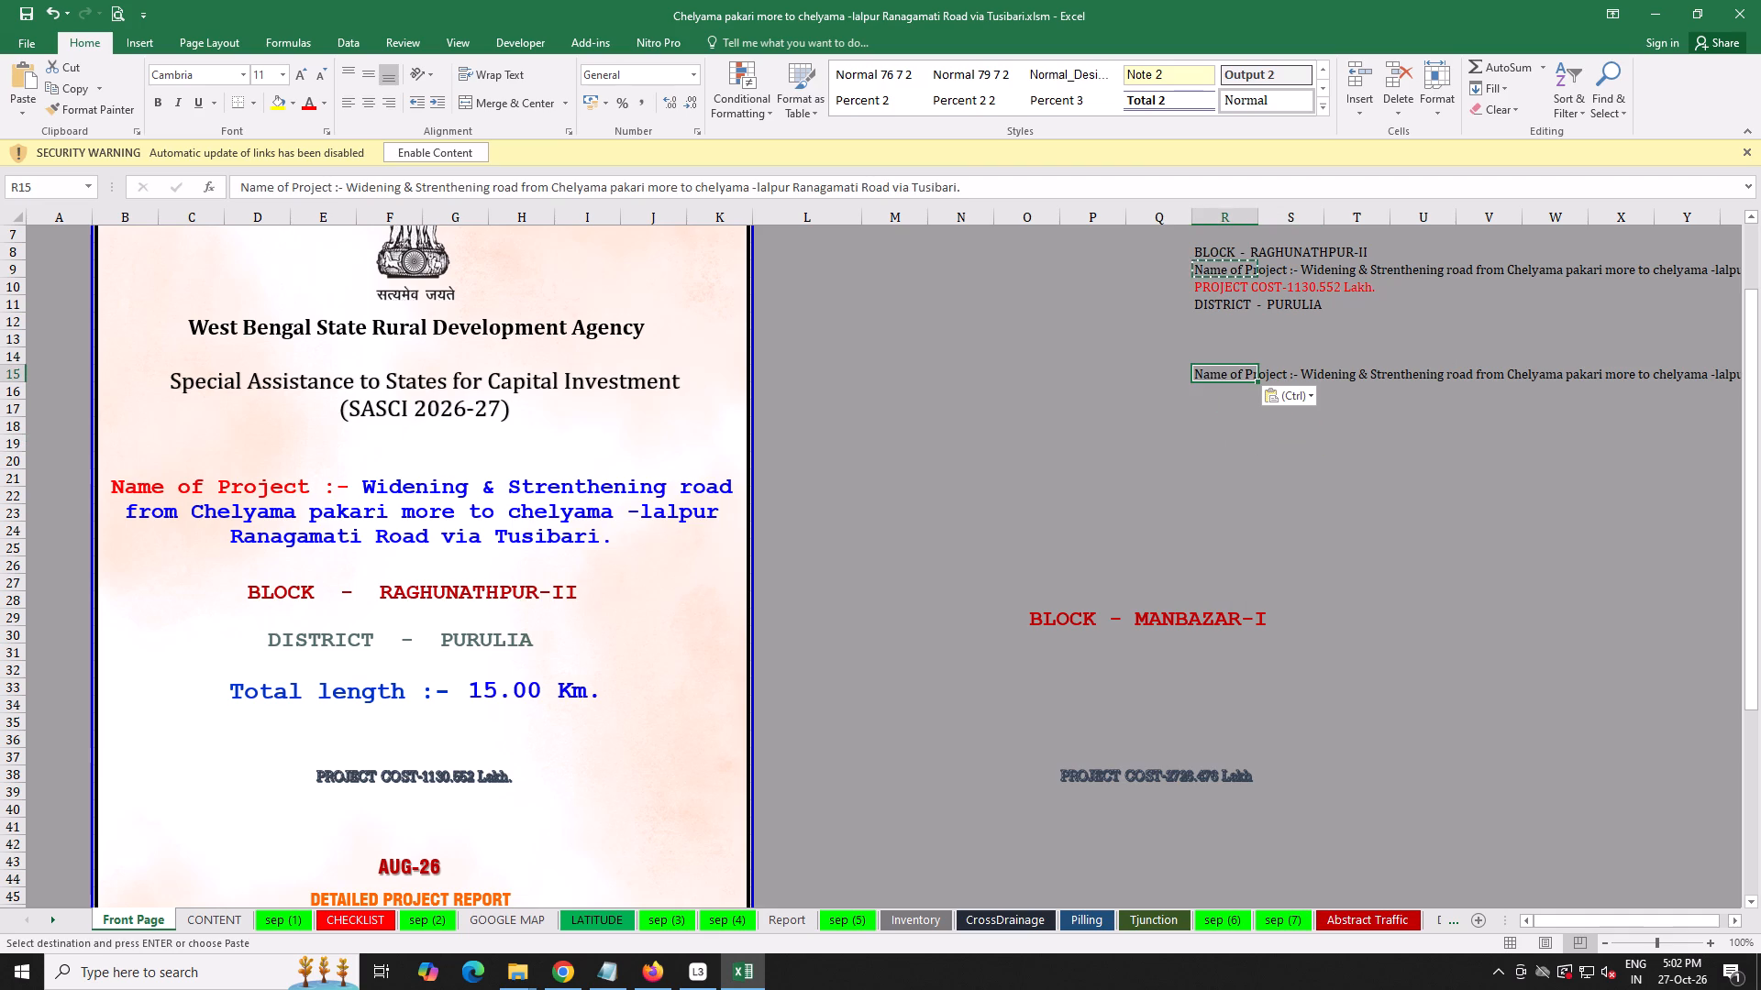
pyautogui.moveTo(956, 185); pyautogui.dragTo(348, 196)
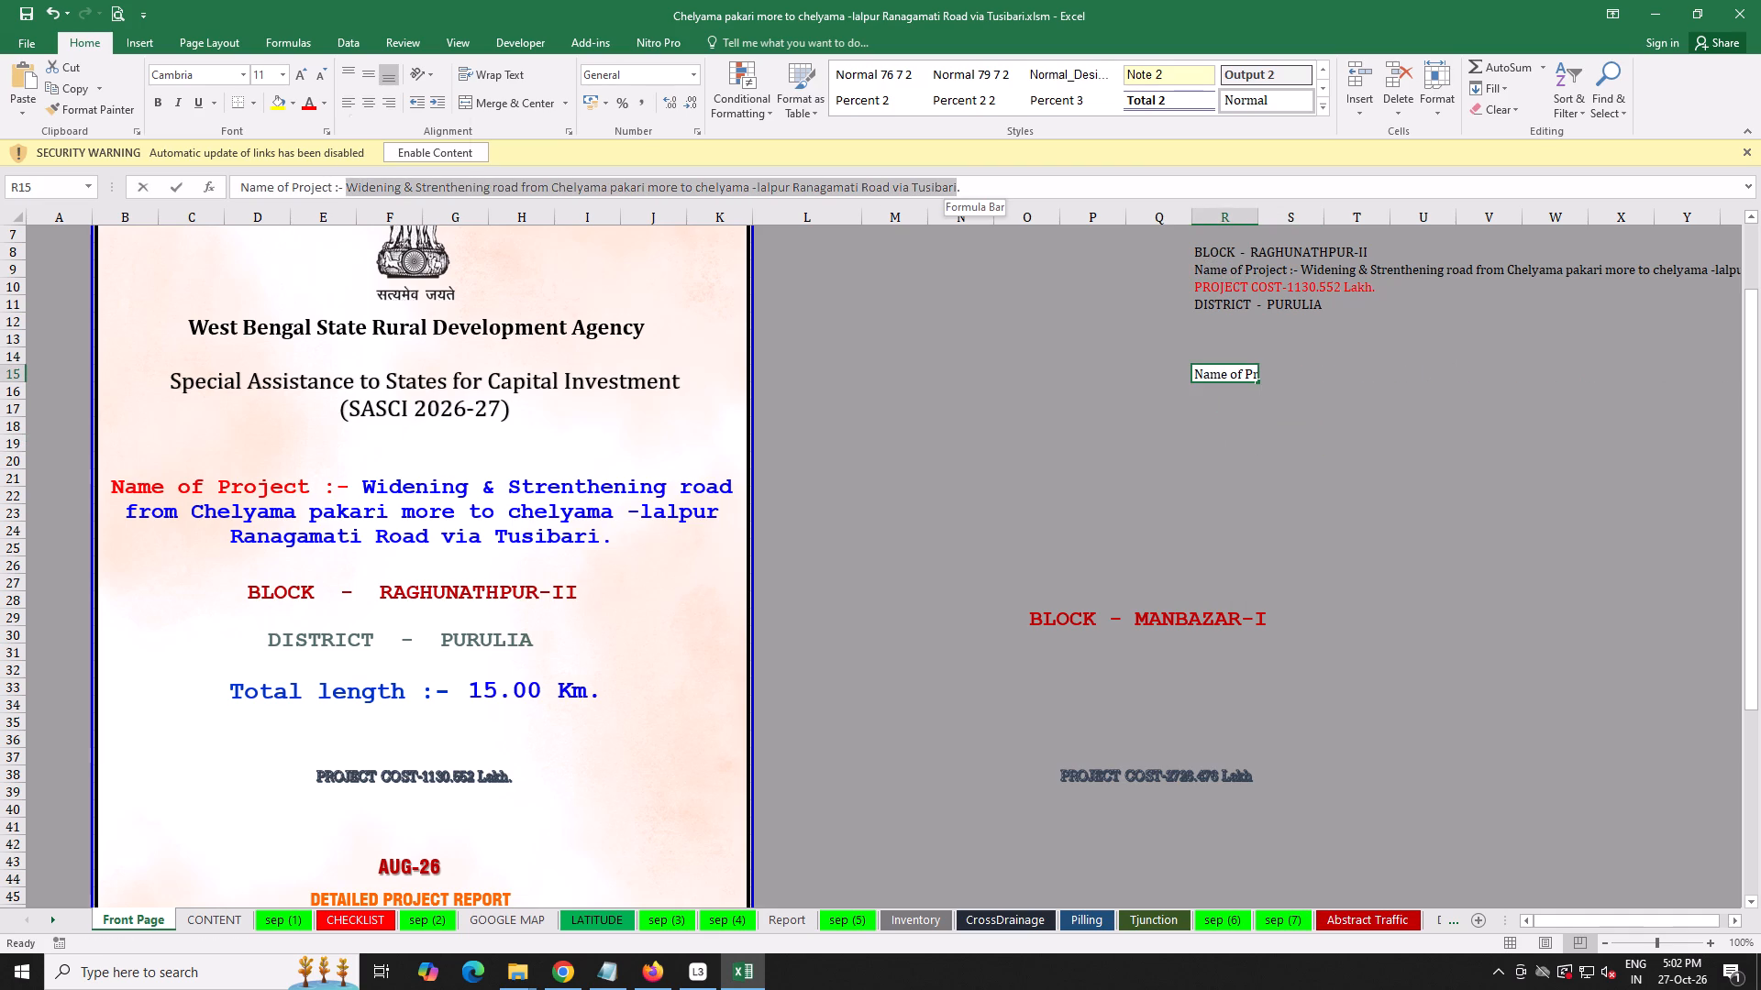
pyautogui.moveTo(348, 196); pyautogui.dragTo(349, 195)
pyautogui.hotkey('ctrl', 'c')
pyautogui.click(1654, 6)
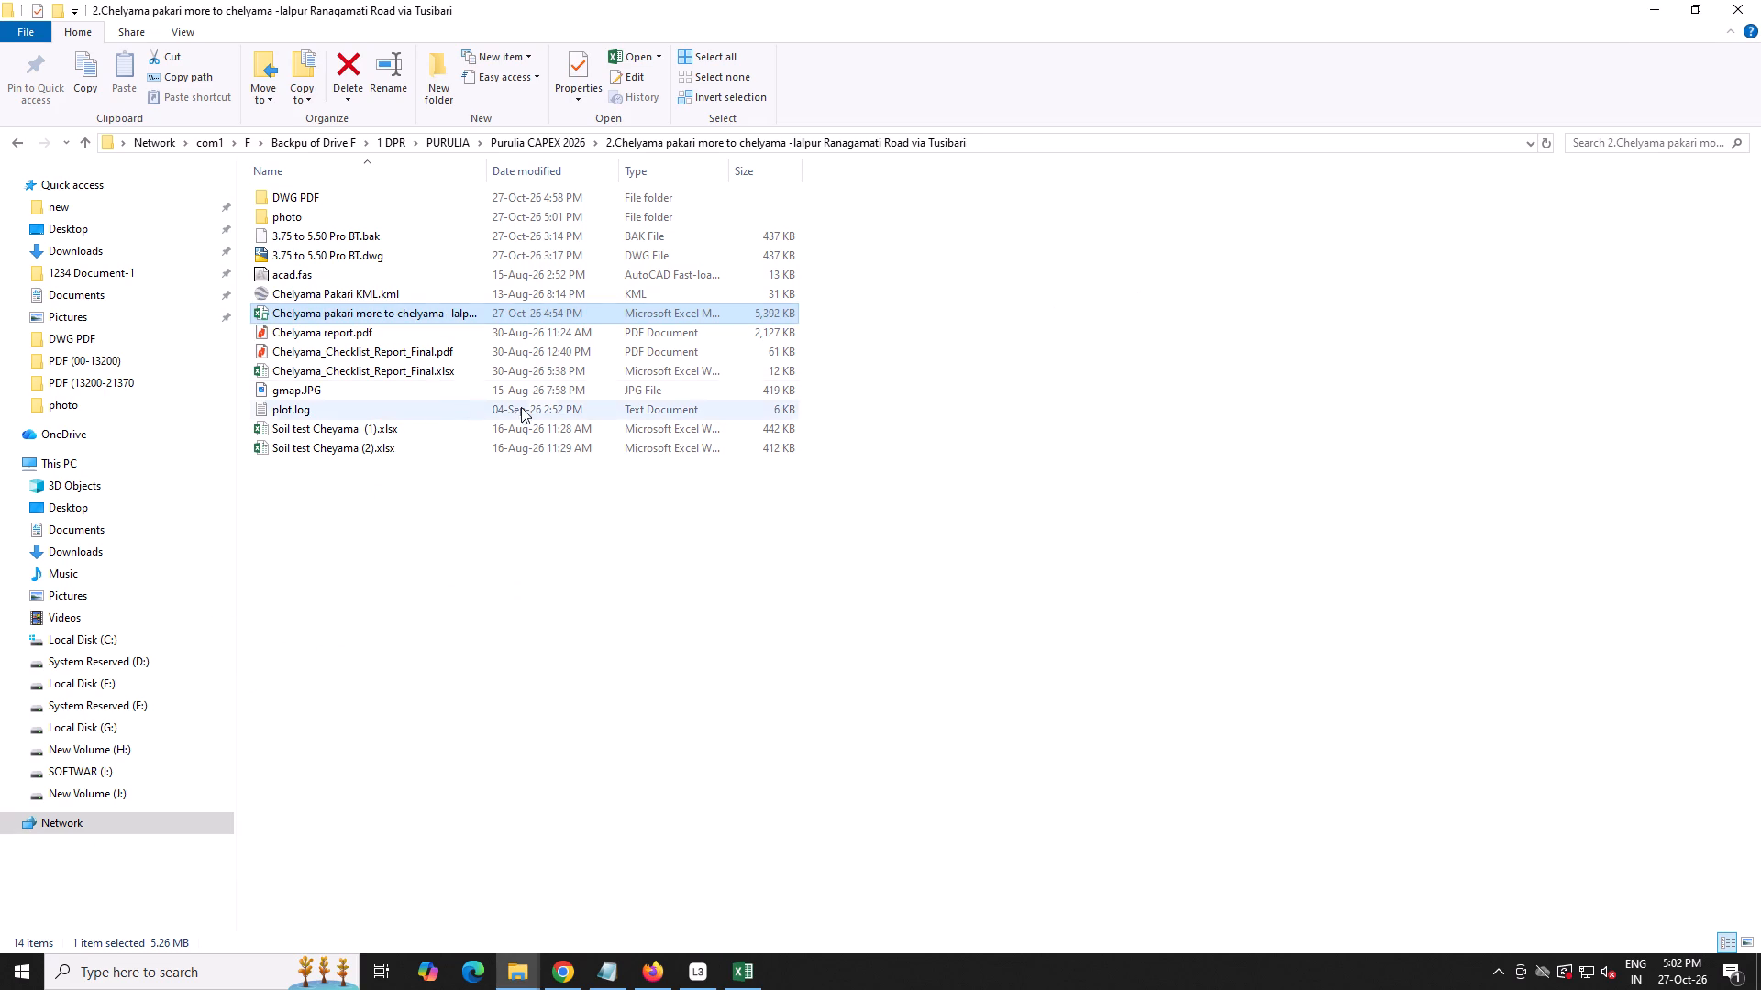
pyautogui.doubleClick(309, 198)
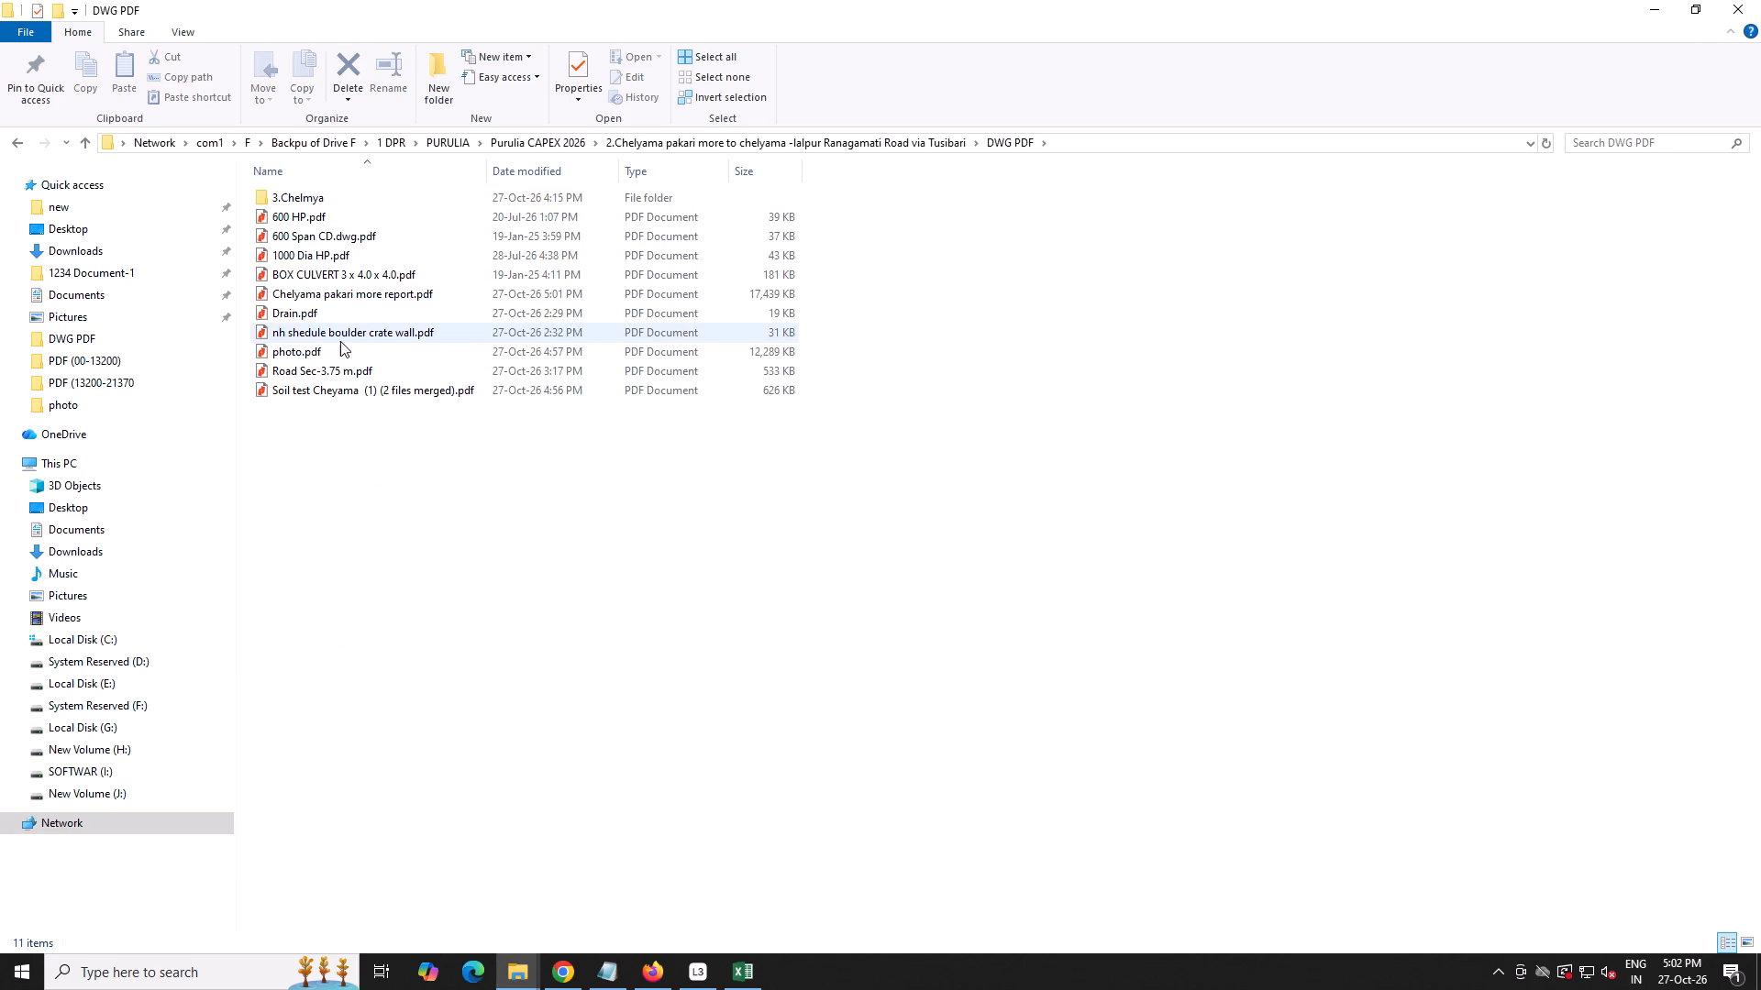
pyautogui.click(350, 288)
pyautogui.click(335, 295)
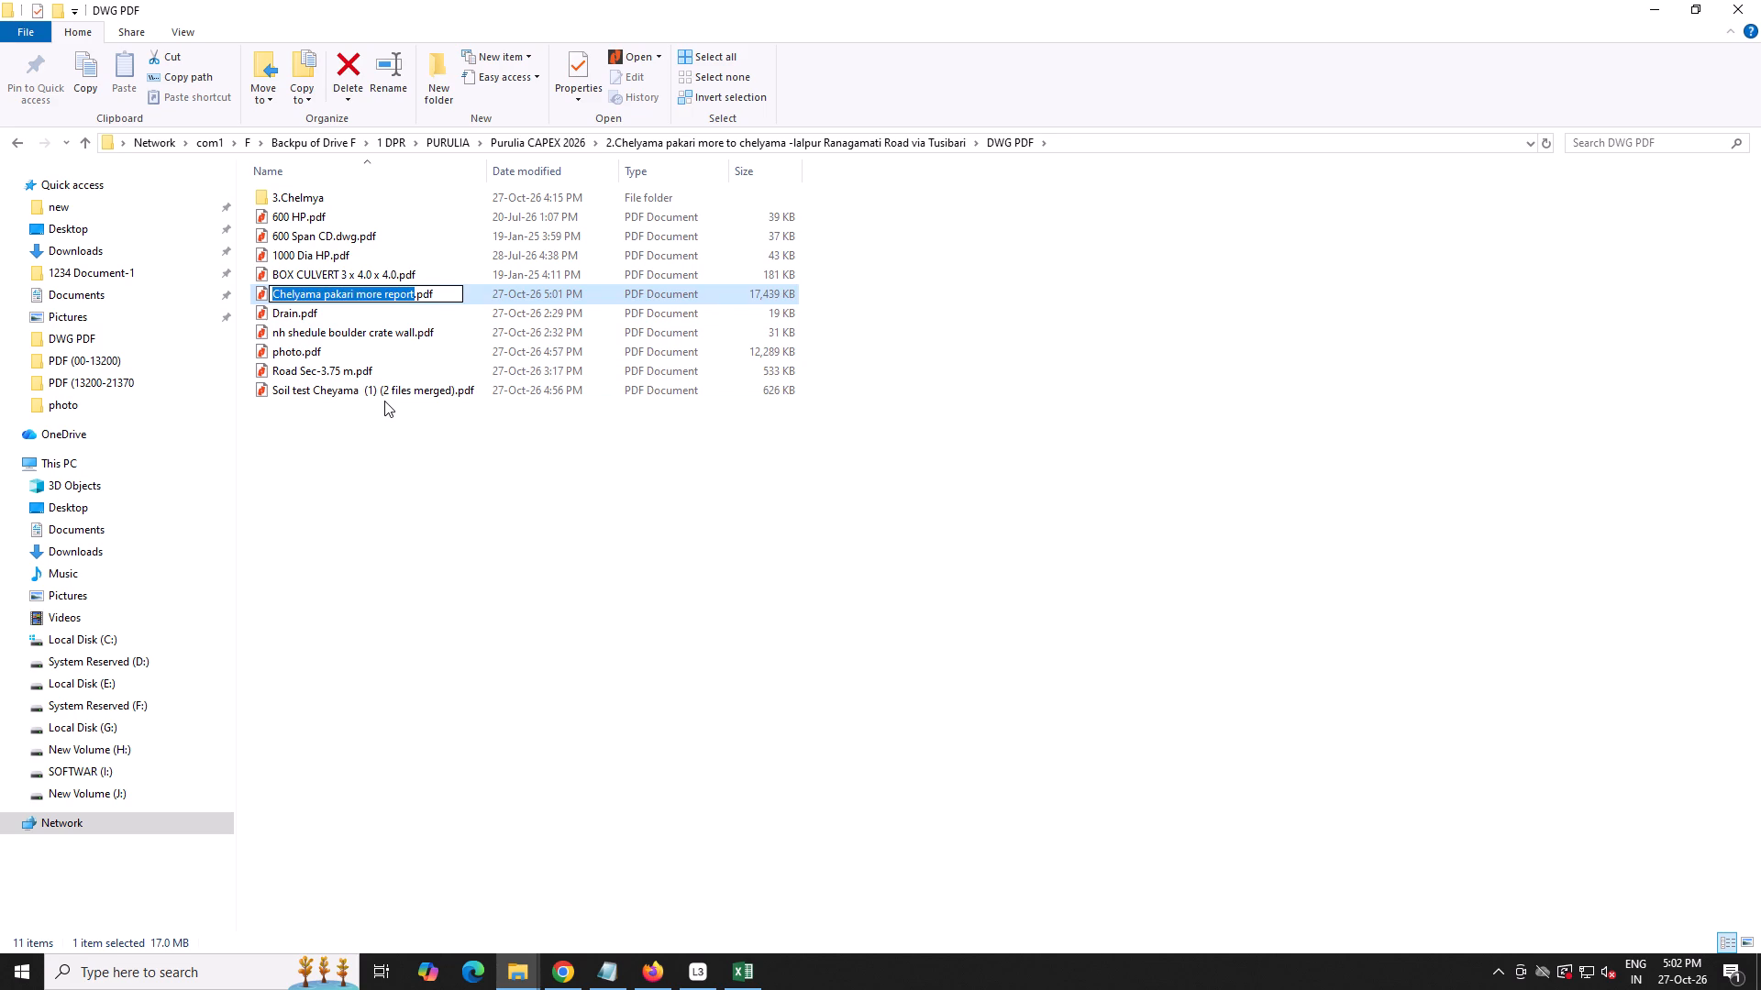
pyautogui.hotkey('ctrl', 'v')
pyautogui.click(385, 435)
# Open the renamed report PDF in Nitro Pro and go to its last page, the DRAWINGS & ALIGNMENT divider.
pyautogui.click(369, 292)
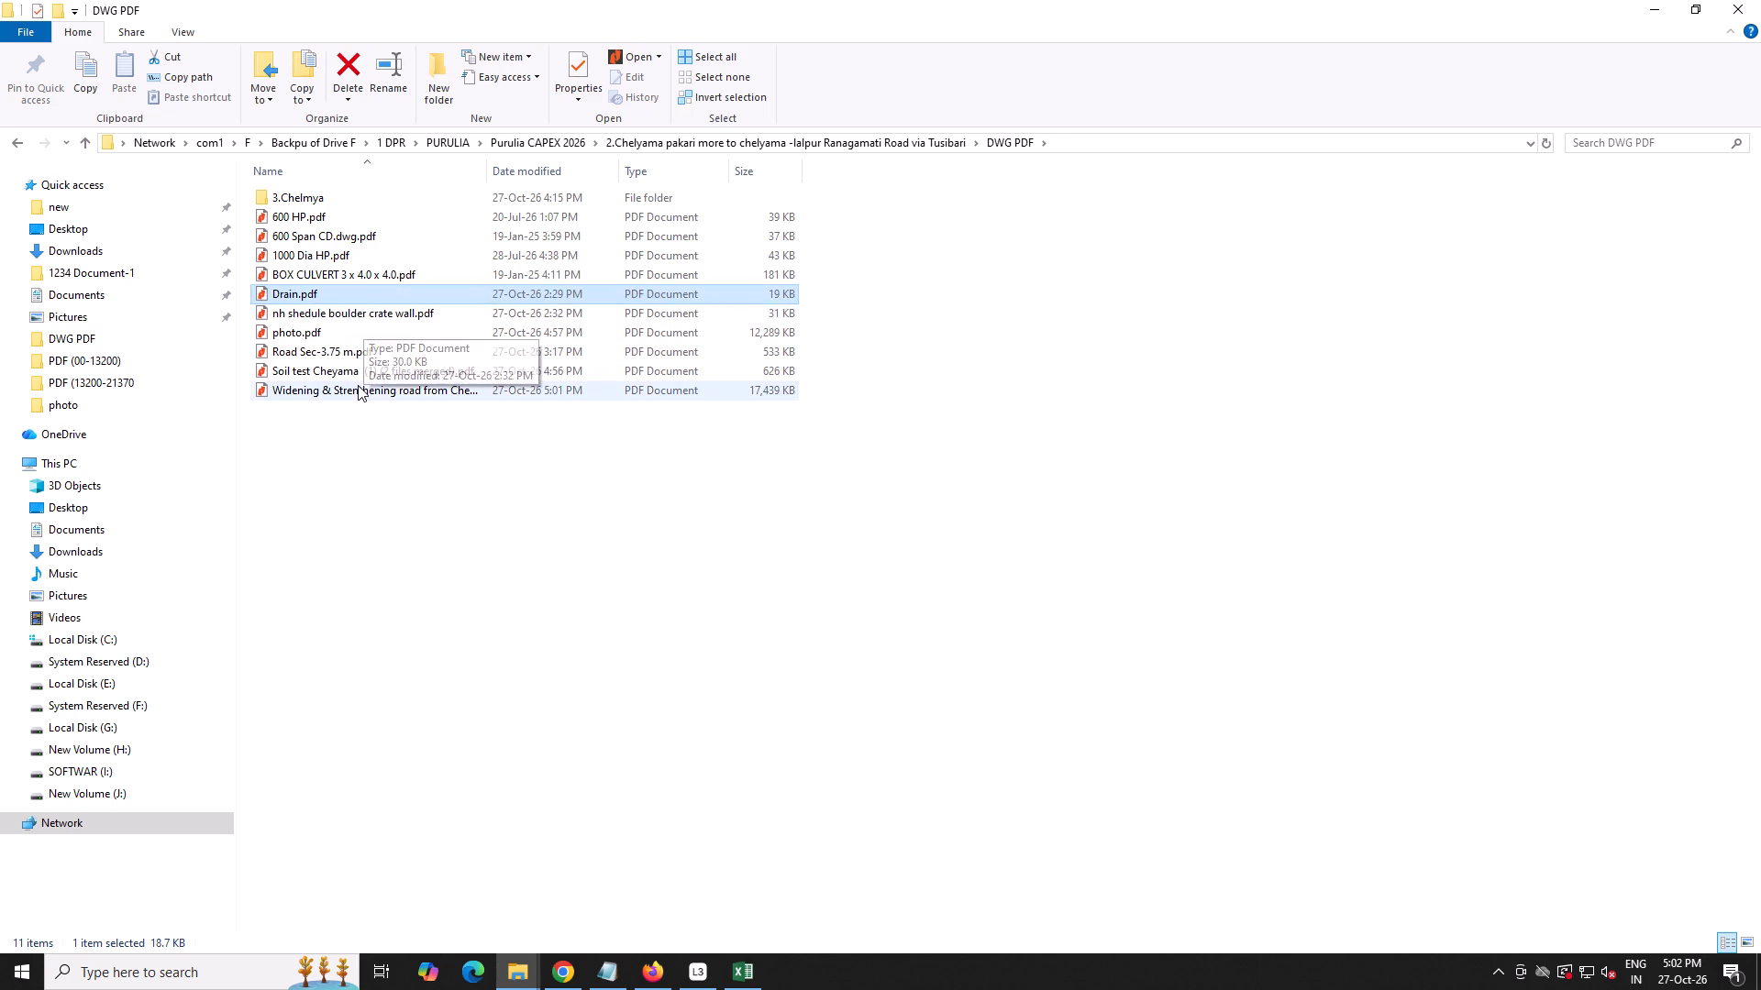
pyautogui.doubleClick(358, 385)
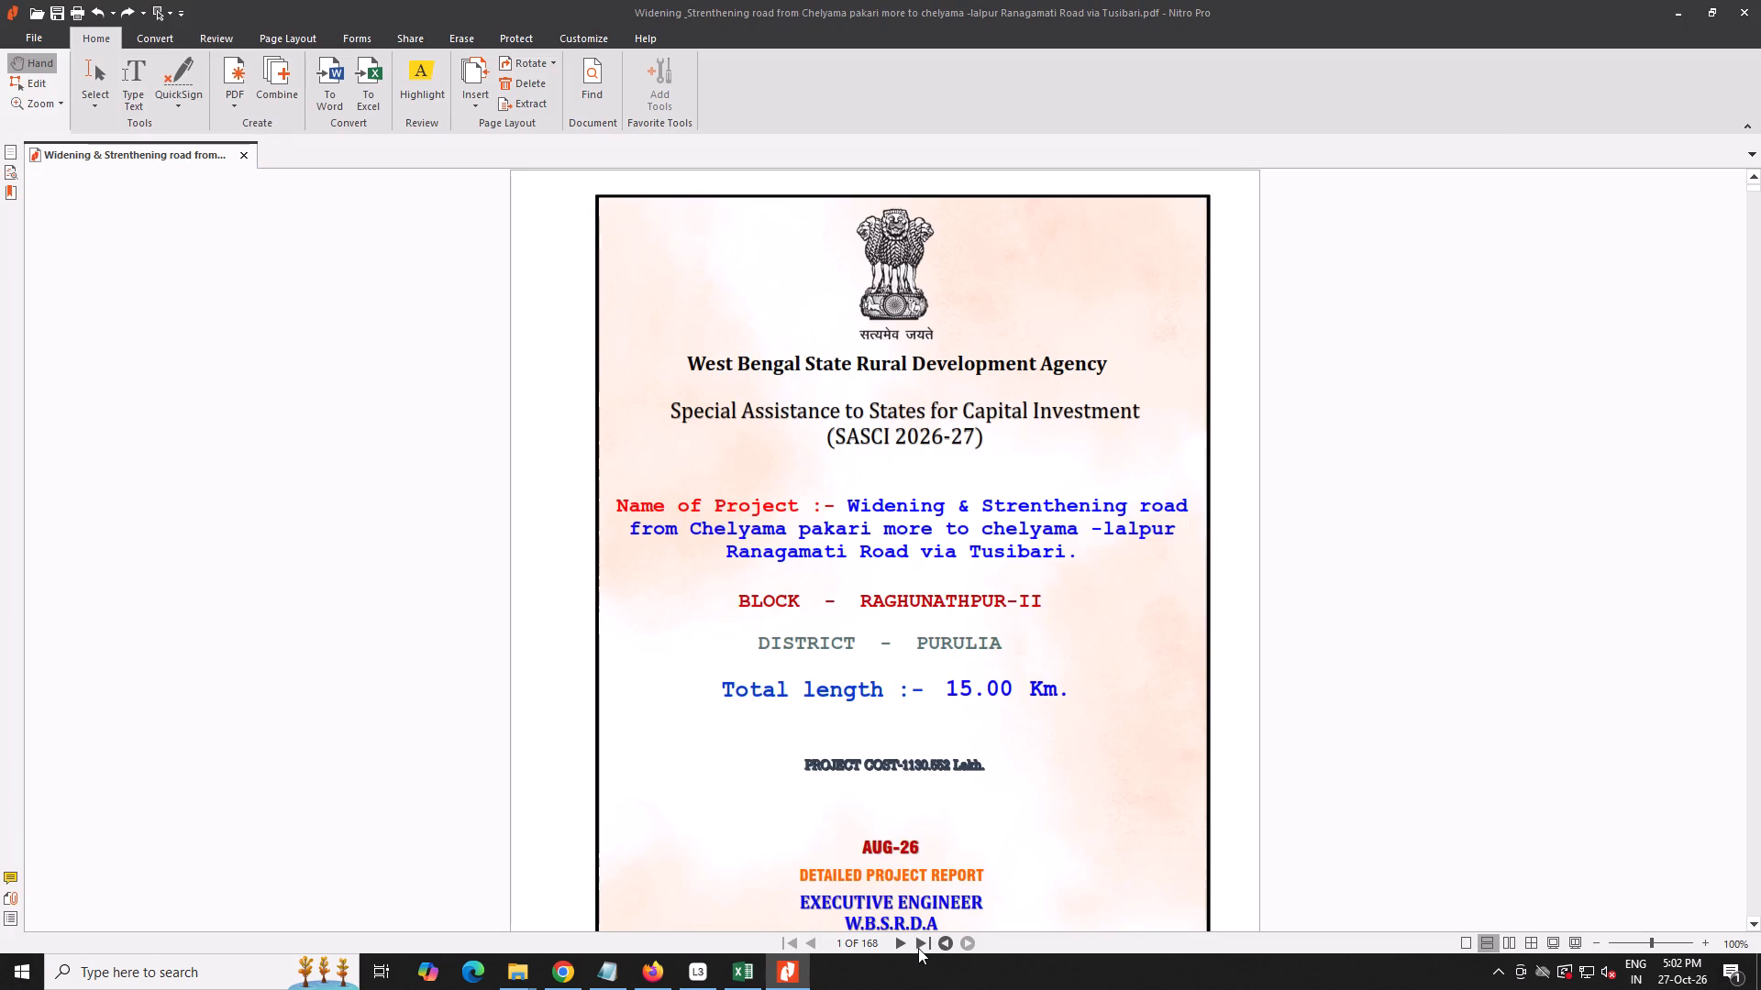
pyautogui.click(918, 948)
# Queue for insertion 600 HP.pdf, 600 Span CD.dwg.pdf, 1000 Dia HP.pdf, BOX CULVERT 3 x 4.0 x 4.0.pdf, Drain.pdf, nh shedule boulder crate wall.pdf and Road Sec-3.75 m.pdf.
pyautogui.click(474, 101)
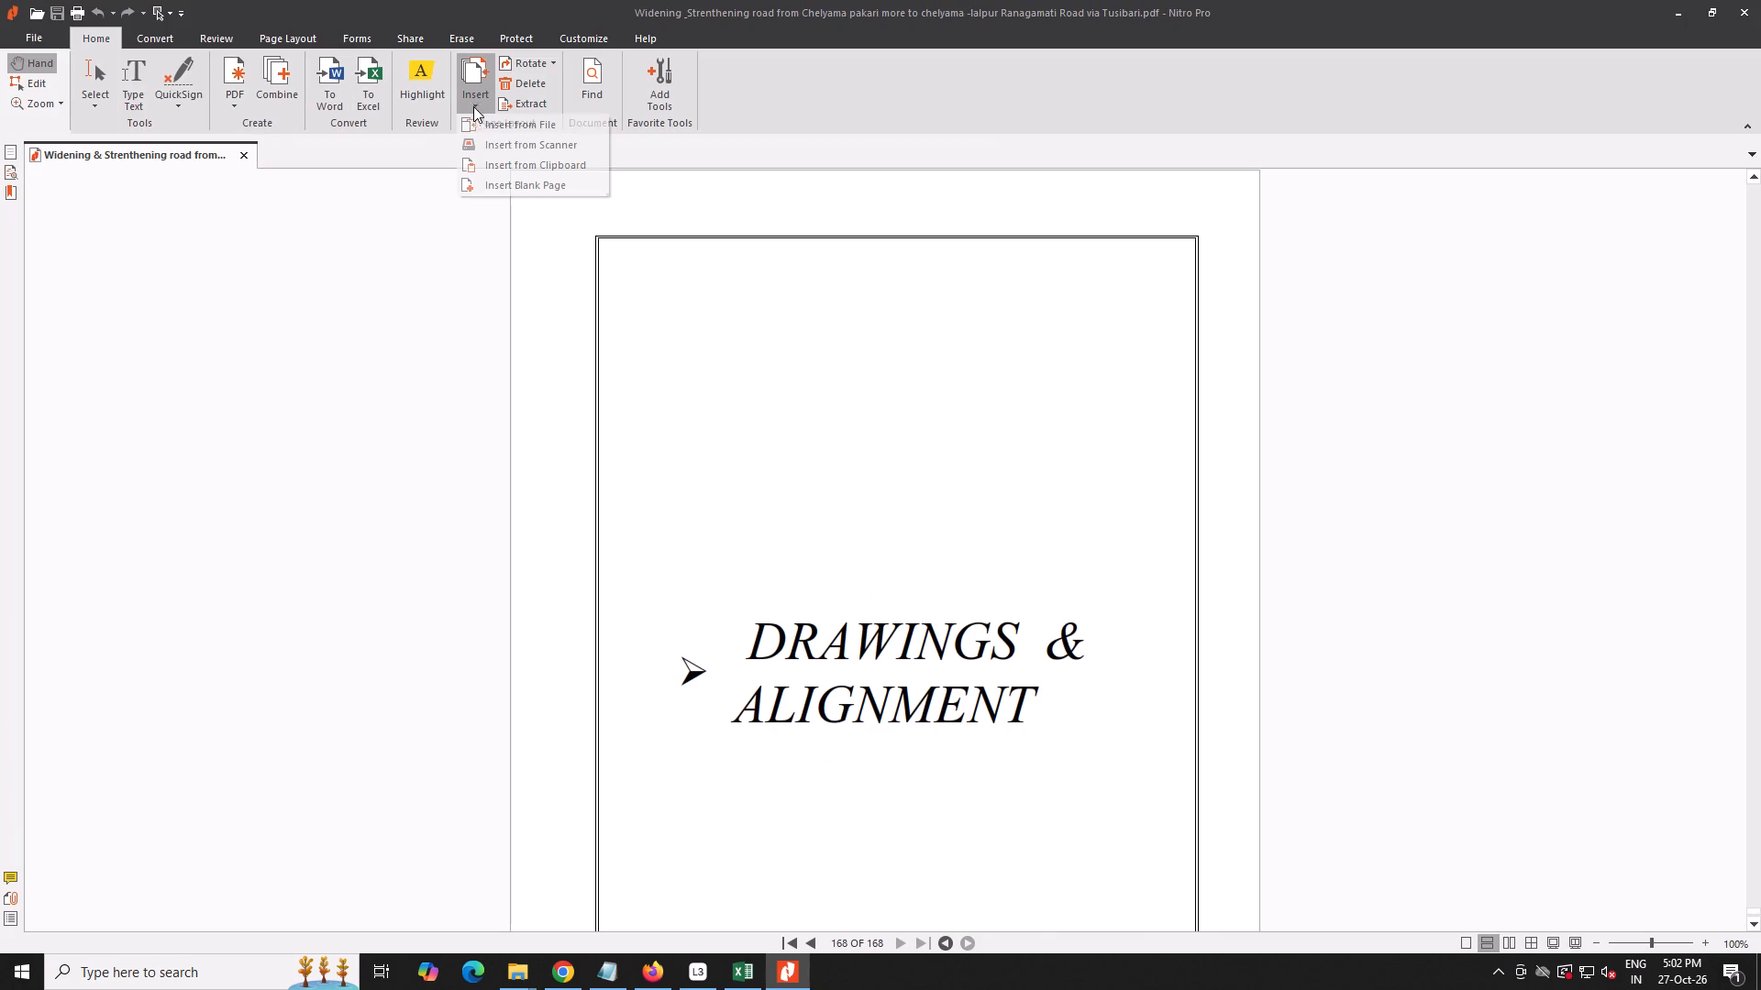
pyautogui.click(500, 127)
pyautogui.click(590, 355)
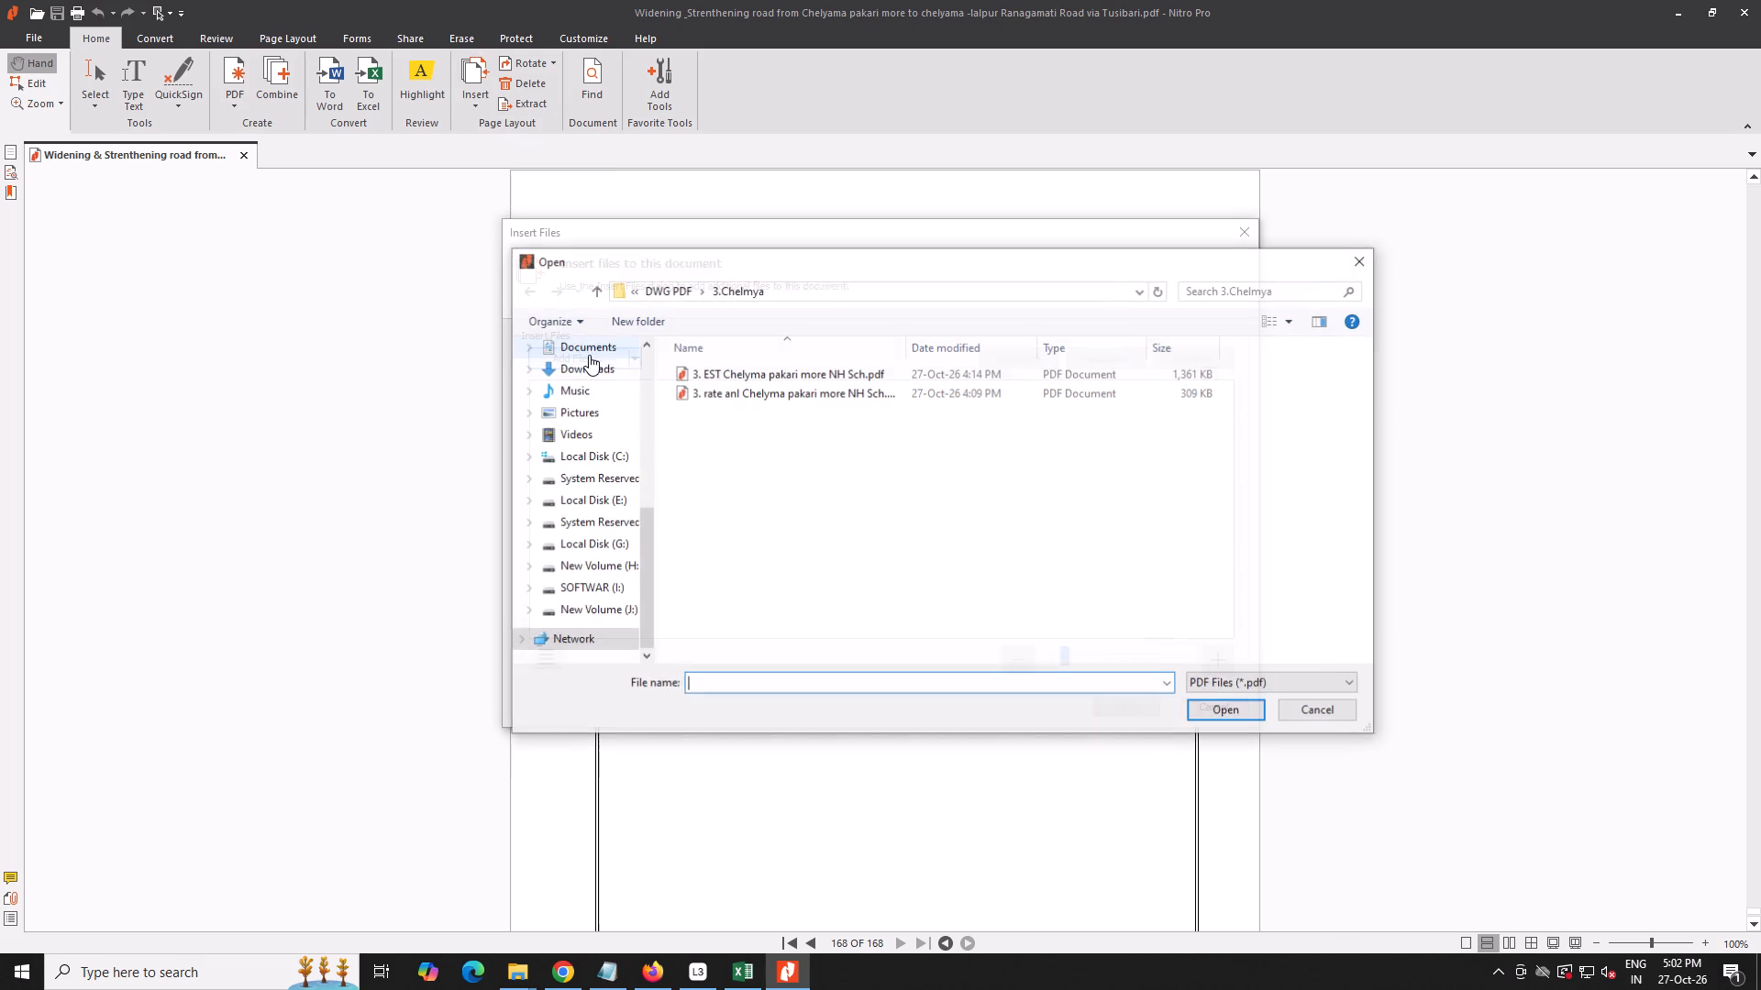
pyautogui.click(671, 294)
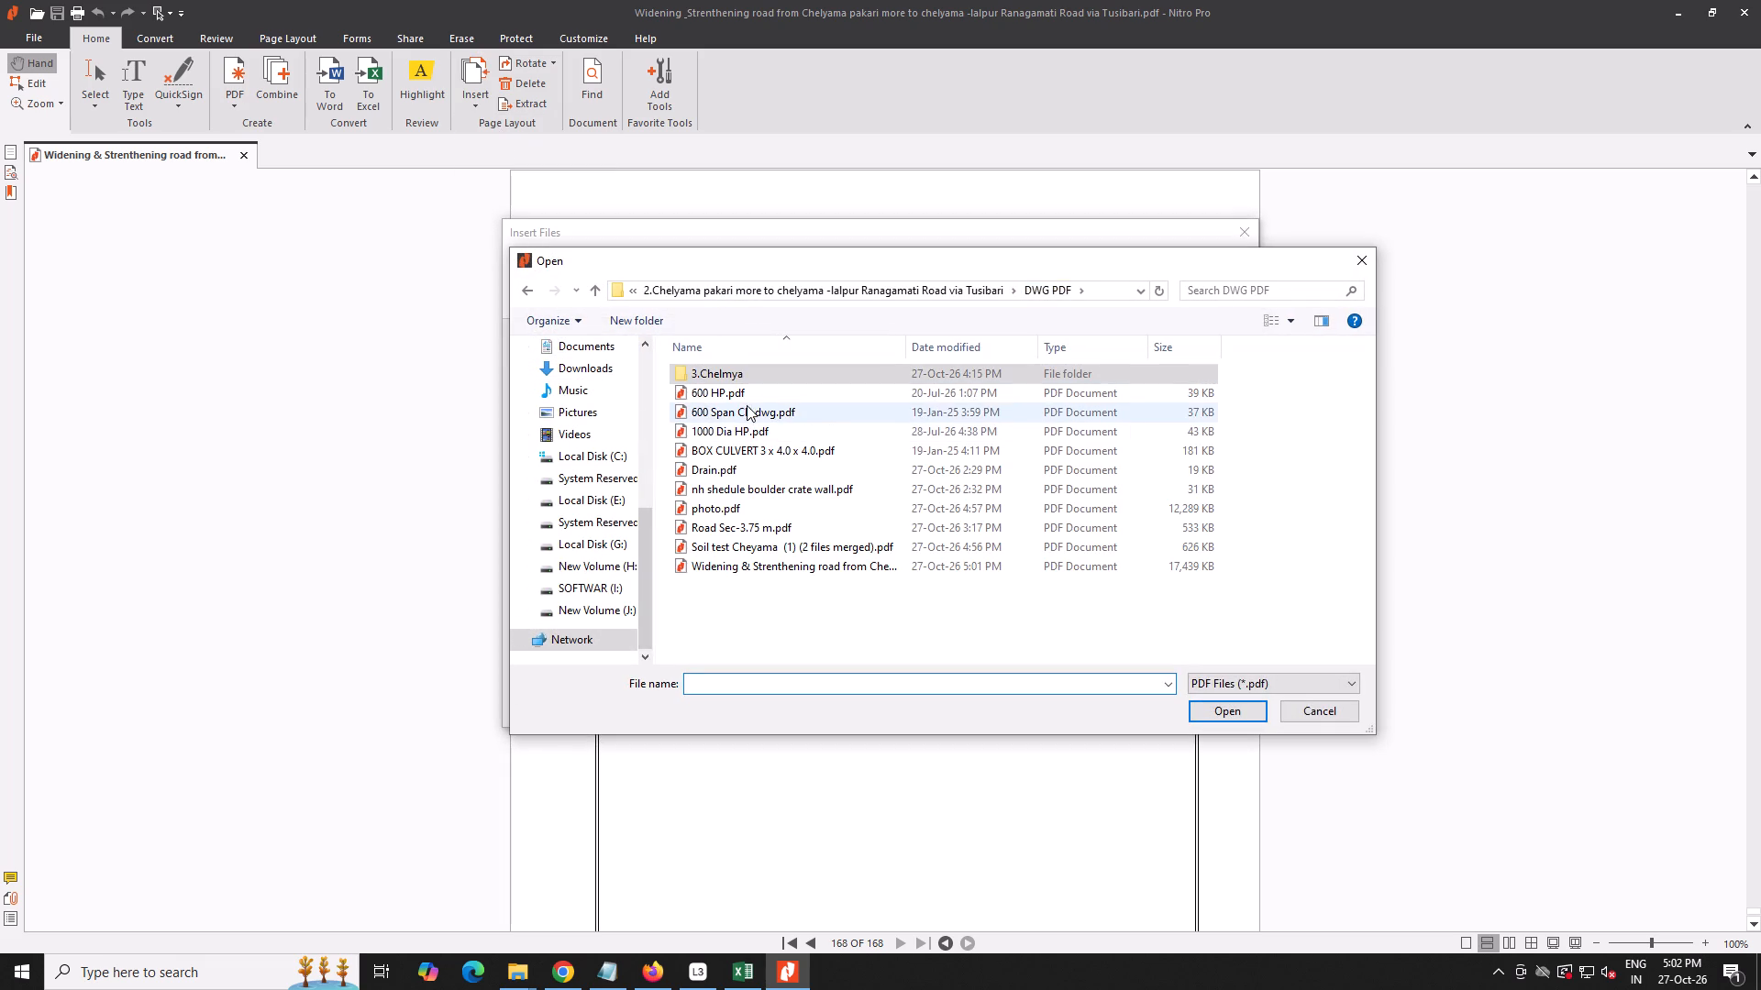
pyautogui.click(756, 528)
pyautogui.keyDown('ctrl'); pyautogui.click(736, 489); pyautogui.keyUp('ctrl')
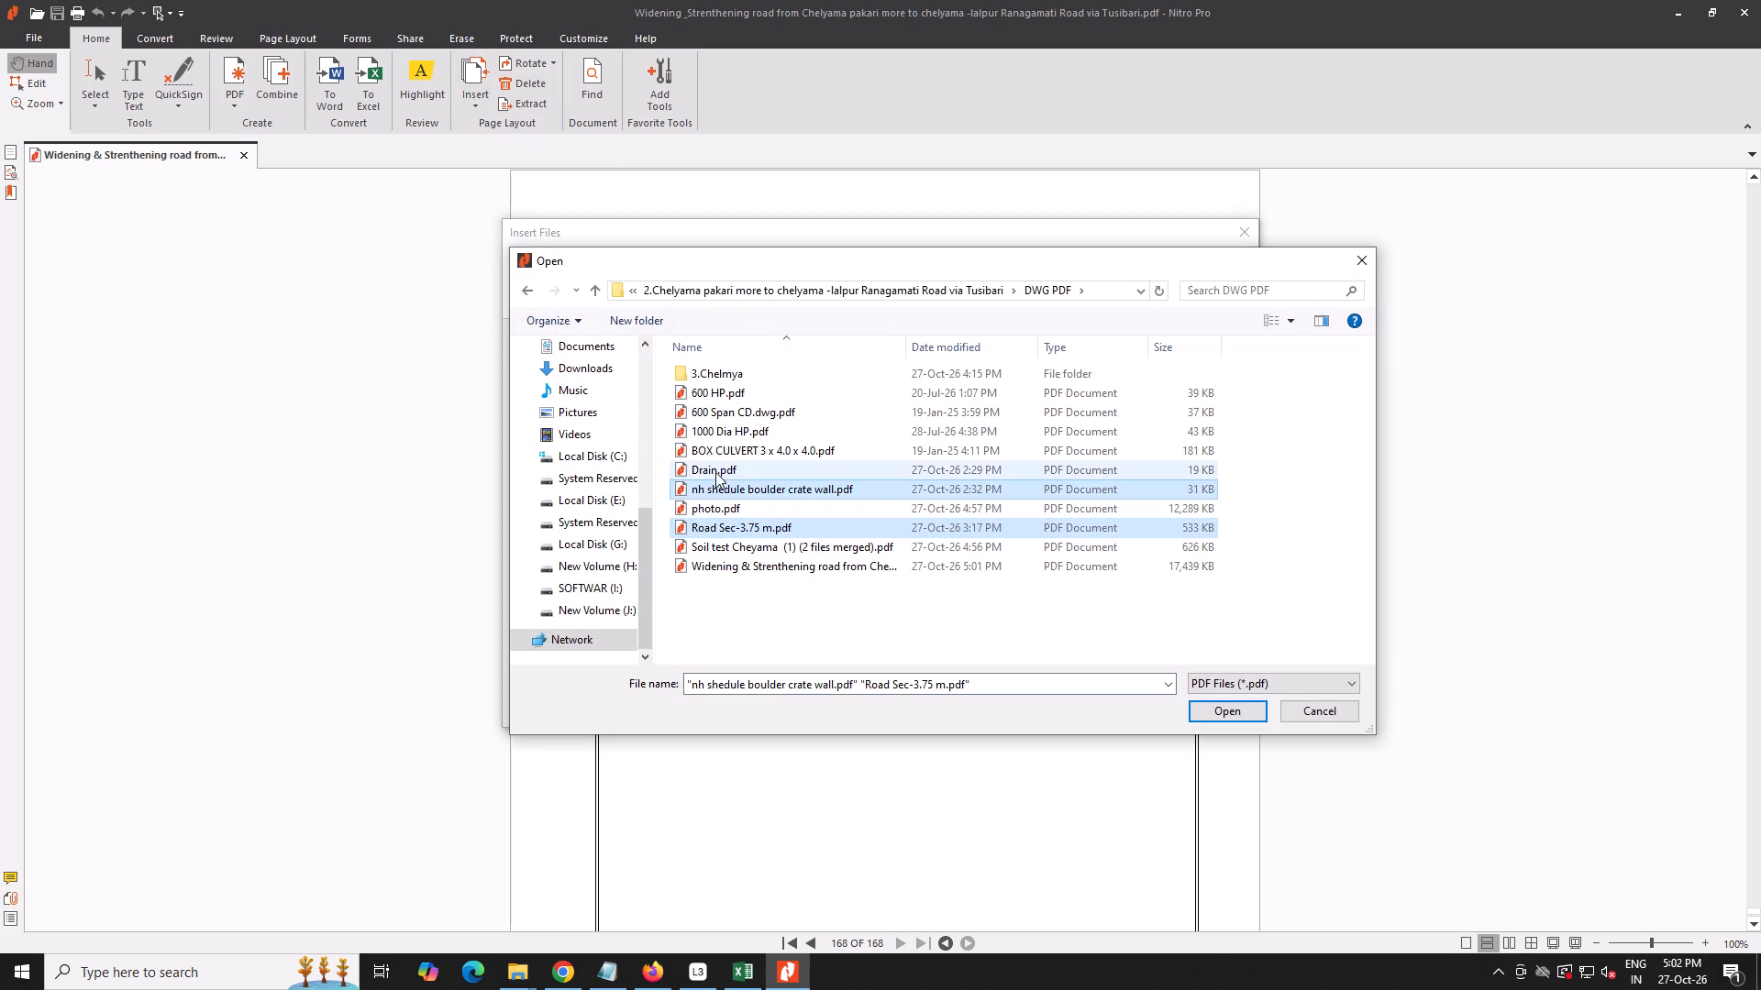
pyautogui.keyDown('ctrl'); pyautogui.click(715, 467); pyautogui.keyUp('ctrl')
pyautogui.keyDown('ctrl'); pyautogui.click(719, 447); pyautogui.keyUp('ctrl')
pyautogui.keyDown('ctrl'); pyautogui.click(719, 427); pyautogui.keyUp('ctrl')
pyautogui.keyDown('ctrl'); pyautogui.click(719, 409); pyautogui.keyUp('ctrl')
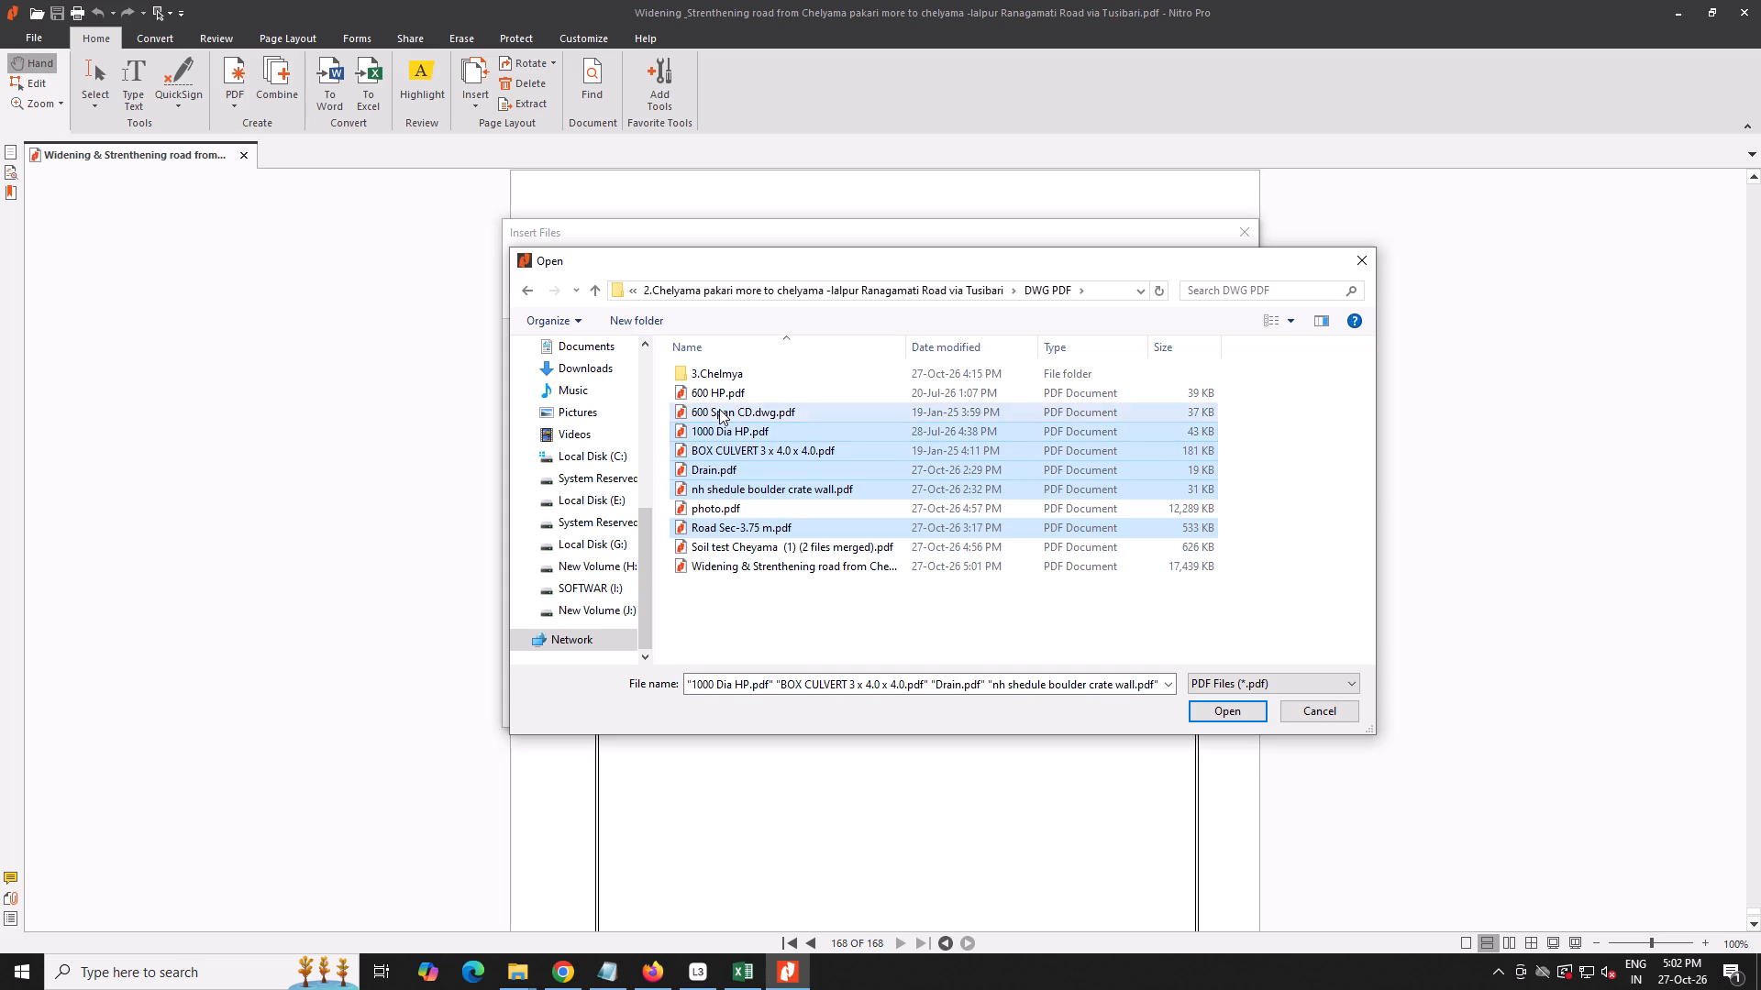
pyautogui.keyDown('ctrl'); pyautogui.click(717, 390); pyautogui.keyUp('ctrl')
pyautogui.click(1211, 711)
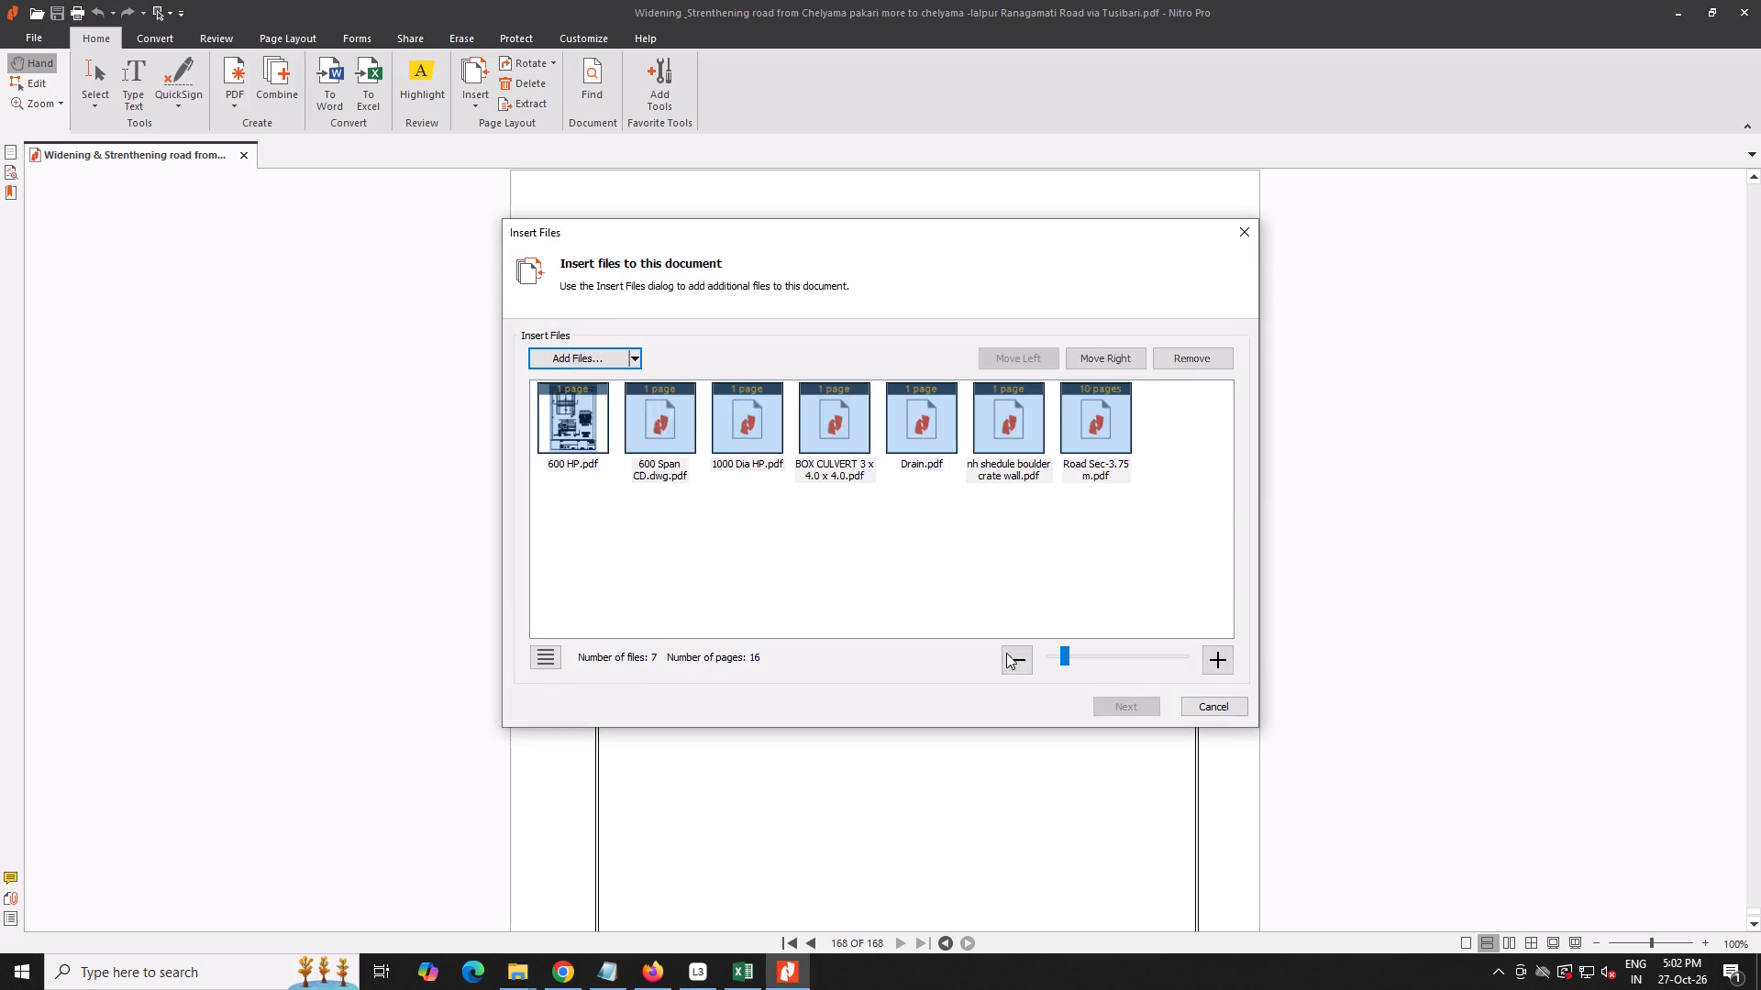
# Move Road Sec-3.75 m.pdf to first place in the insertion order, ahead of 600 HP.pdf.
pyautogui.click(796, 554)
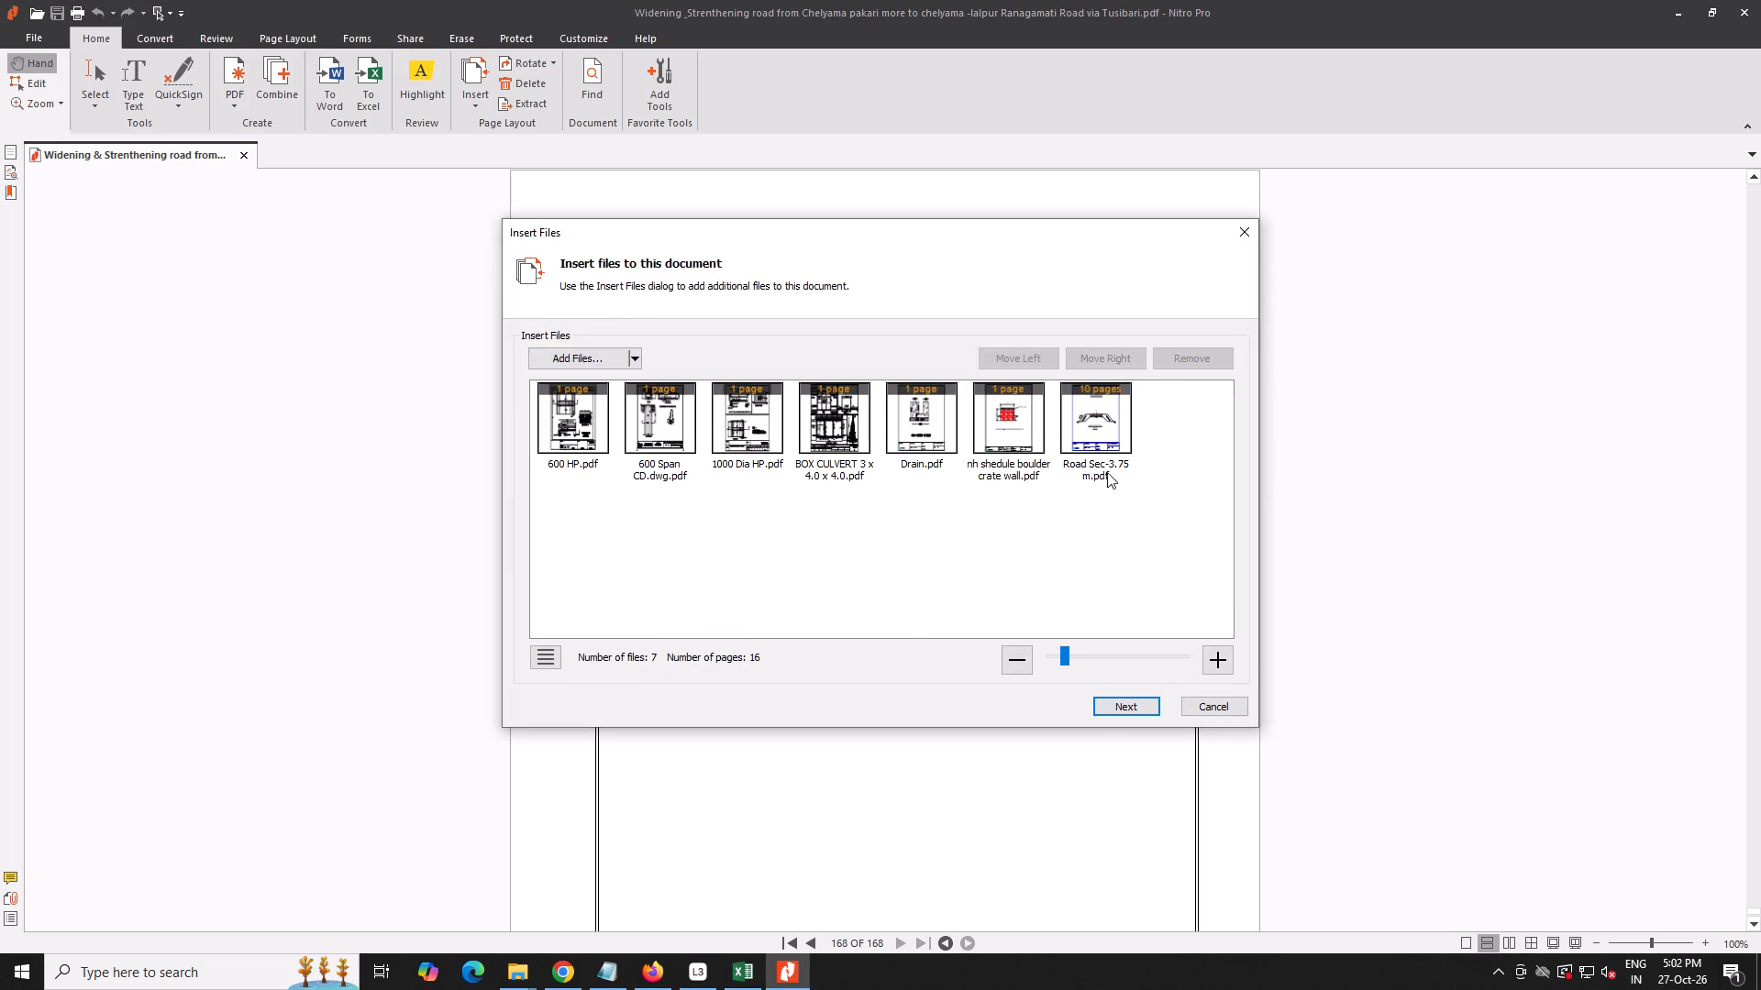
pyautogui.moveTo(1103, 456); pyautogui.dragTo(577, 483)
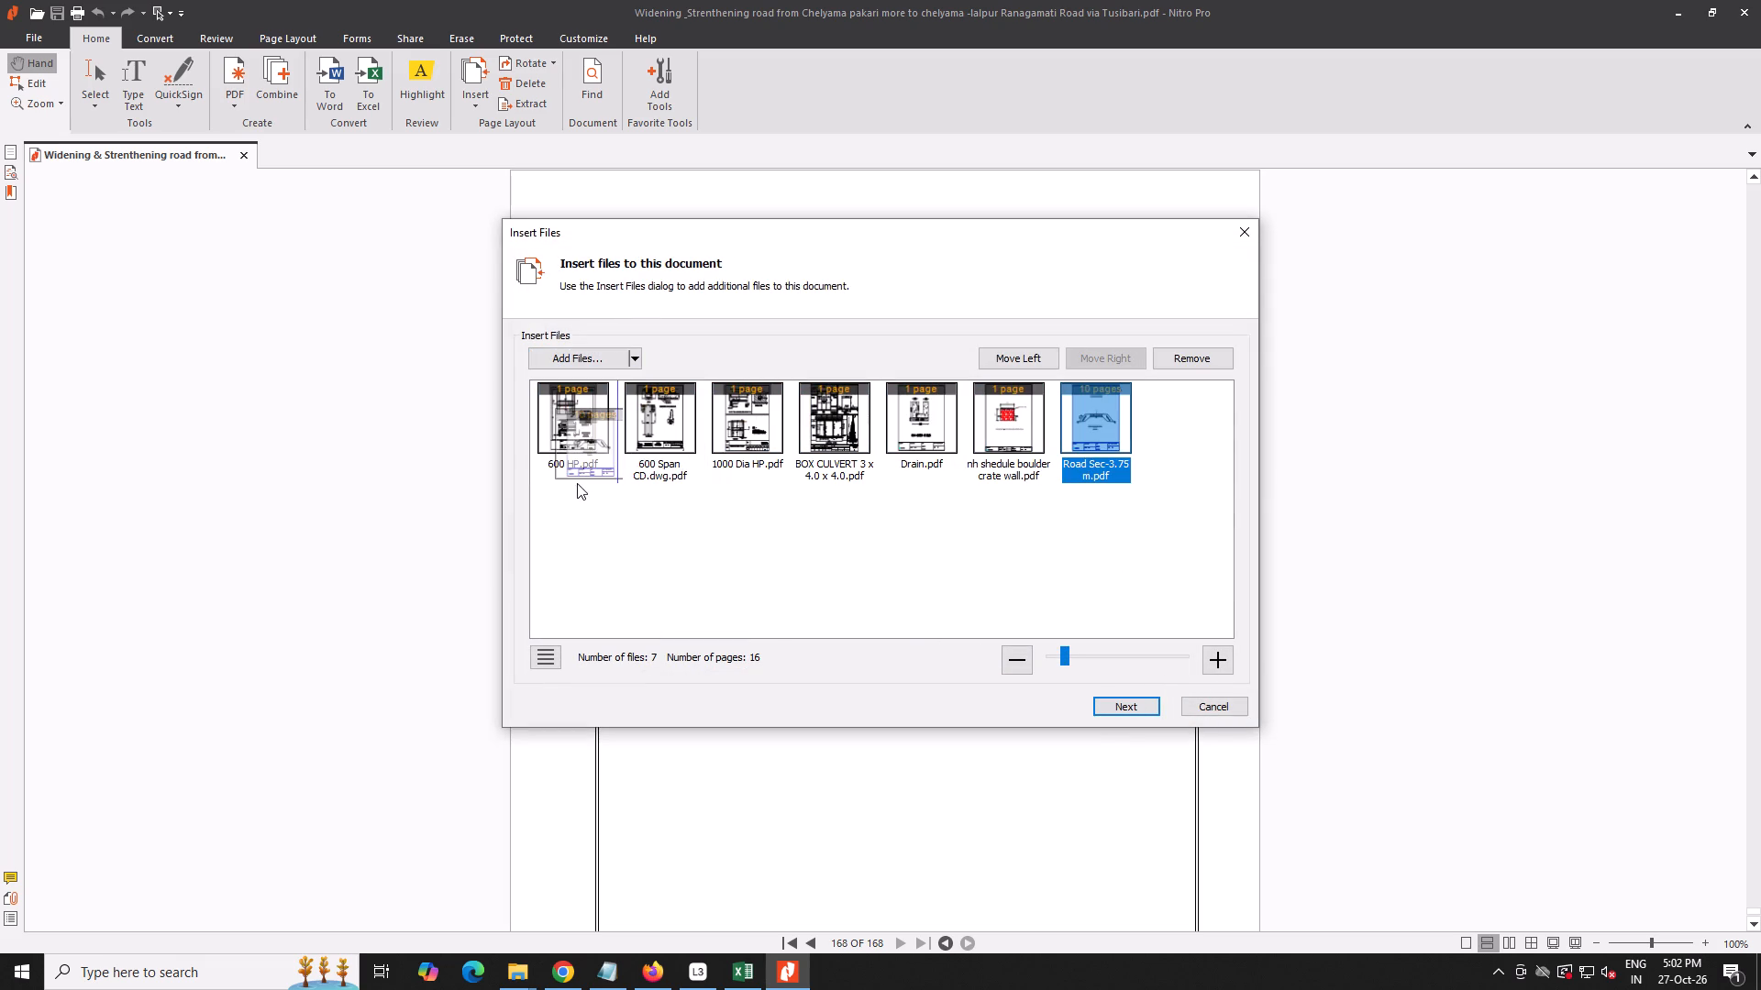
pyautogui.moveTo(577, 483); pyautogui.dragTo(564, 486)
pyautogui.click(782, 566)
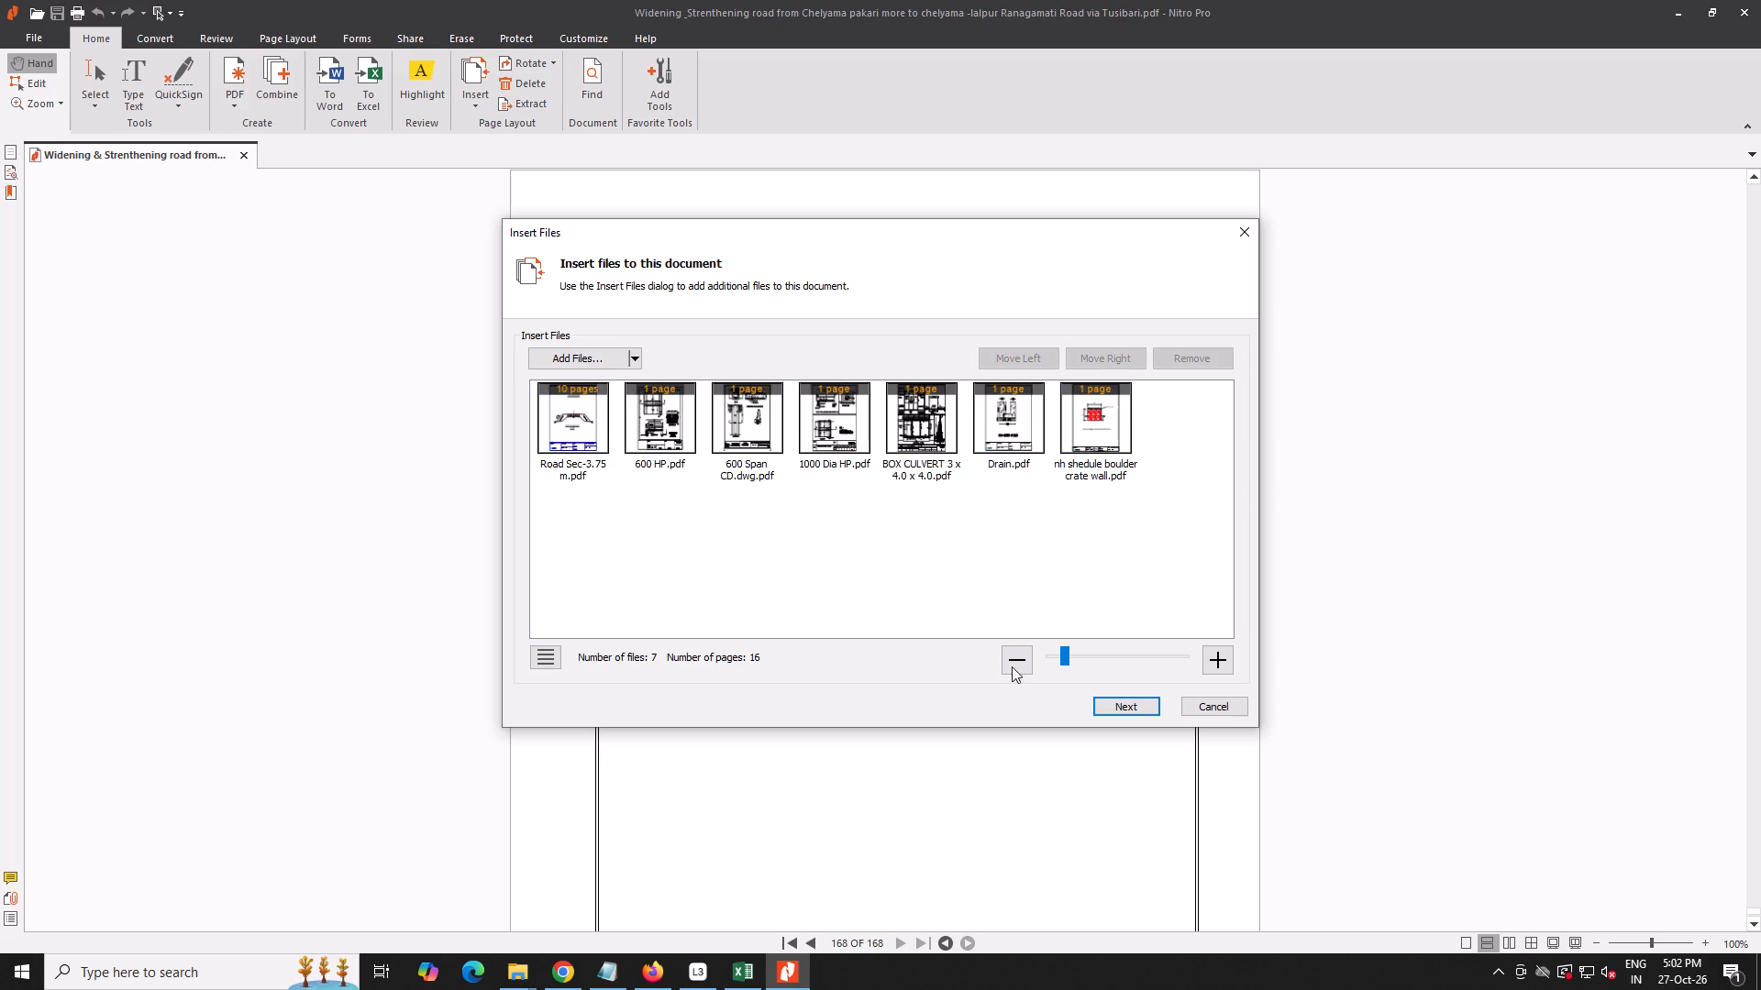
# Insert the queued drawing files after the current DRAWINGS & ALIGNMENT page, and save the report.
pyautogui.click(1124, 703)
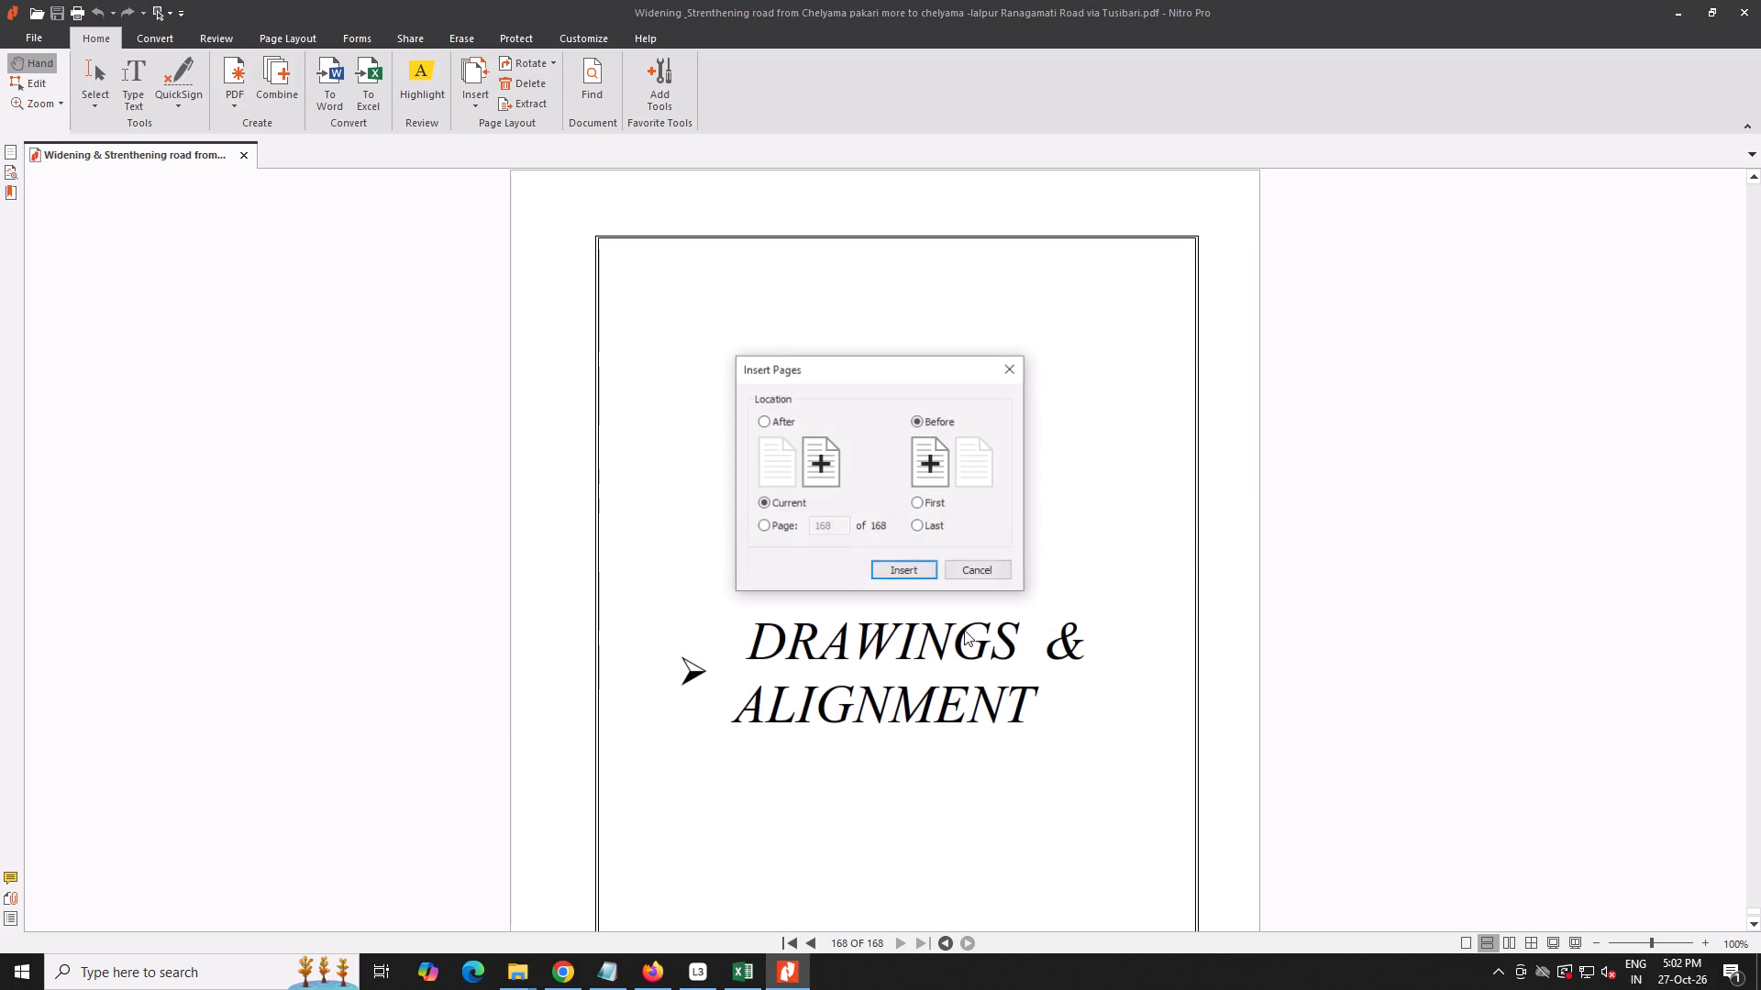
pyautogui.click(765, 426)
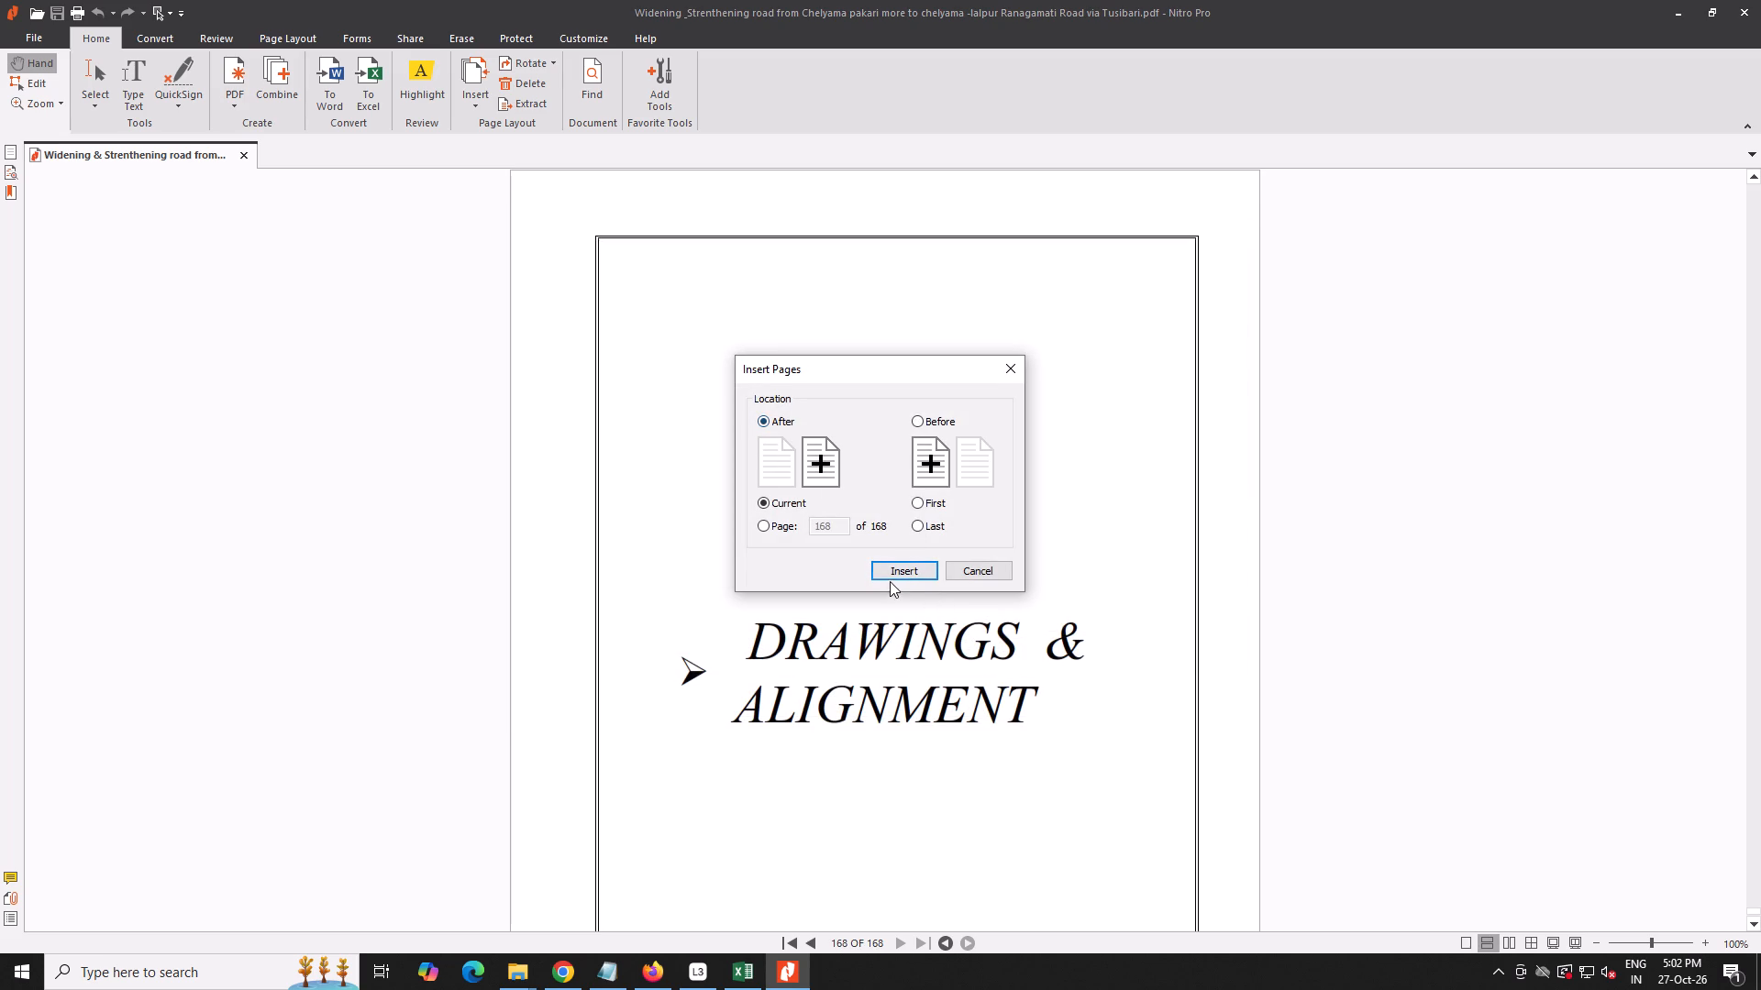
pyautogui.click(892, 569)
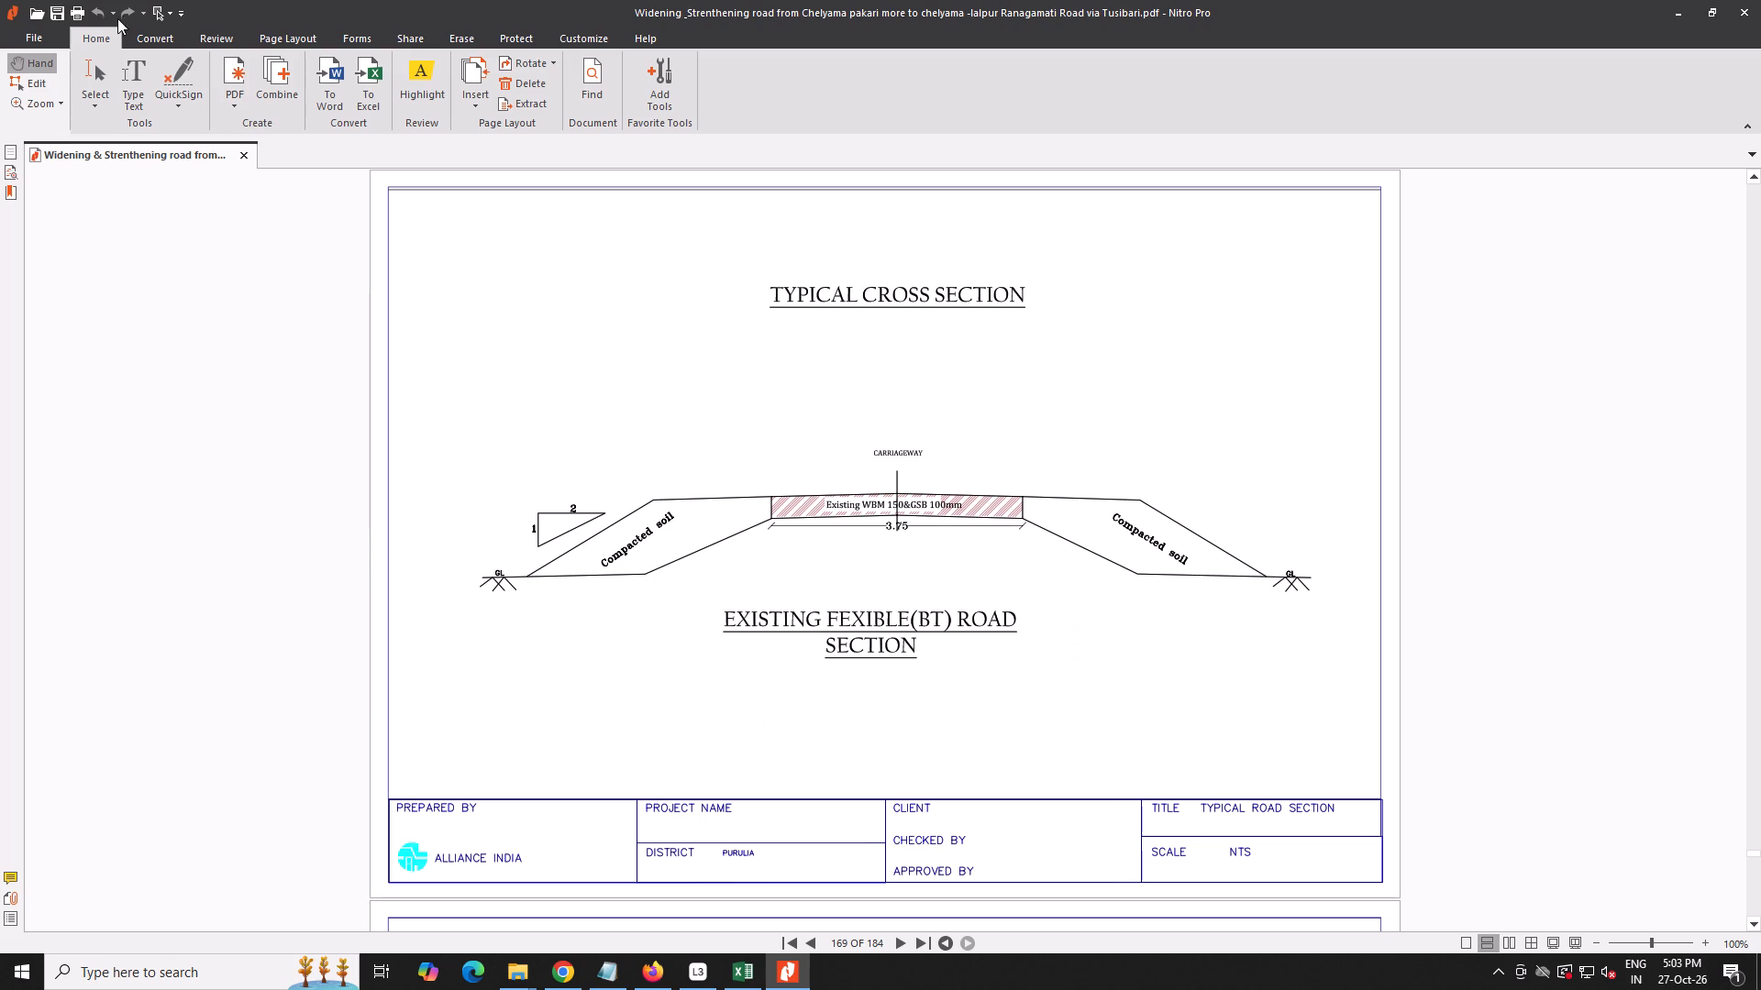
pyautogui.click(61, 8)
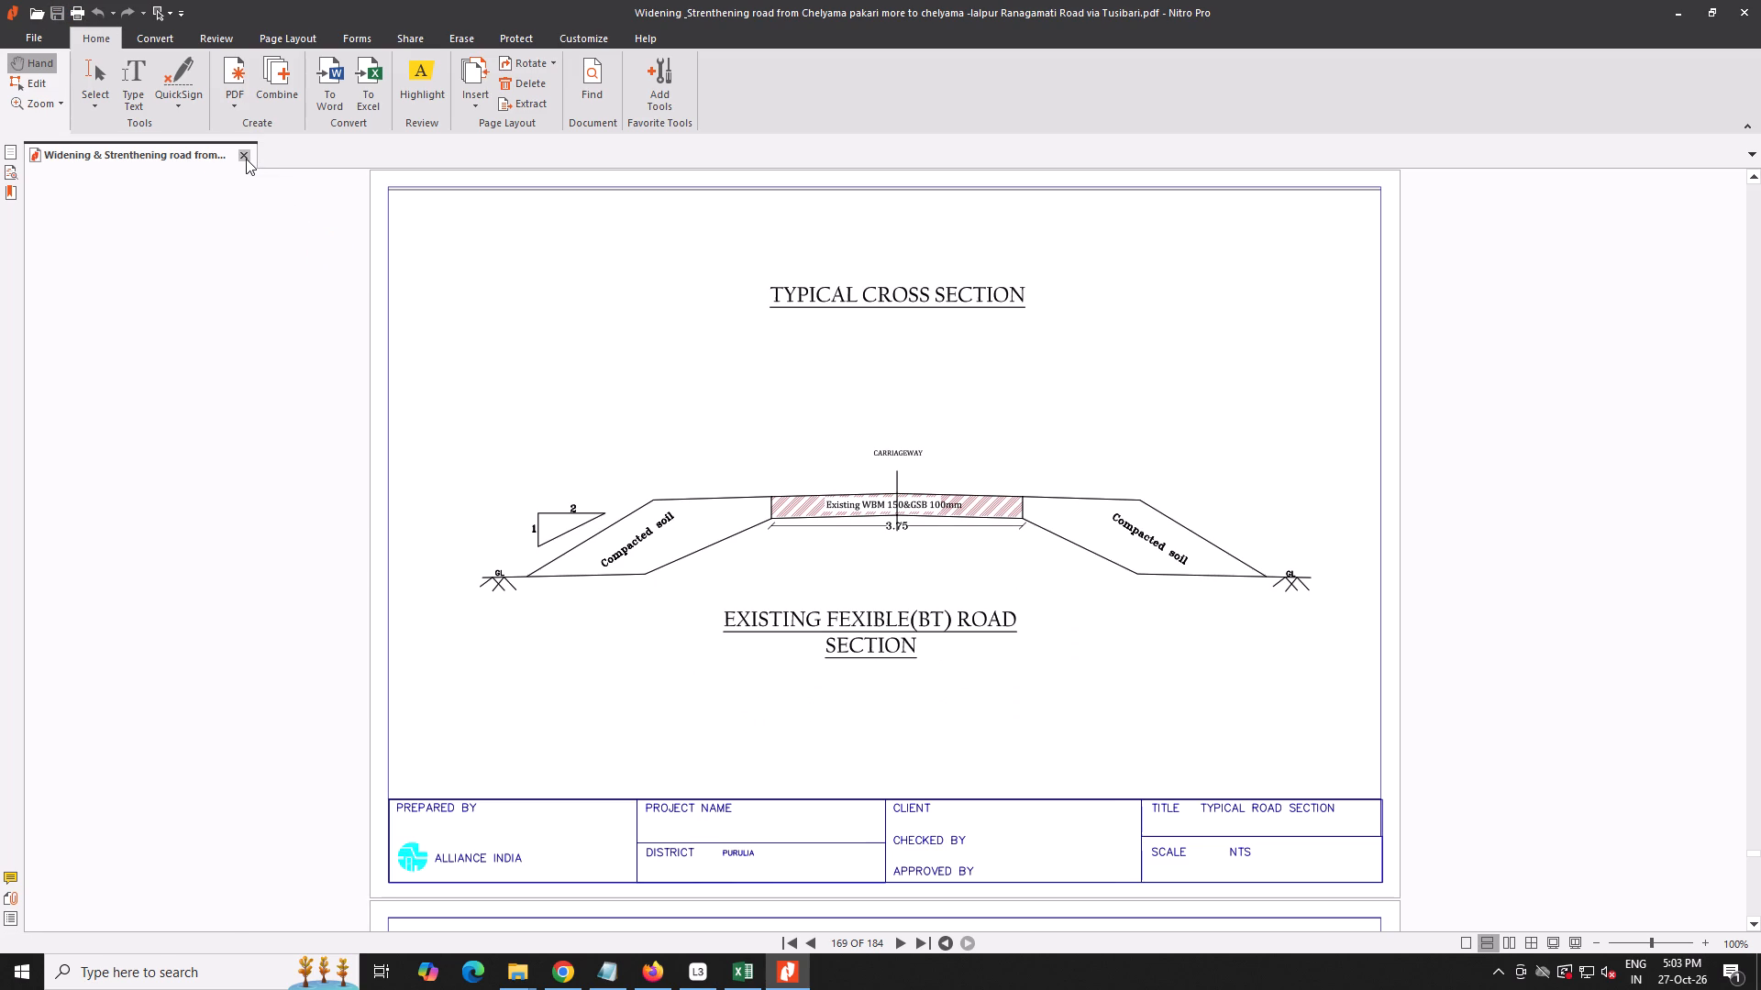
# Close the report PDF and exit Nitro Pro.
pyautogui.click(246, 159)
pyautogui.scroll(-3, 819, 319)
pyautogui.click(1735, 15)
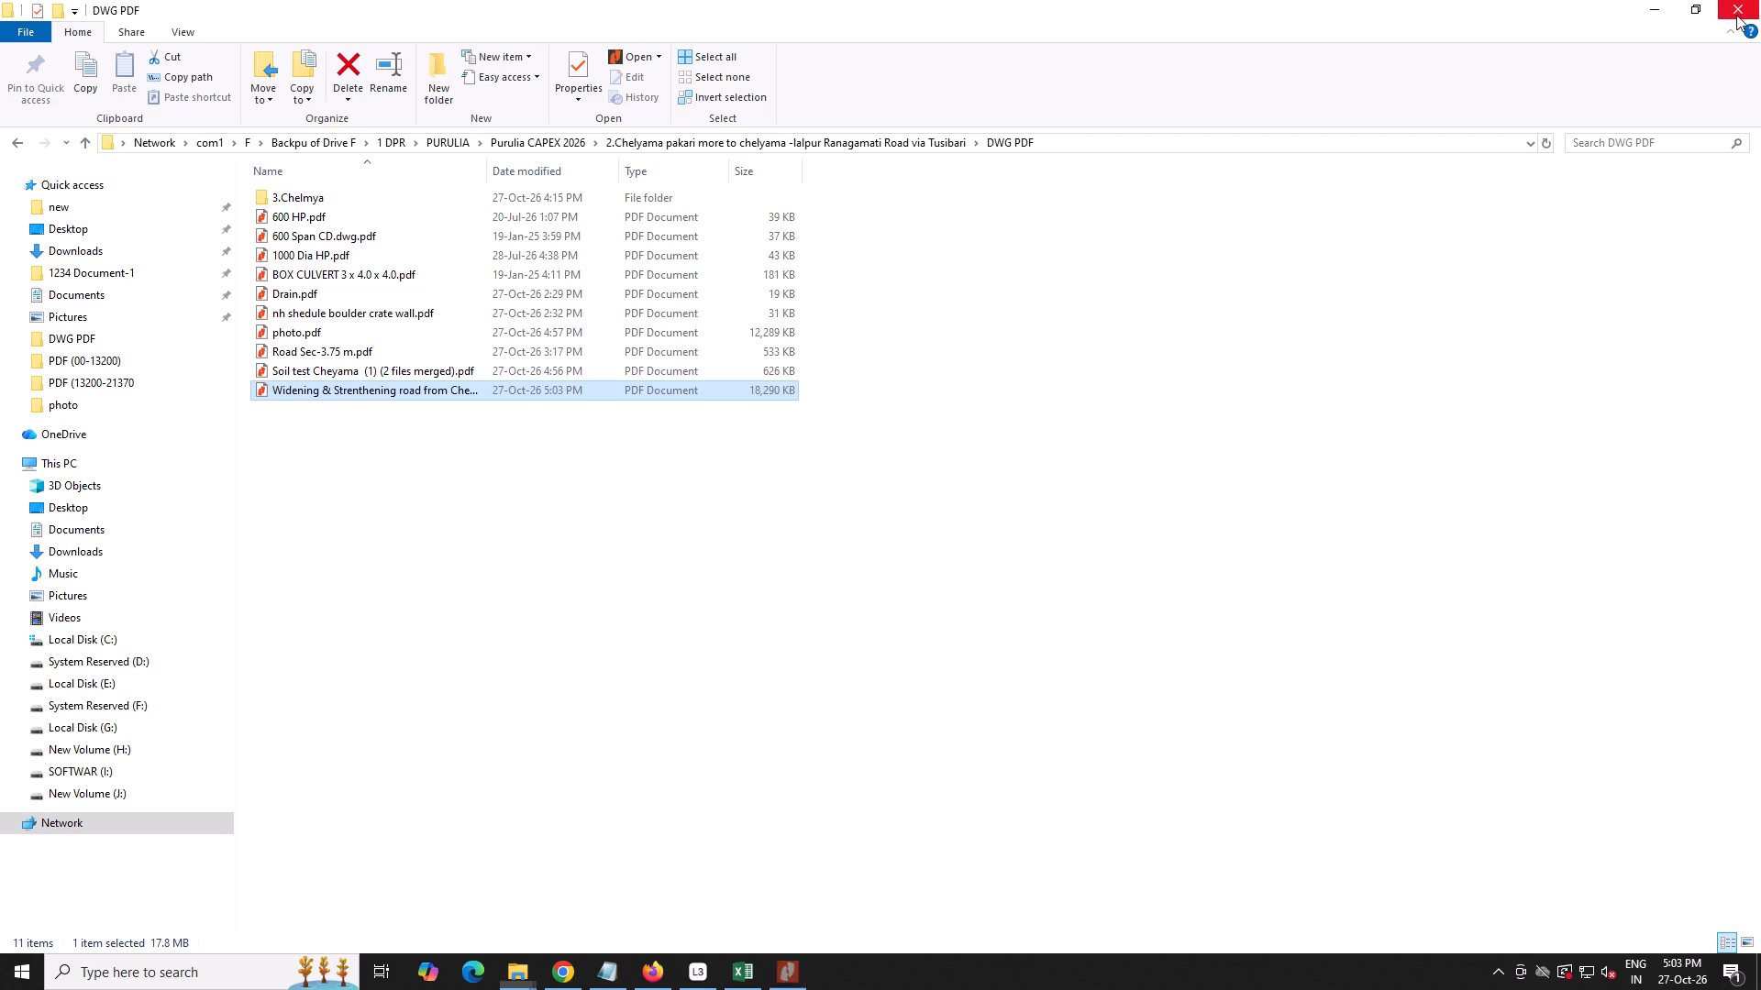
# Refresh the DWG PDF folder, upload the Widening & Strenthening report PDF to Google Drive in Firefox, and reload the Drive page.
pyautogui.rightClick(584, 420)
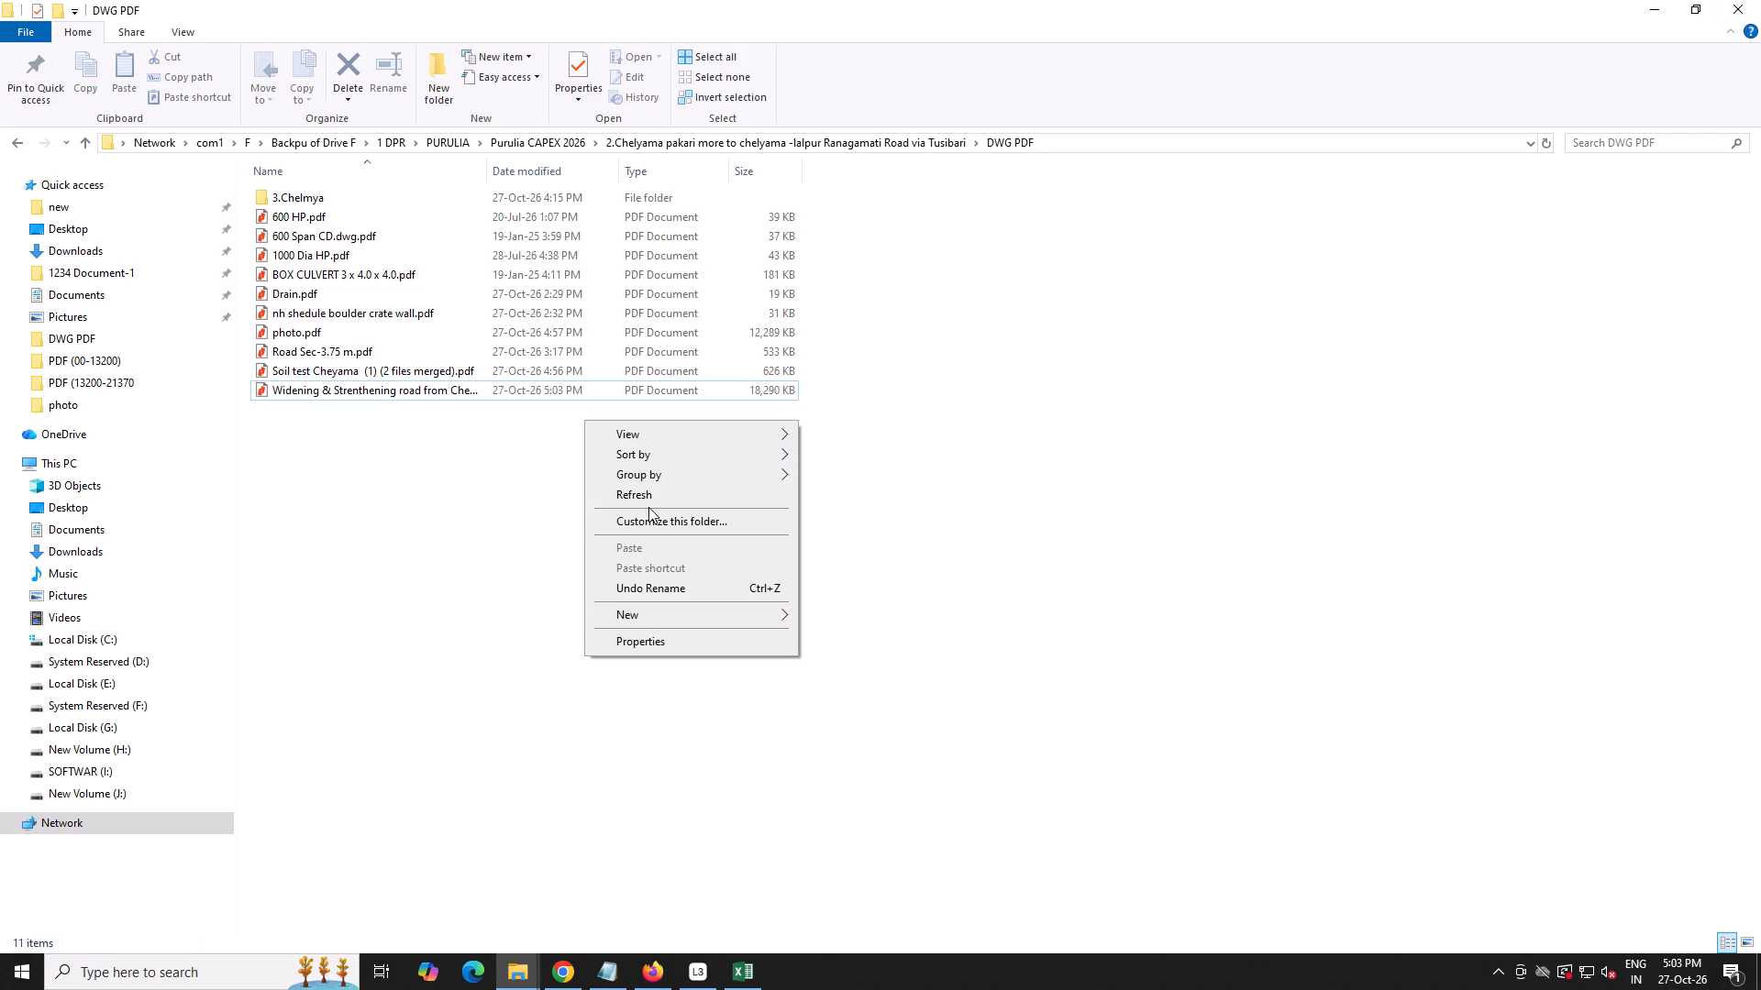
pyautogui.click(650, 493)
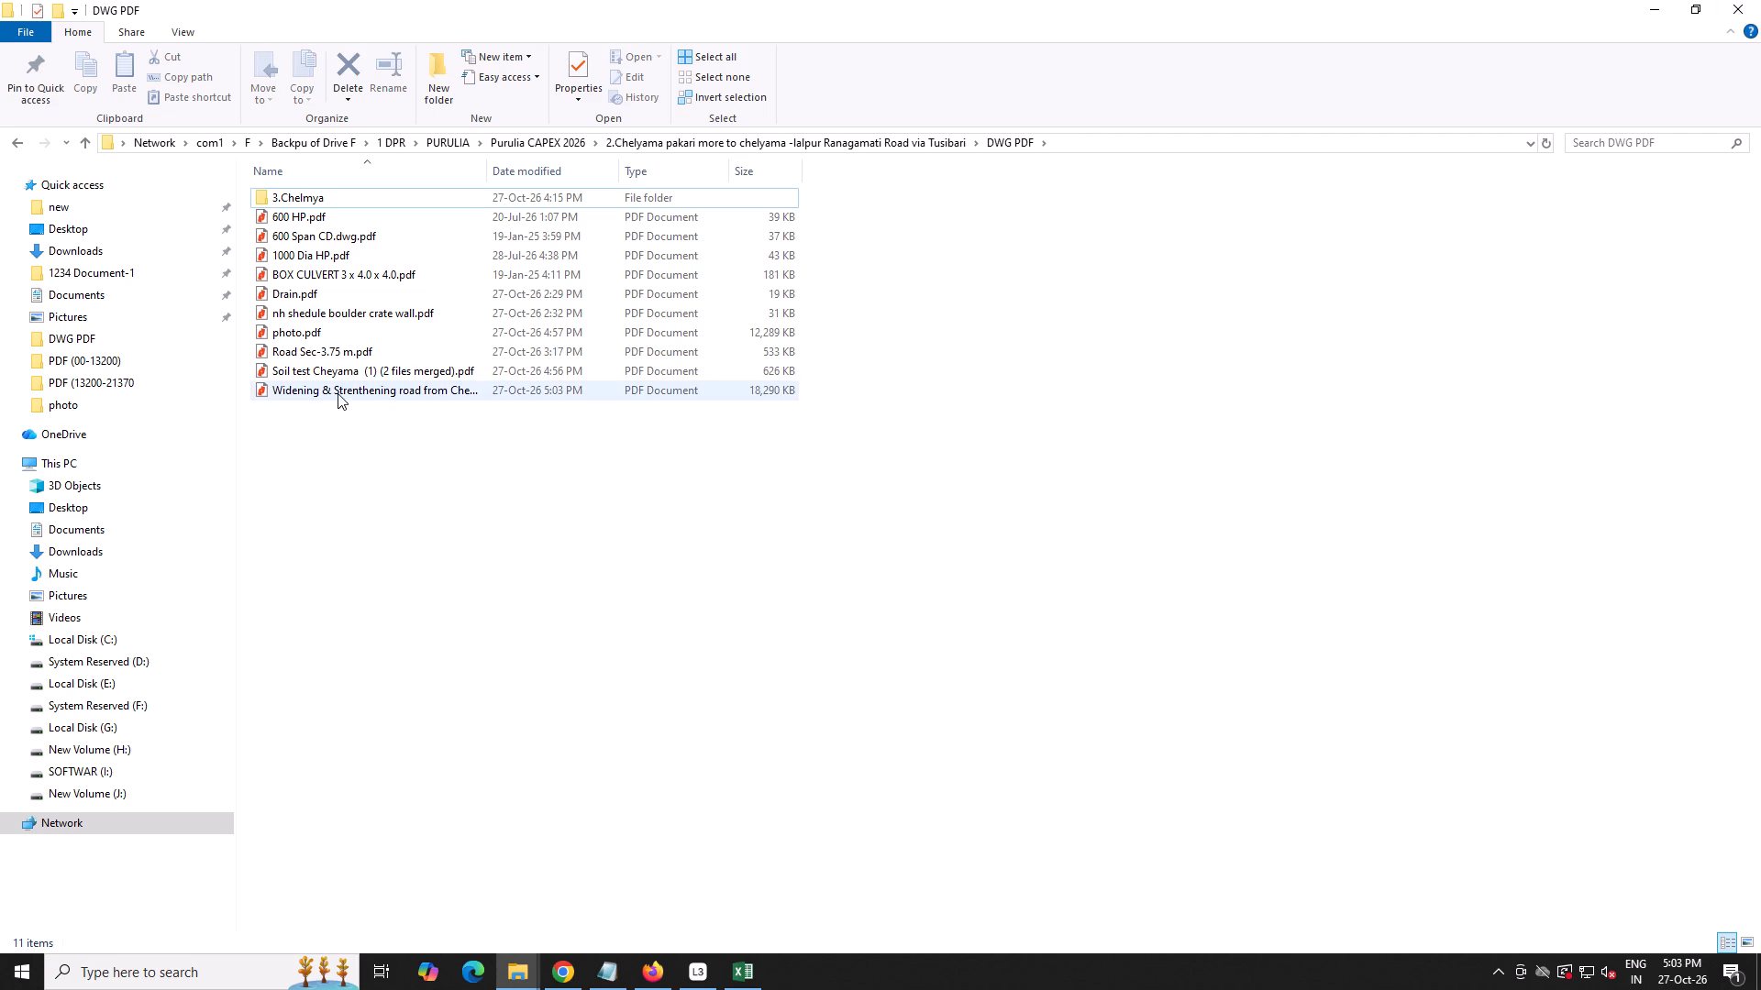
pyautogui.click(338, 393)
pyautogui.moveTo(375, 392); pyautogui.dragTo(661, 974)
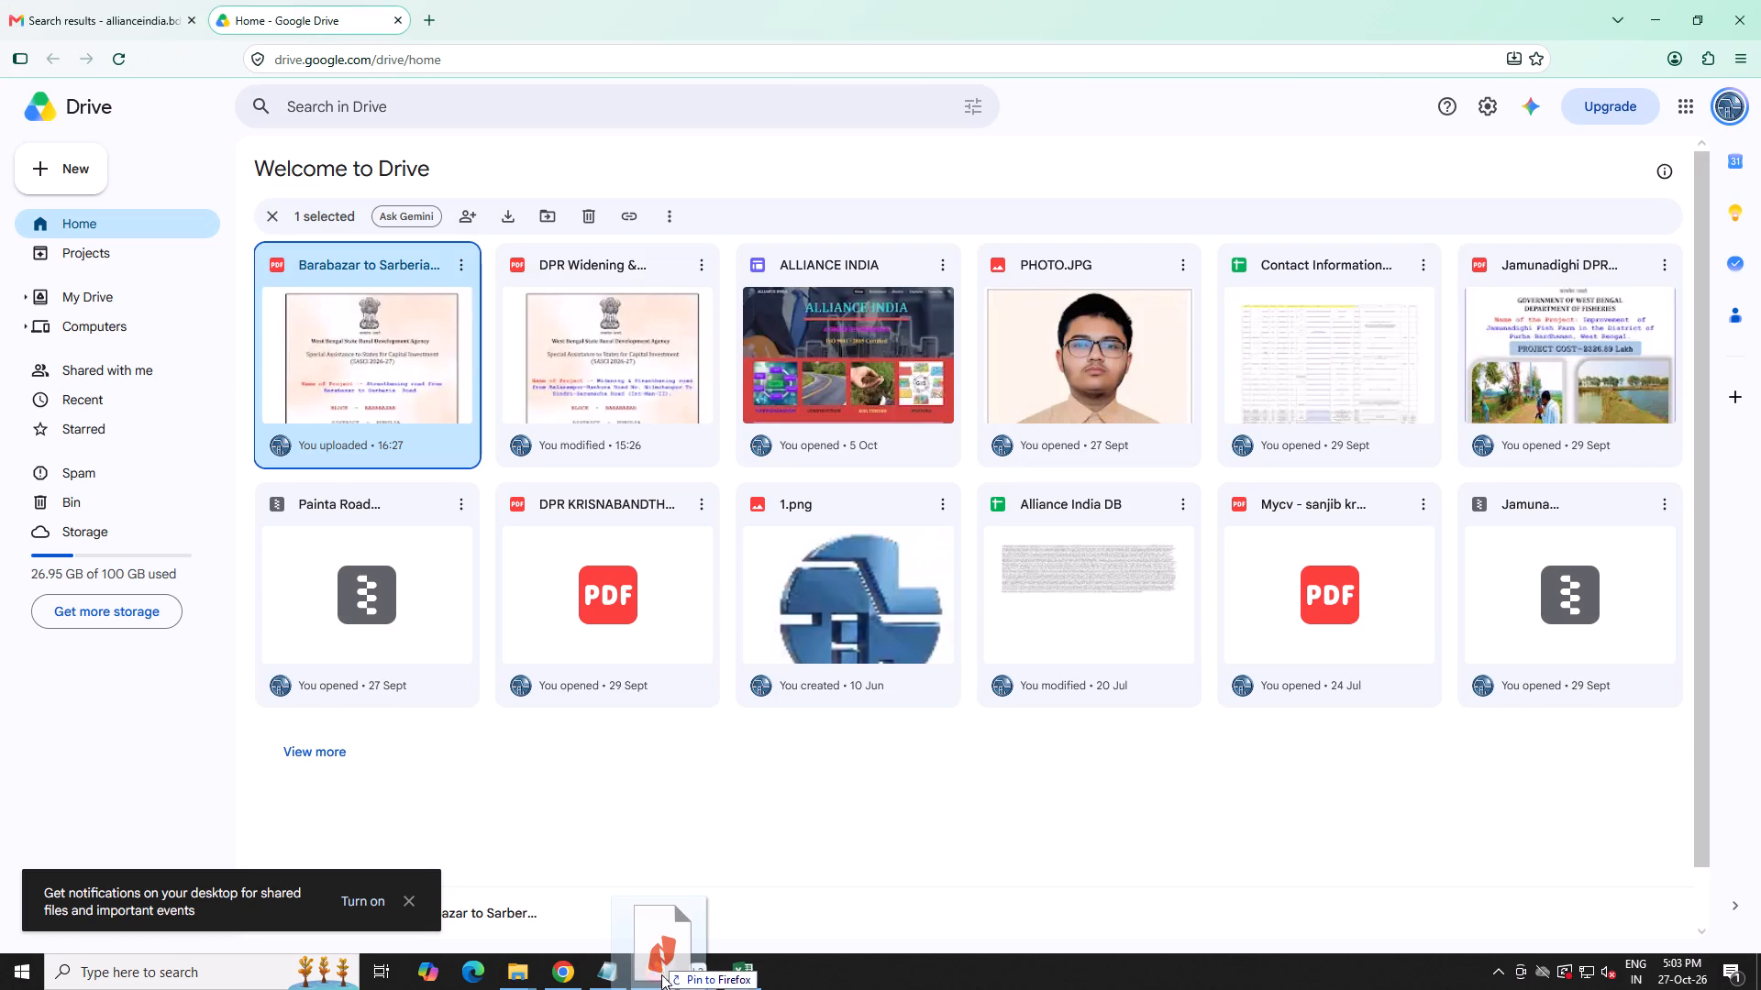
pyautogui.moveTo(661, 974); pyautogui.dragTo(702, 814)
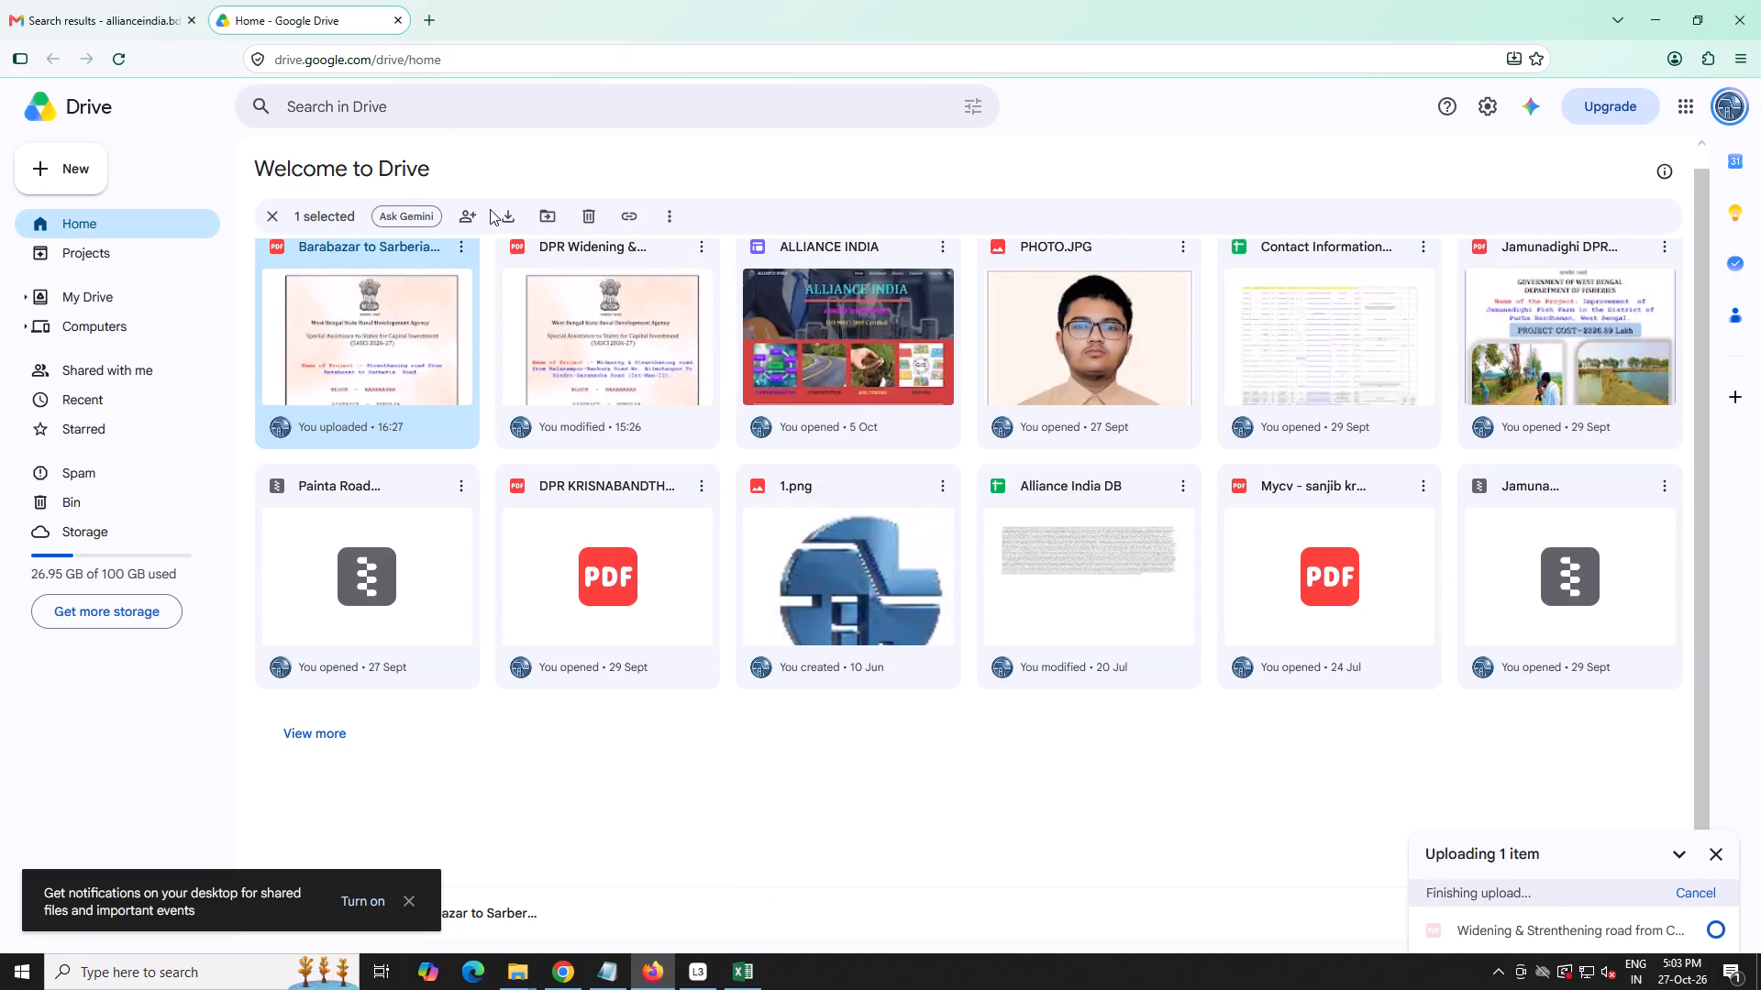
pyautogui.click(120, 60)
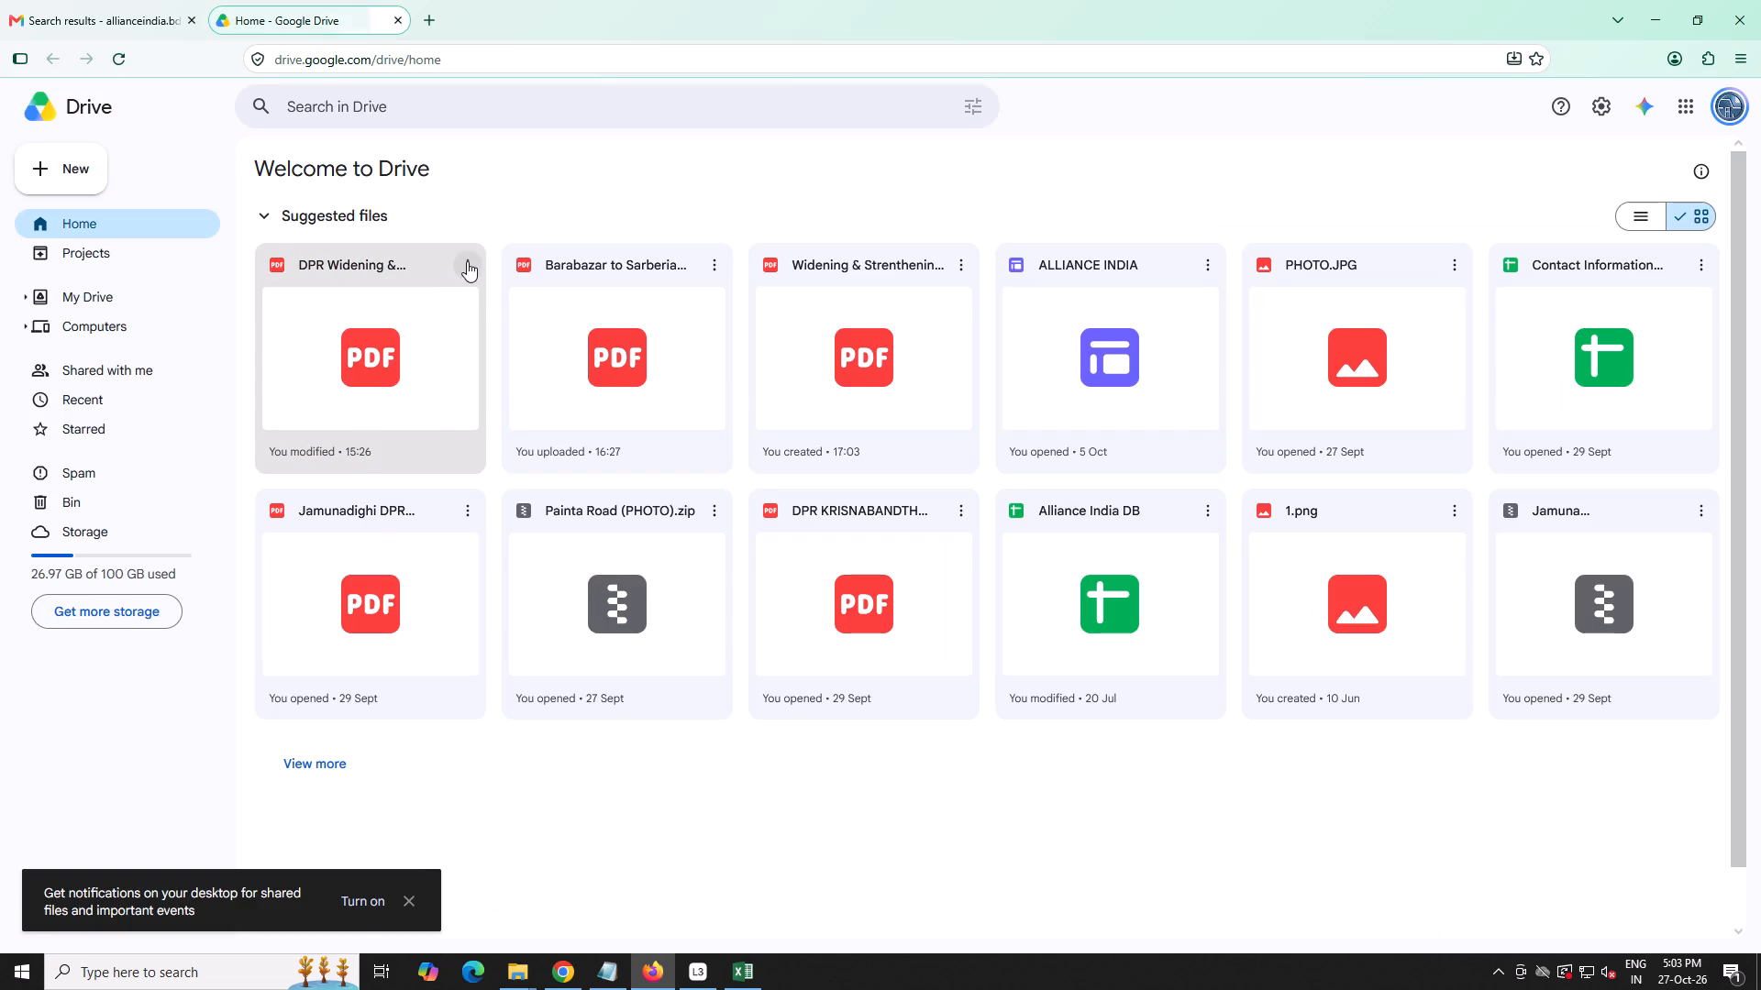
# Copy the sharing link of the DPR Widening & Strenthening road from Balarampur PDF, including from its sharing settings.
pyautogui.click(469, 261)
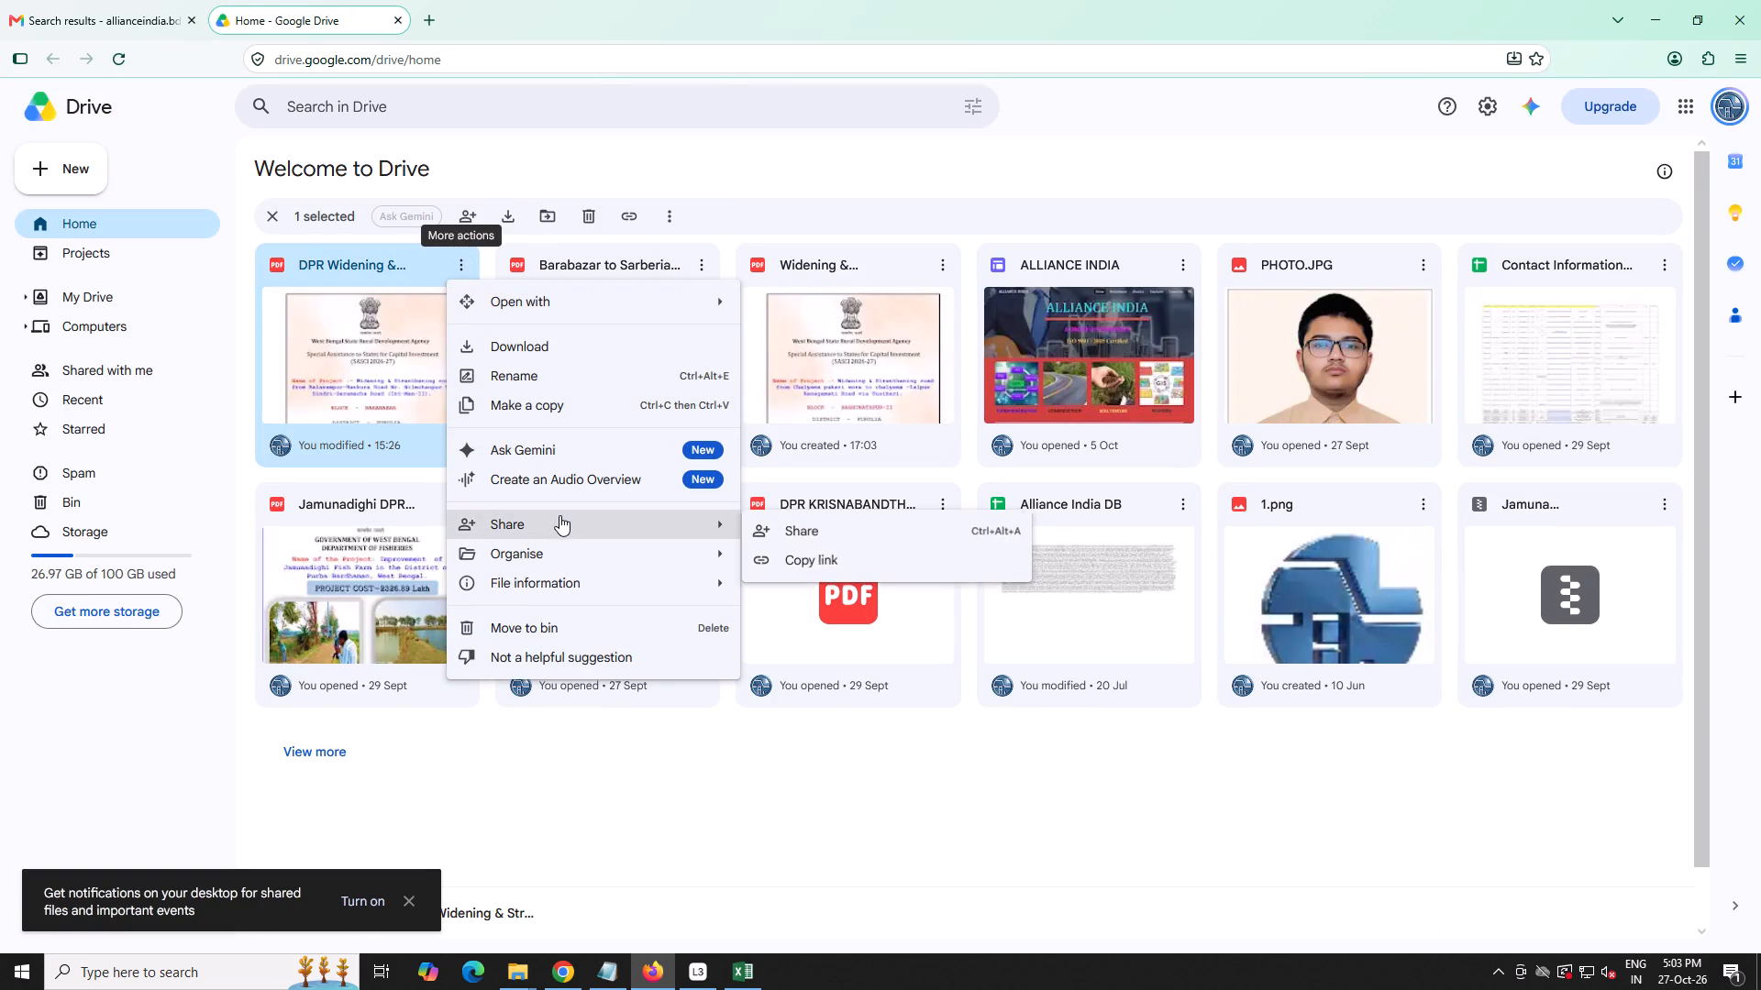
pyautogui.click(772, 556)
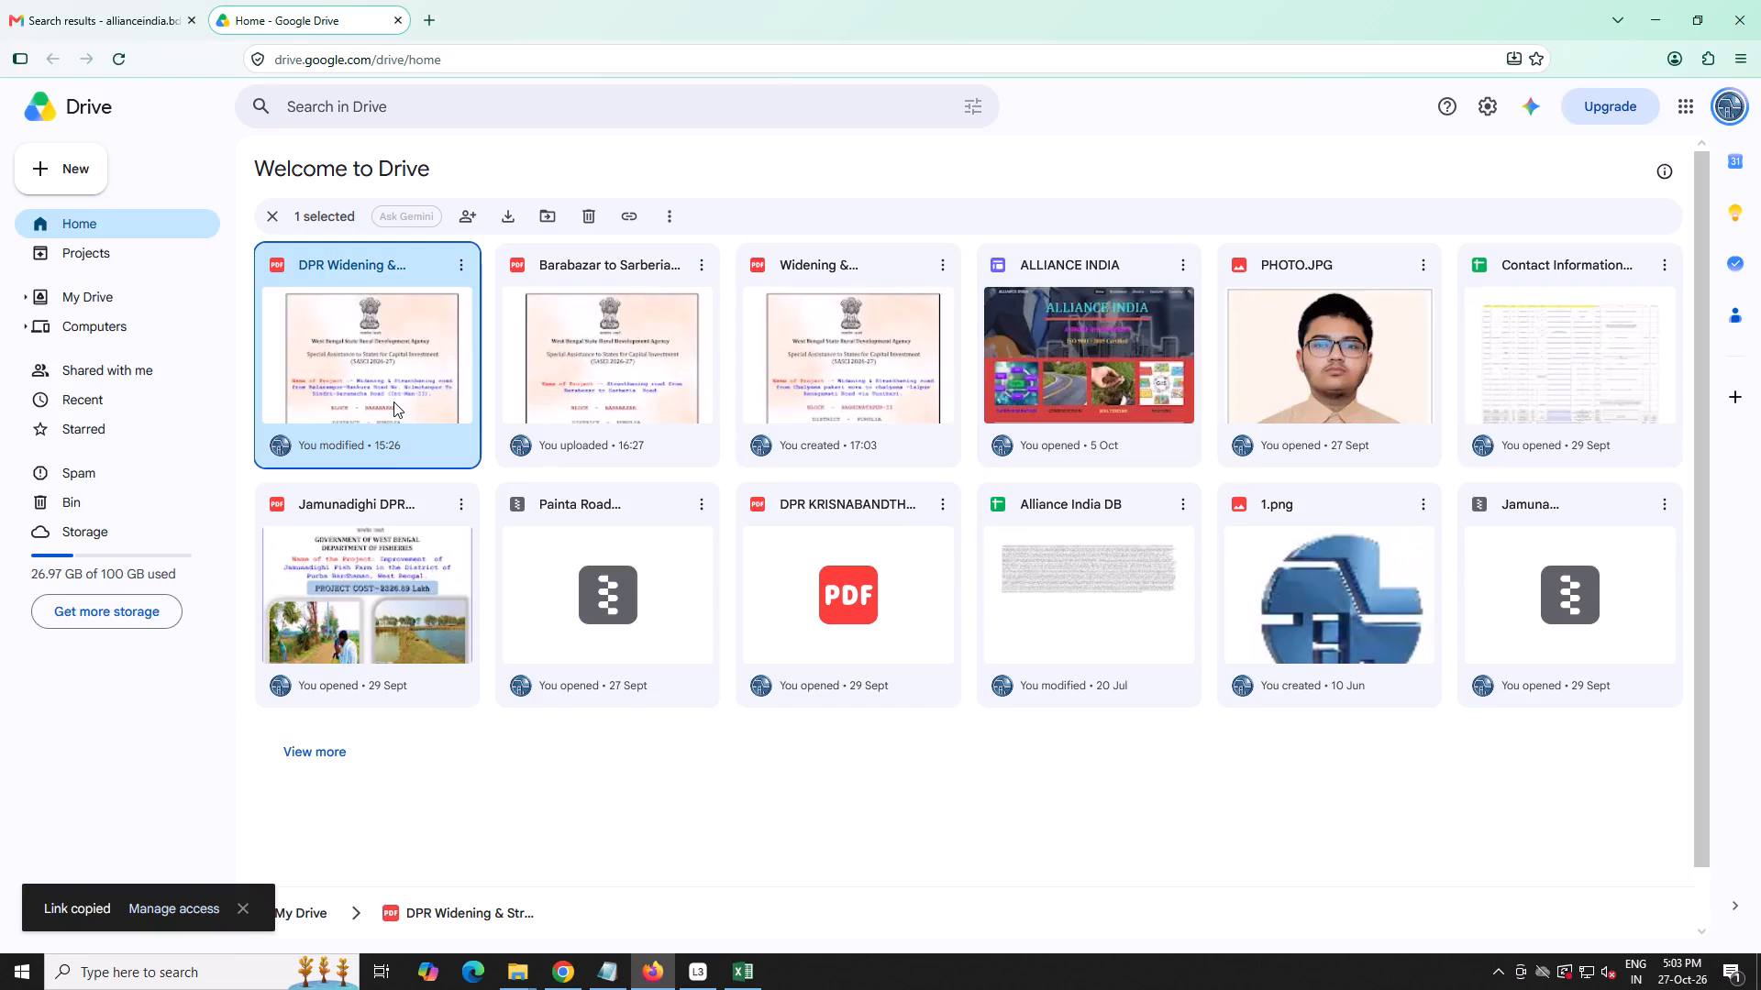
pyautogui.click(466, 269)
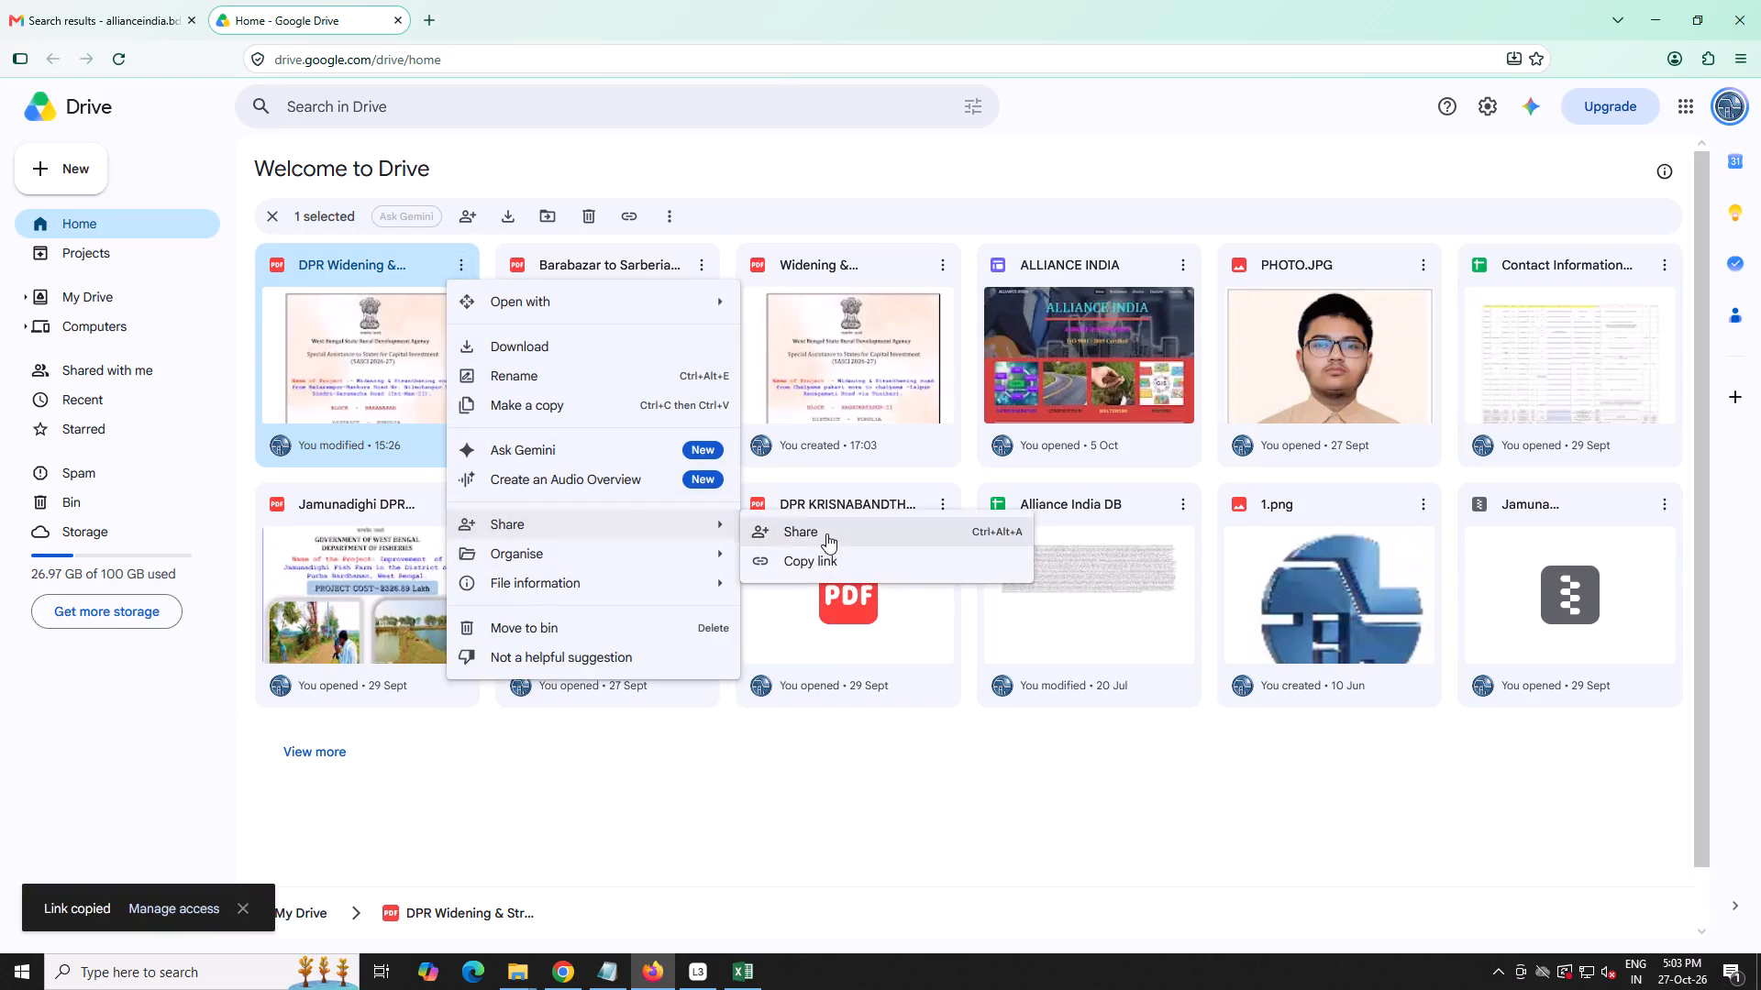
pyautogui.click(826, 533)
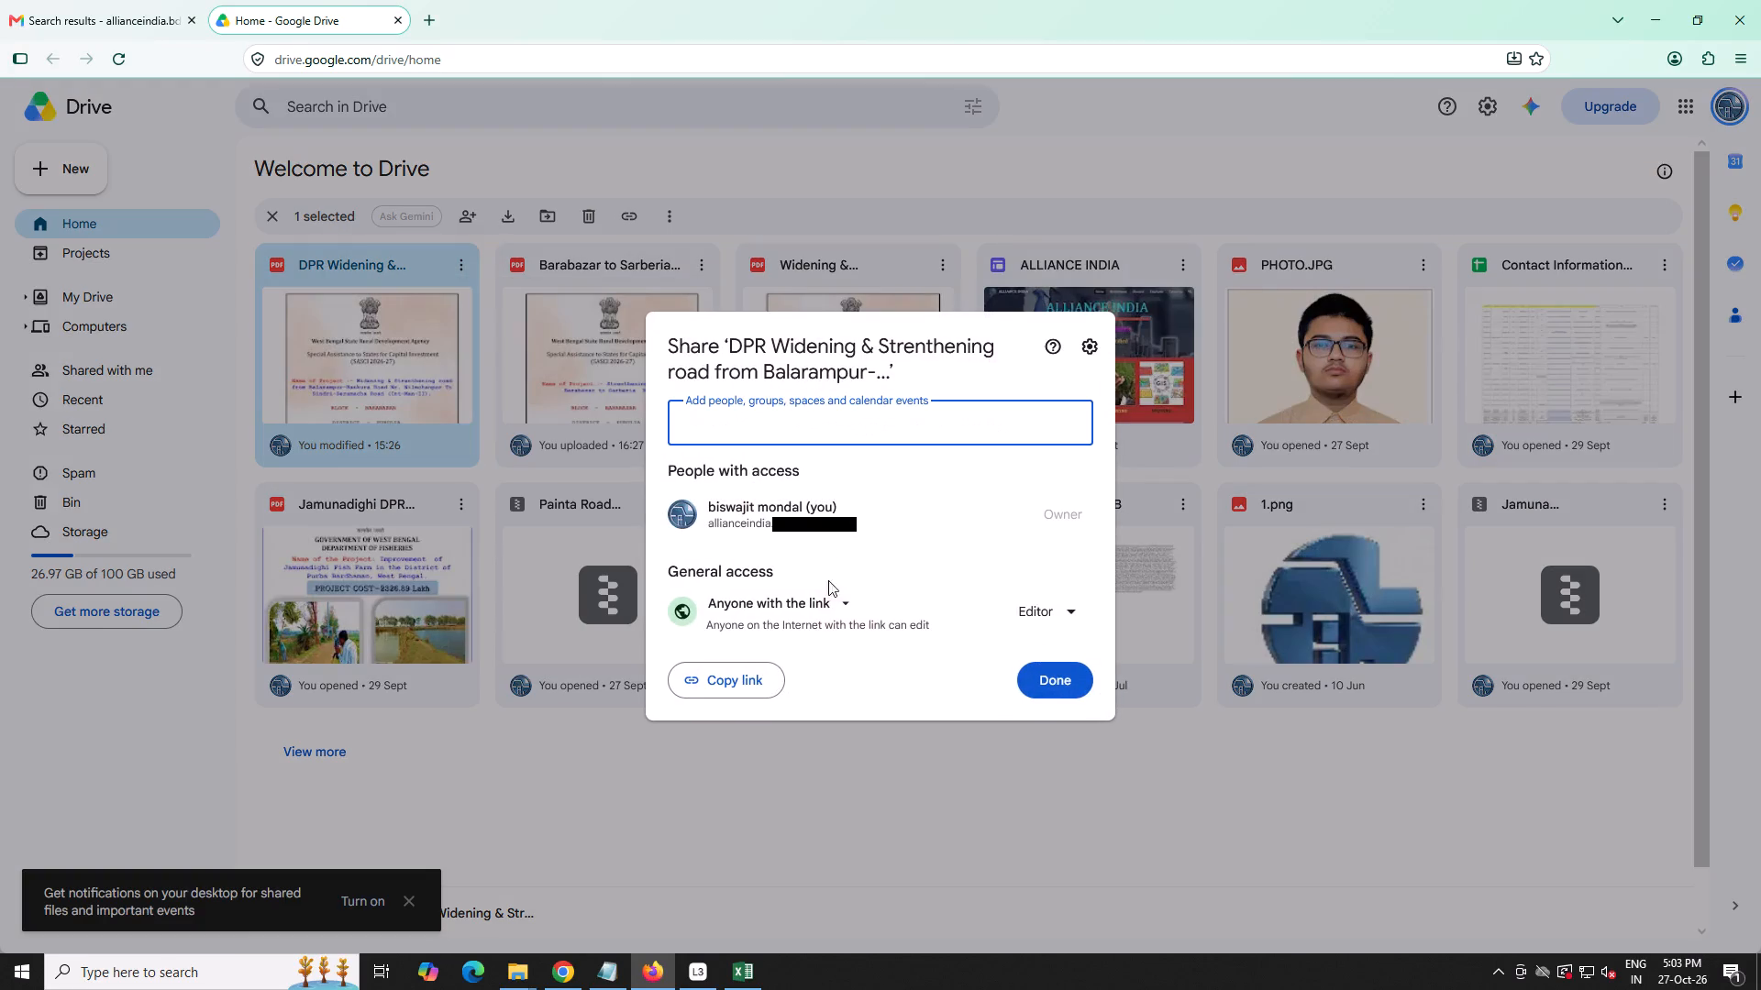
pyautogui.click(720, 674)
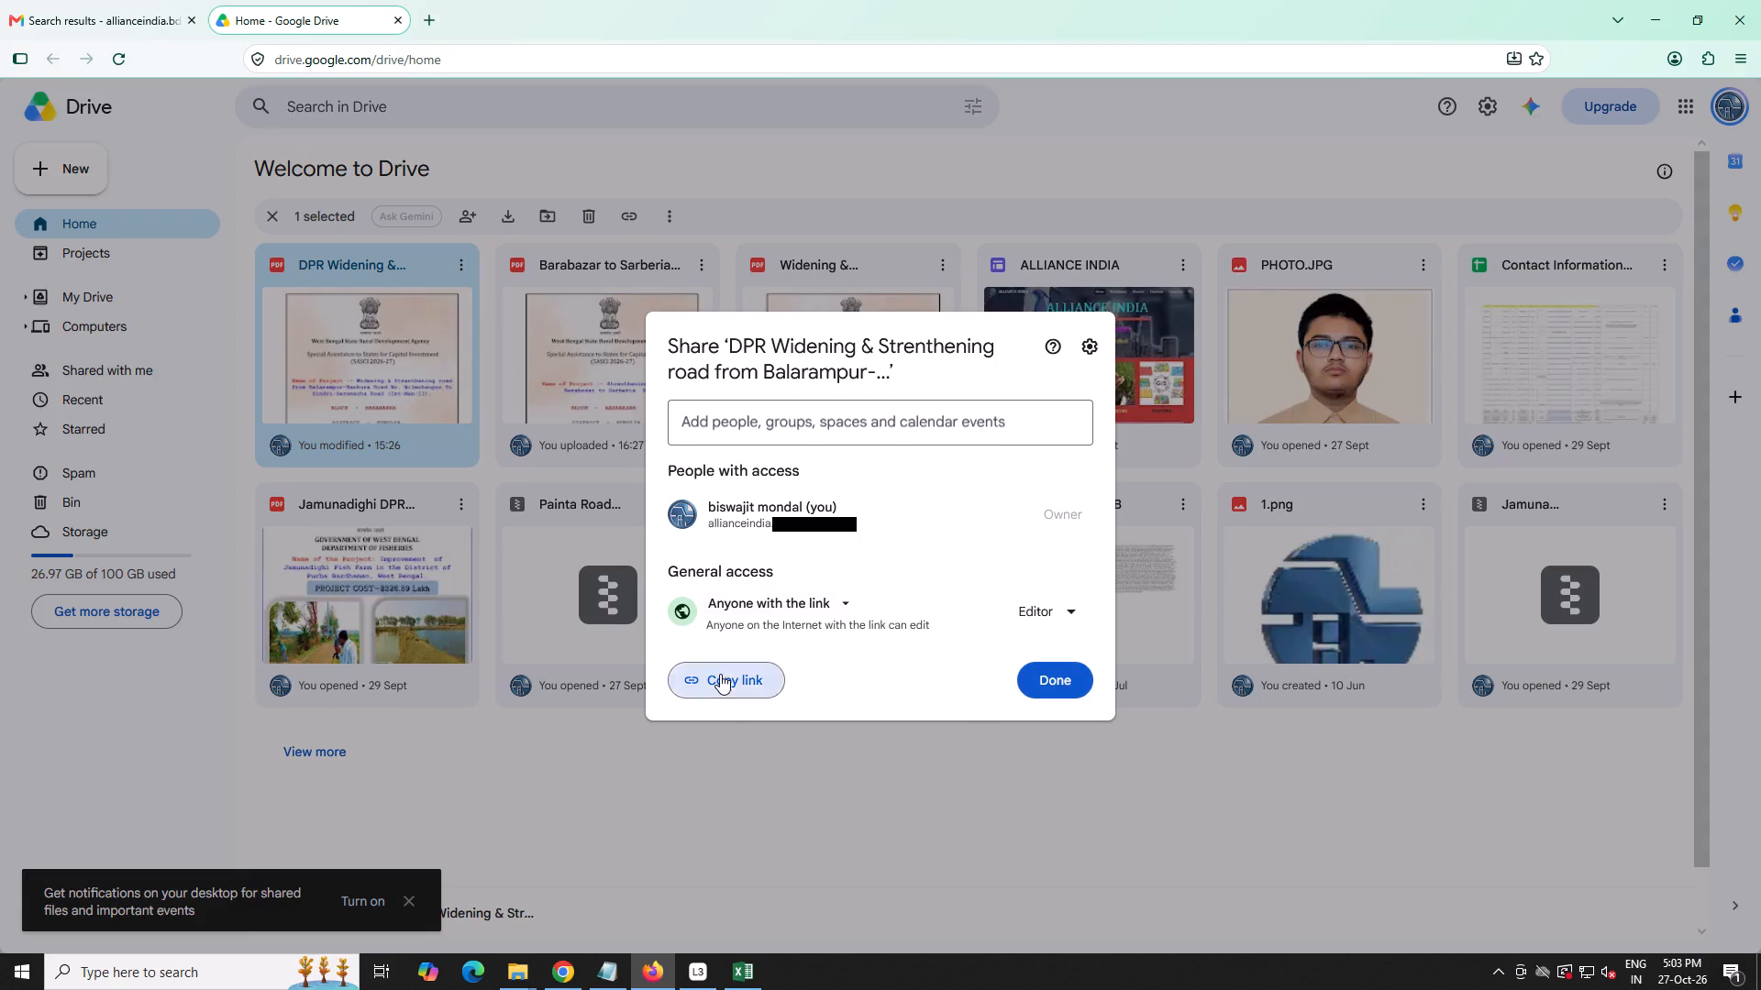
pyautogui.click(1041, 676)
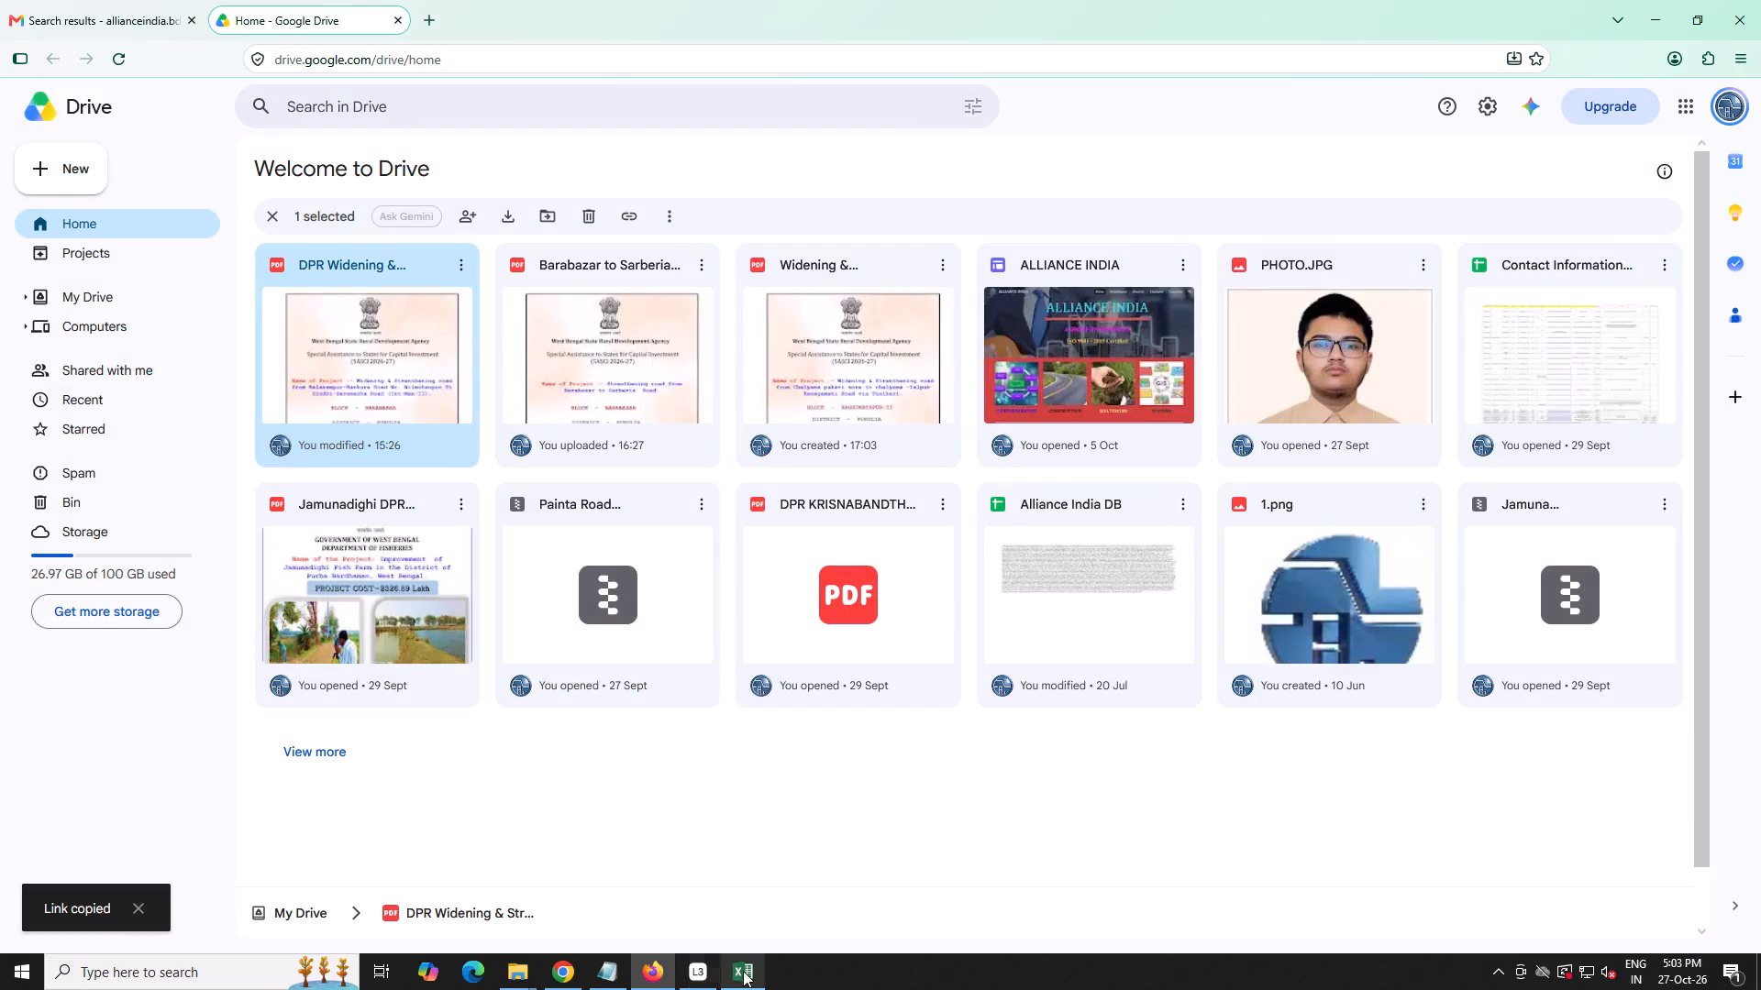
# Switch to Chrome and, in the SASCI26-27 sheet, delete the Drive link for the Barabazar to Sarberia Road project in cell I90.
pyautogui.click(574, 970)
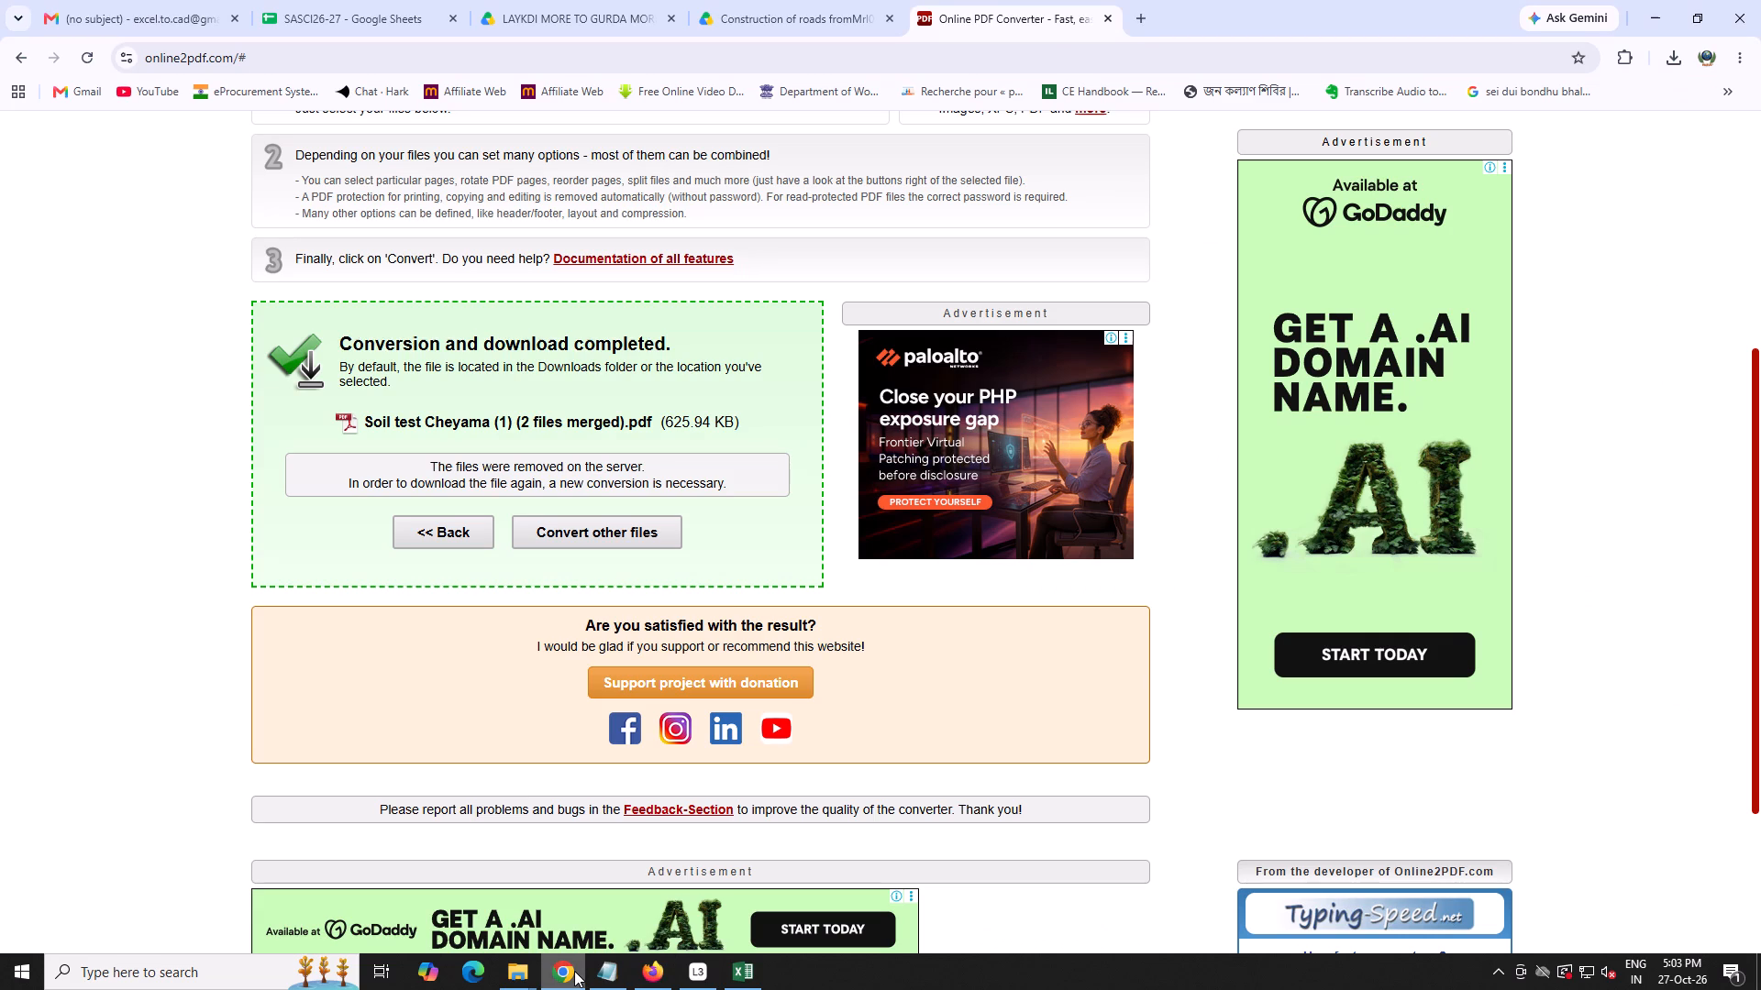
pyautogui.click(277, 0)
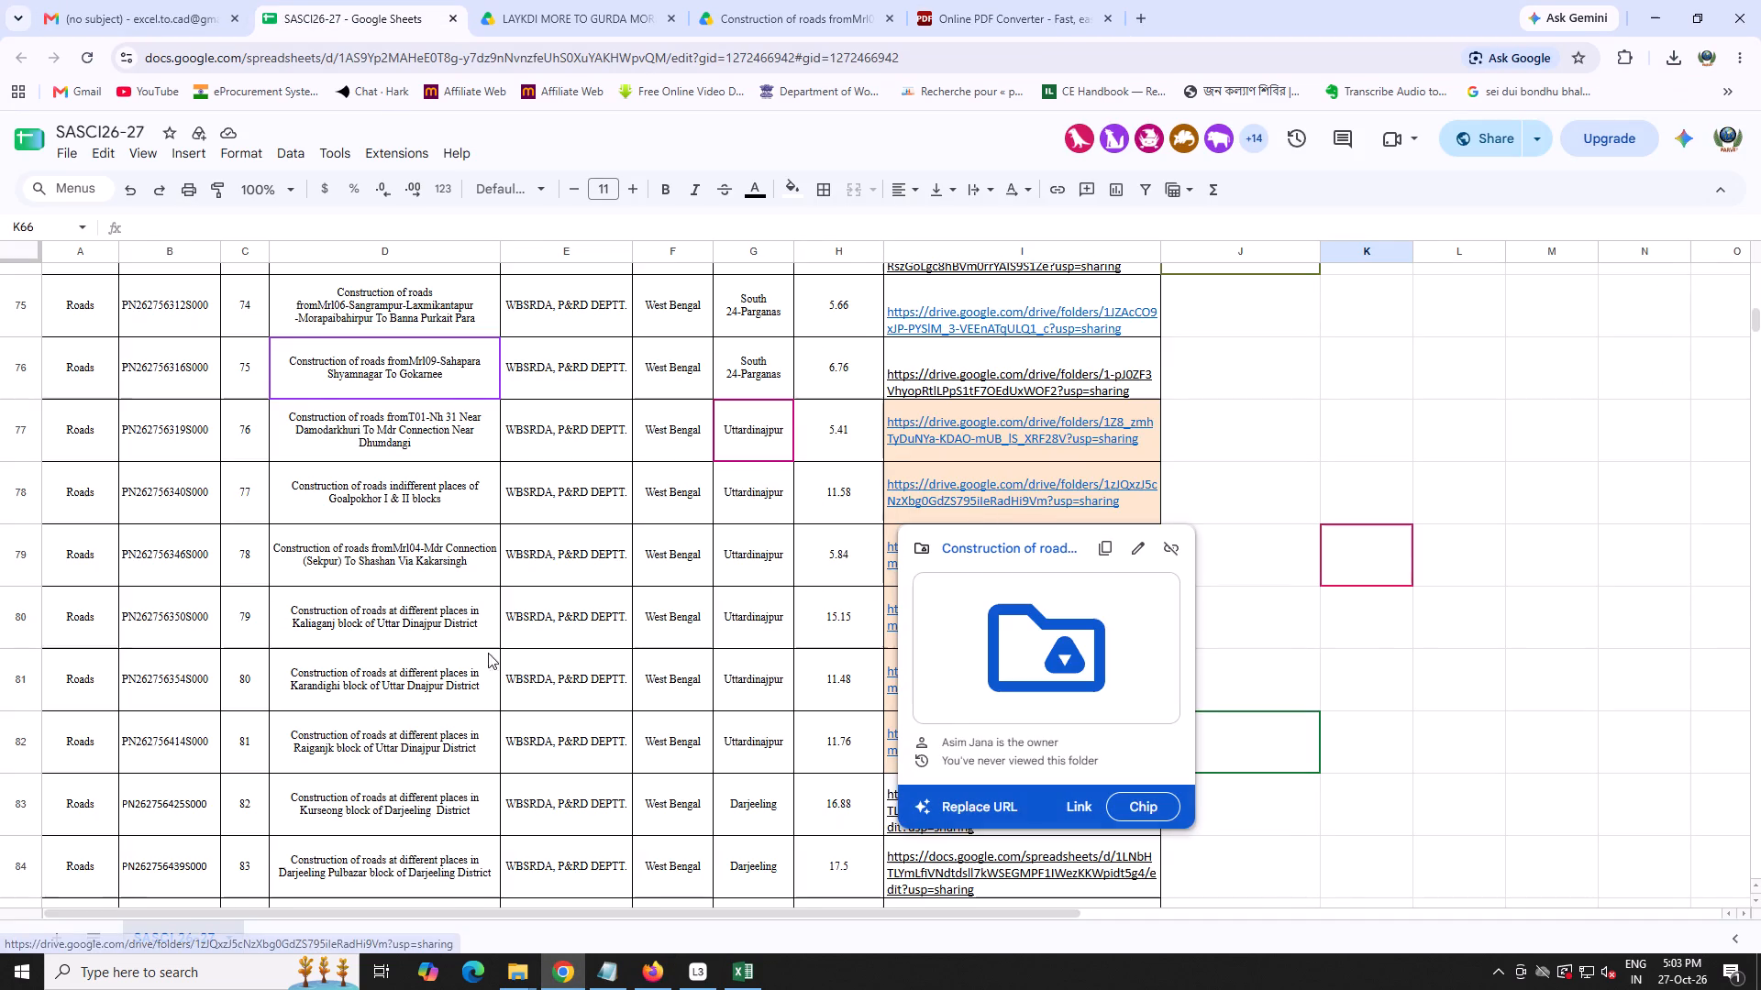
pyautogui.click(1431, 616)
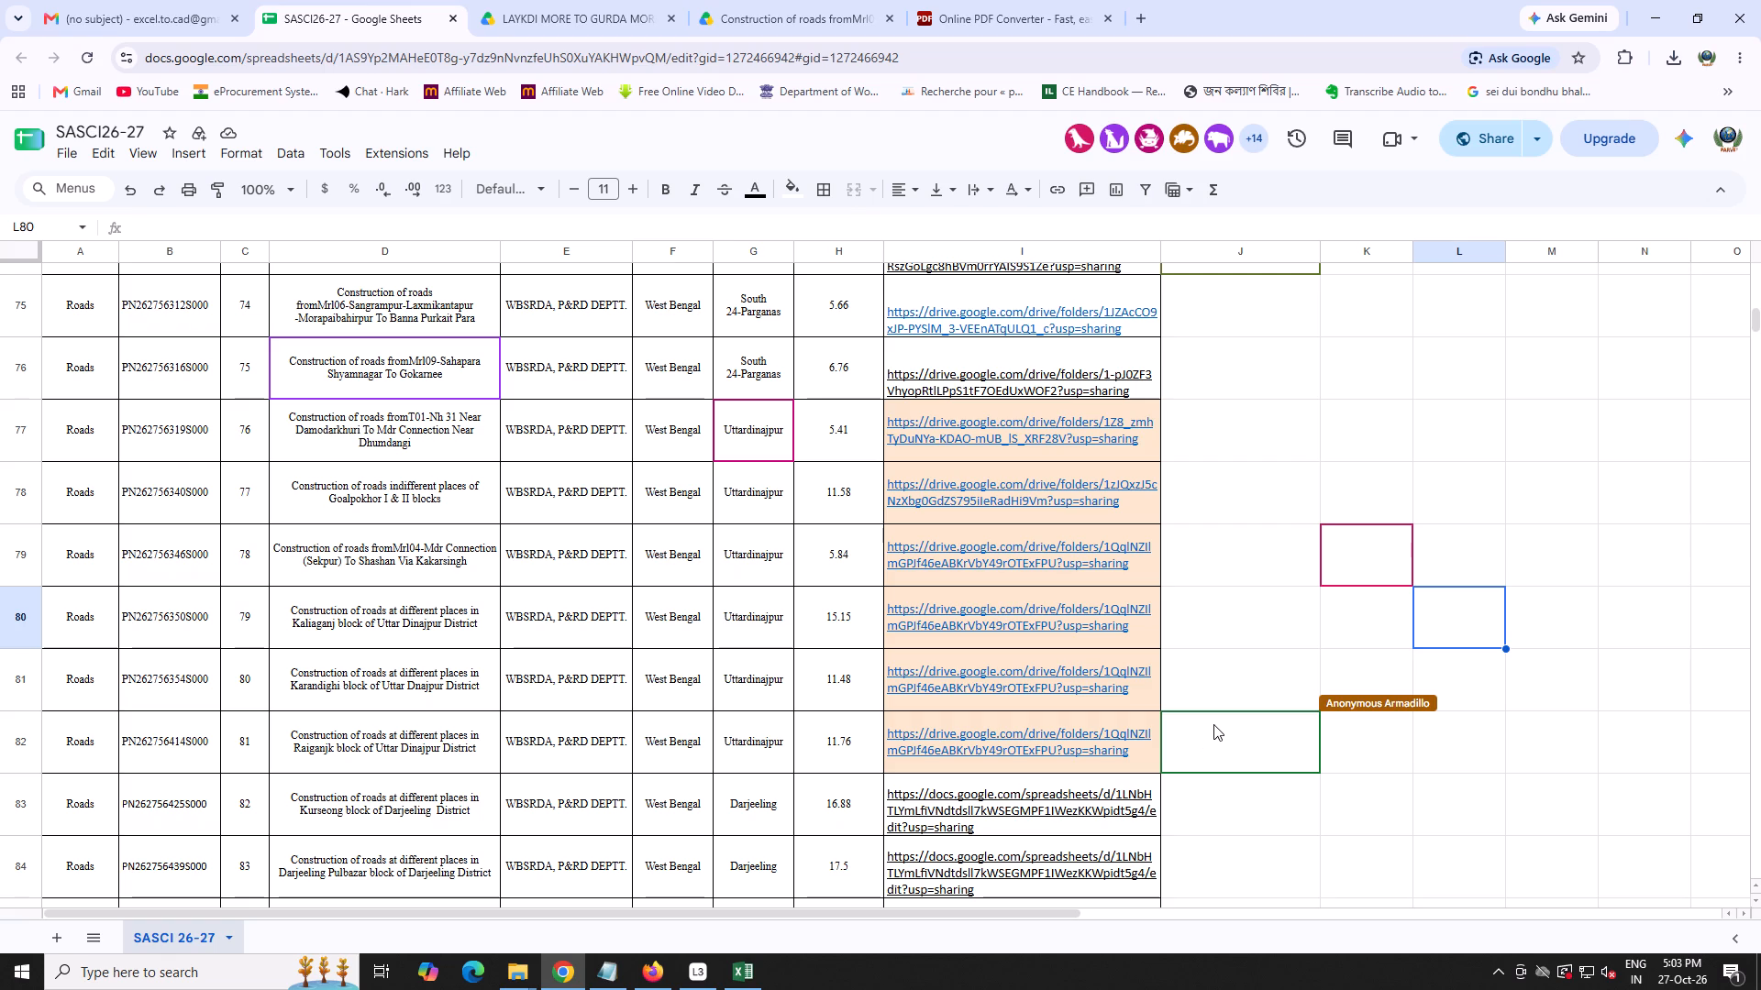
pyautogui.scroll(-4, 1218, 721)
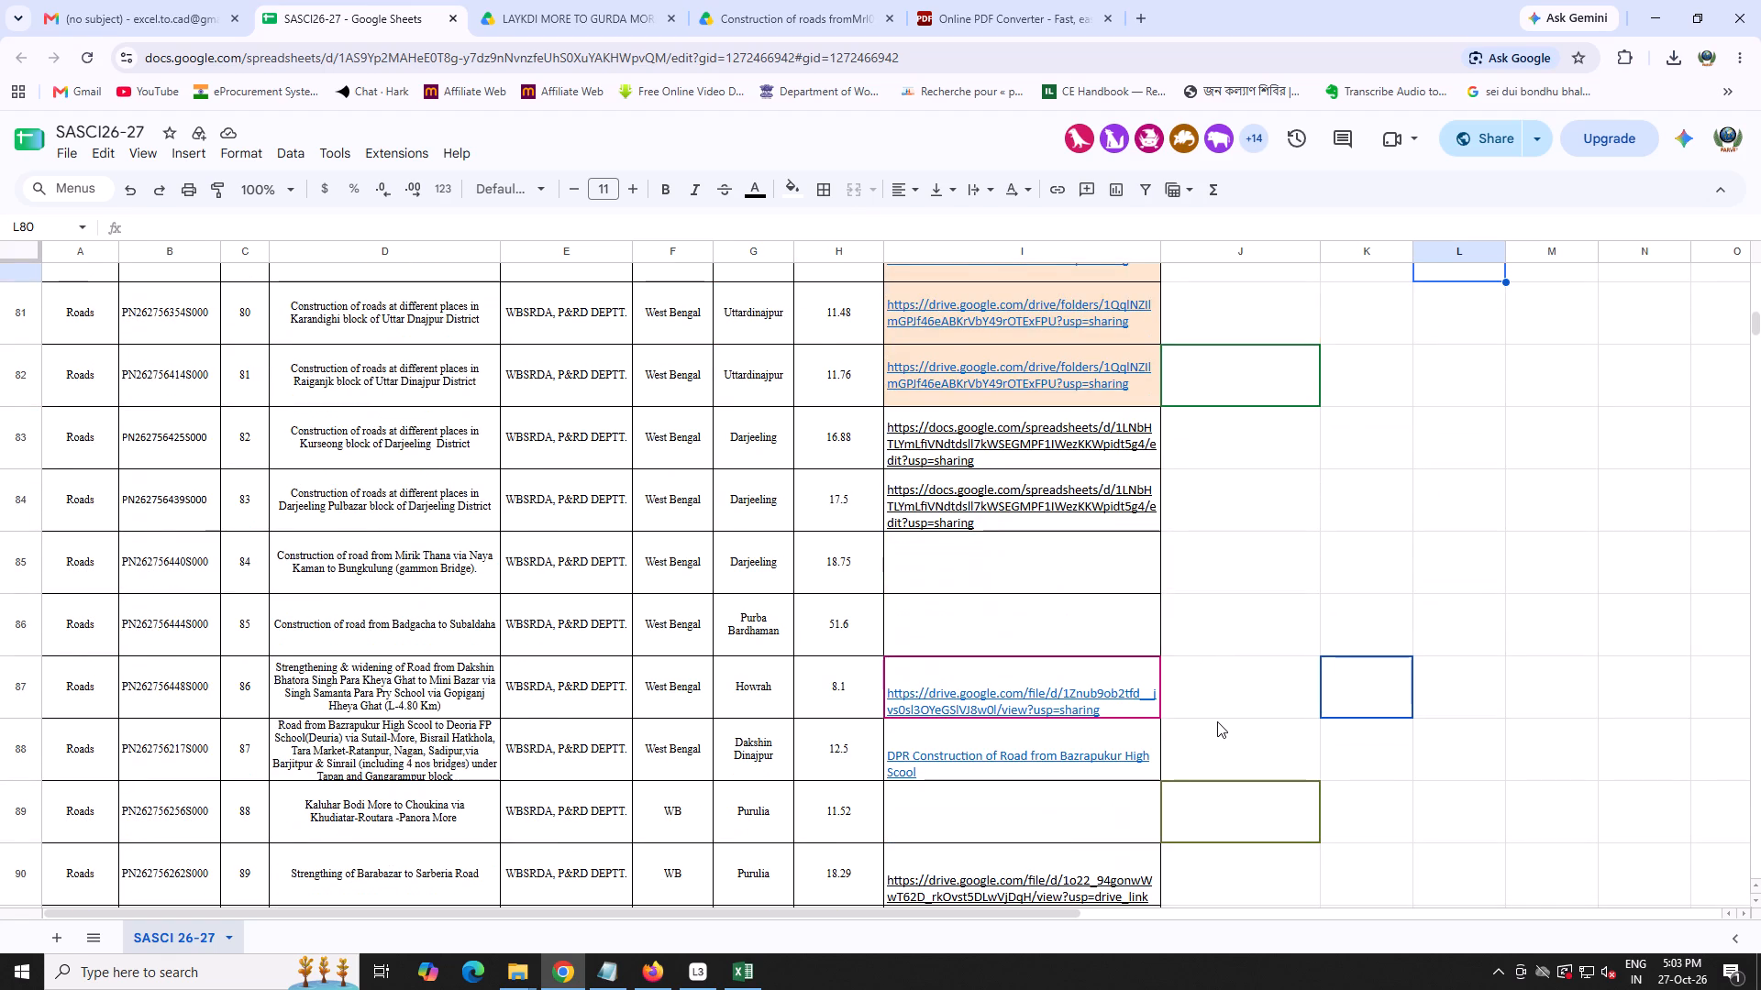
pyautogui.scroll(-3, 1217, 721)
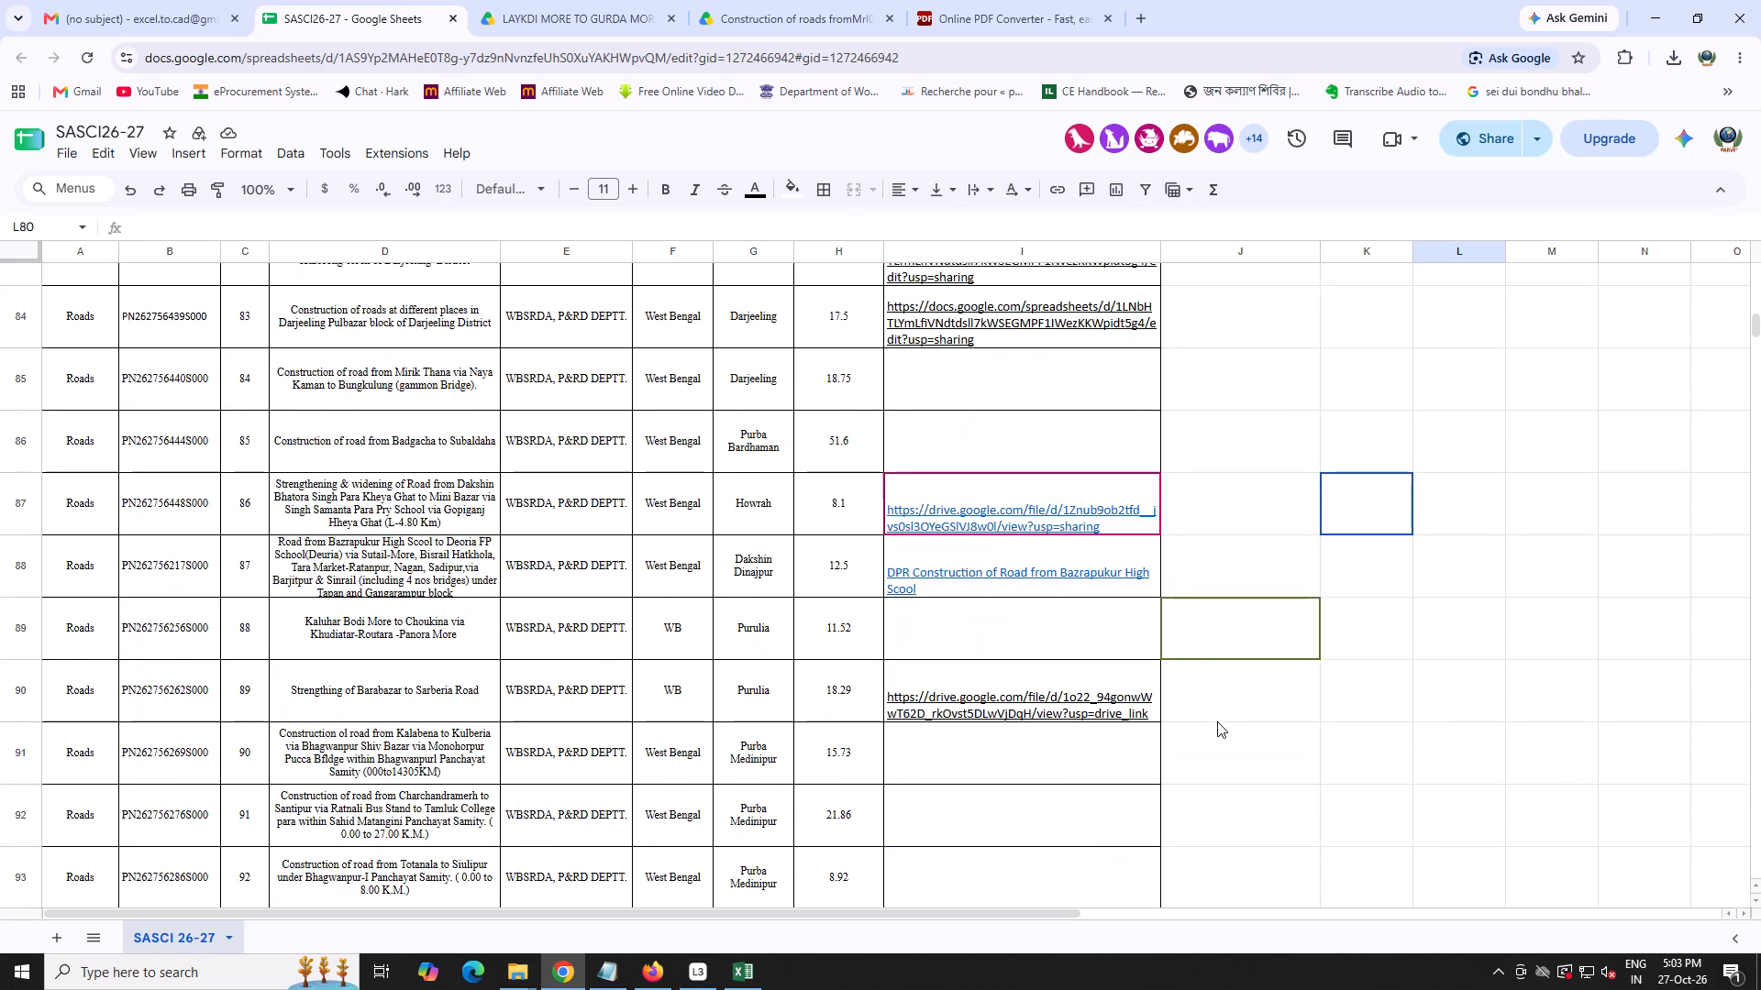
pyautogui.scroll(-4, 1216, 722)
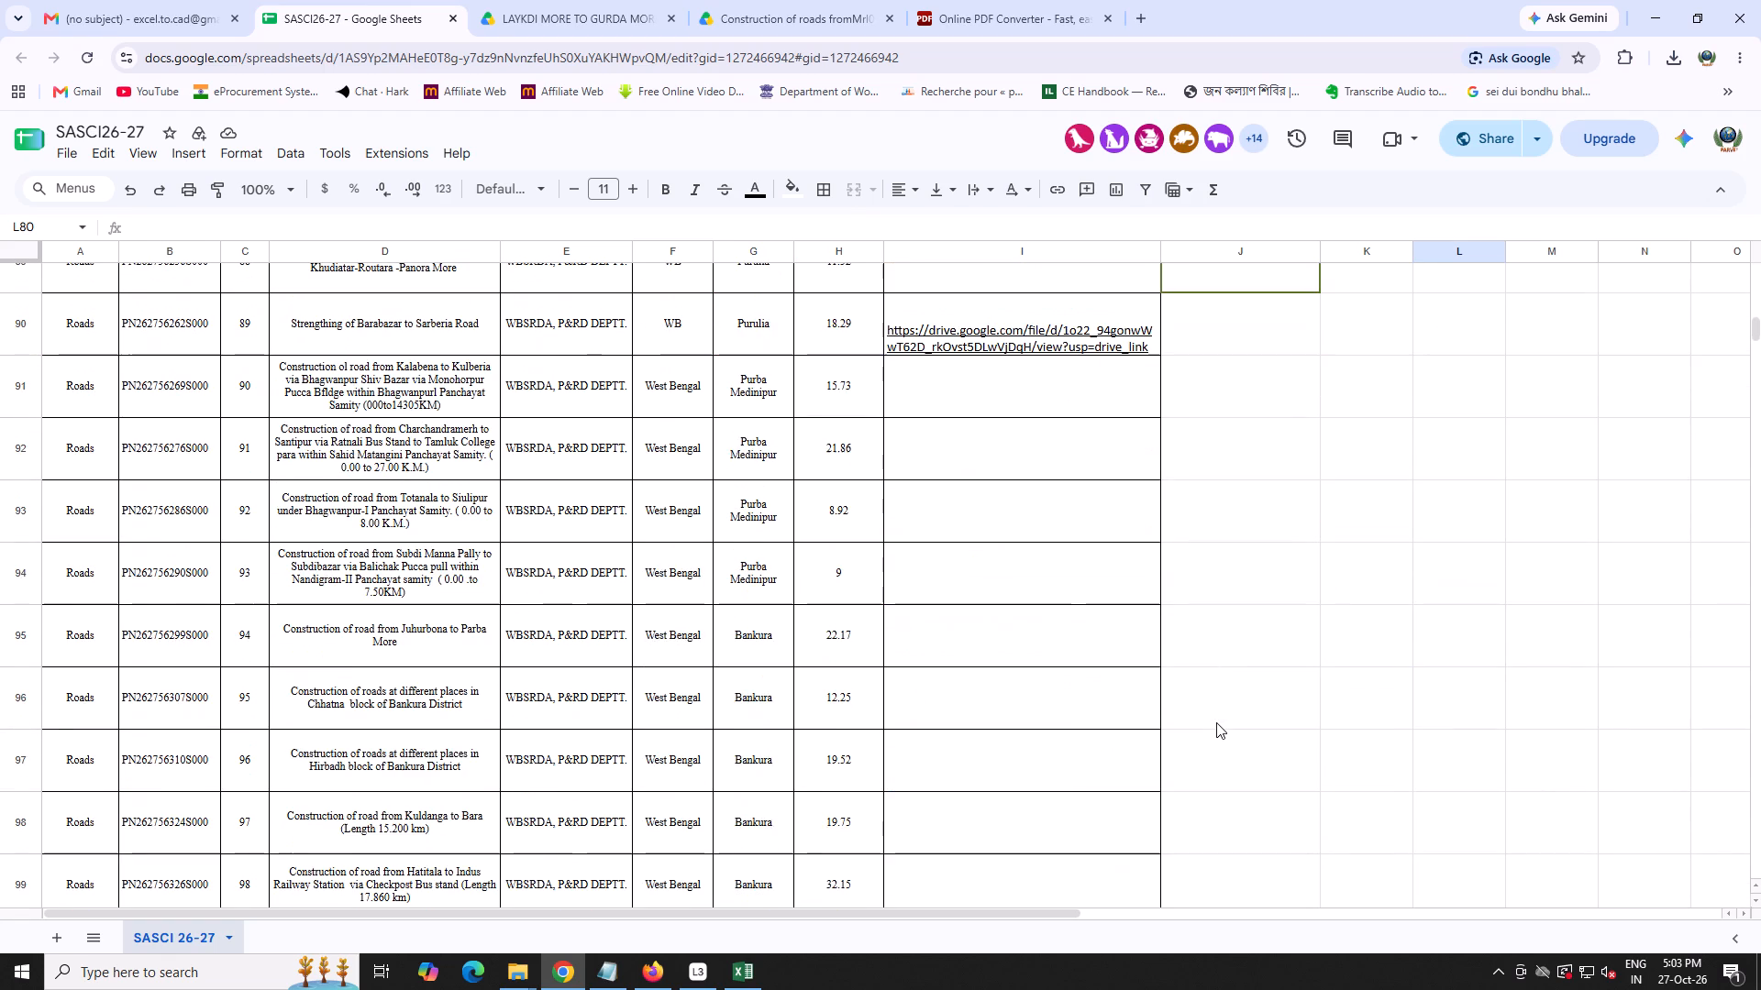
pyautogui.scroll(3, 1216, 722)
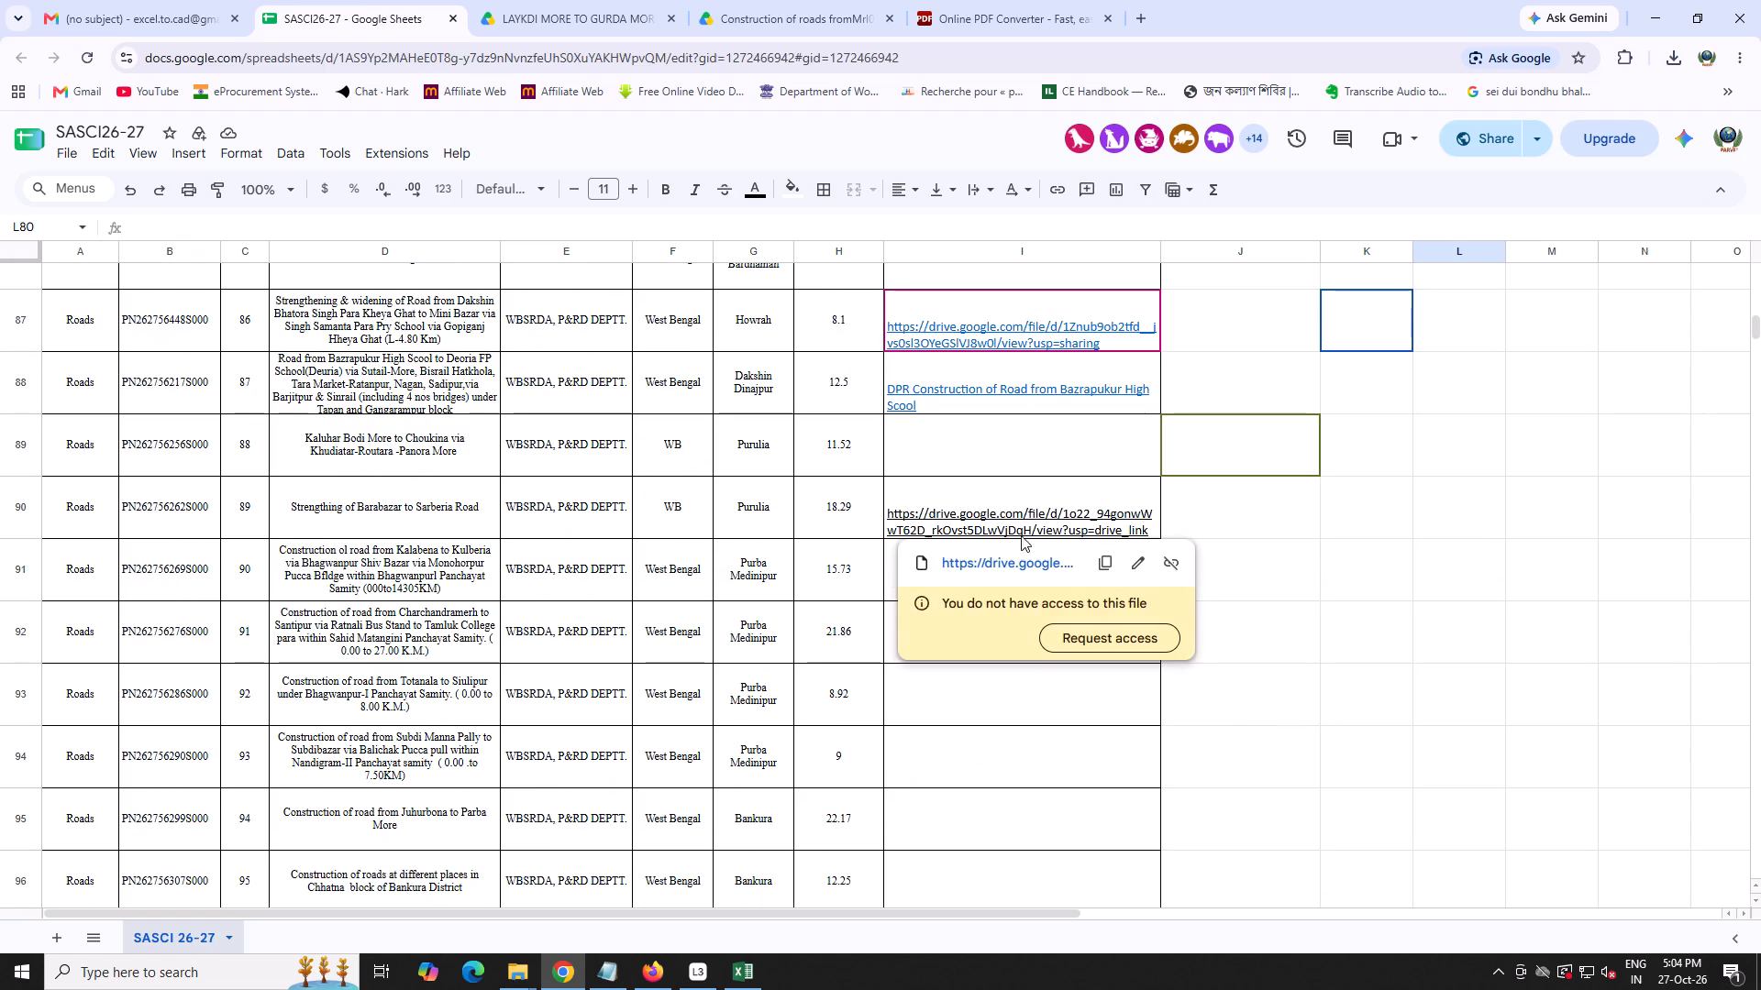
pyautogui.click(1255, 550)
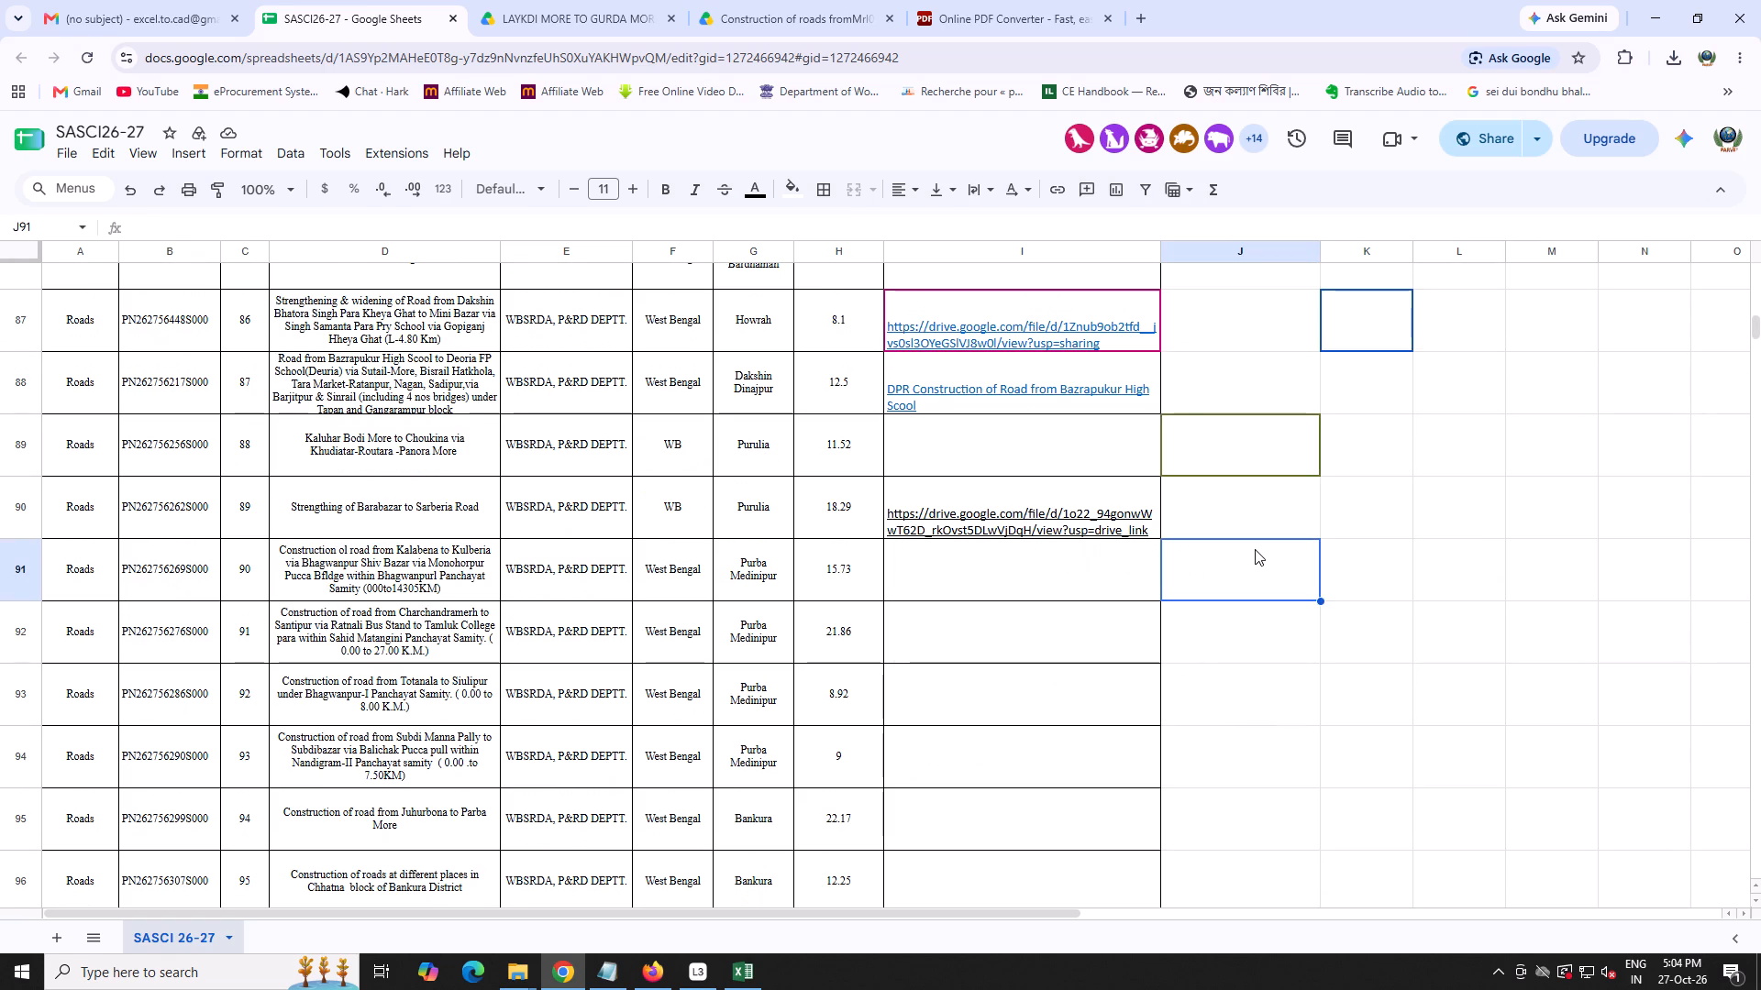
pyautogui.click(1042, 489)
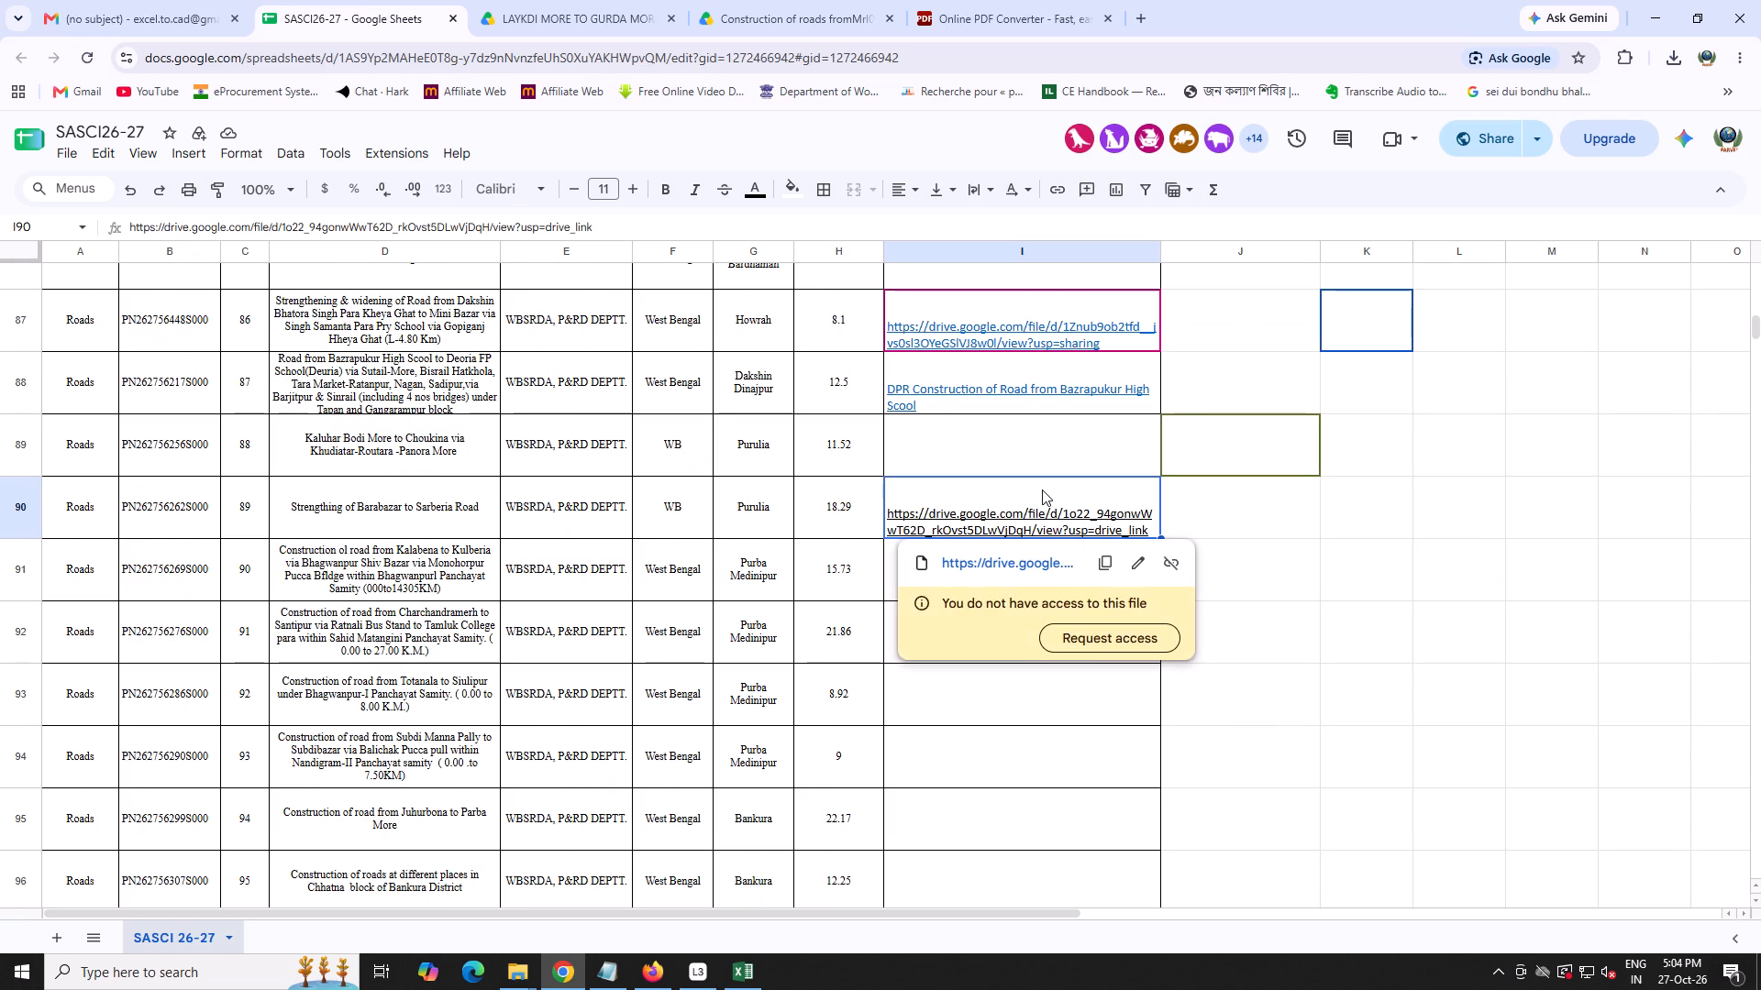
pyautogui.press('Delete')
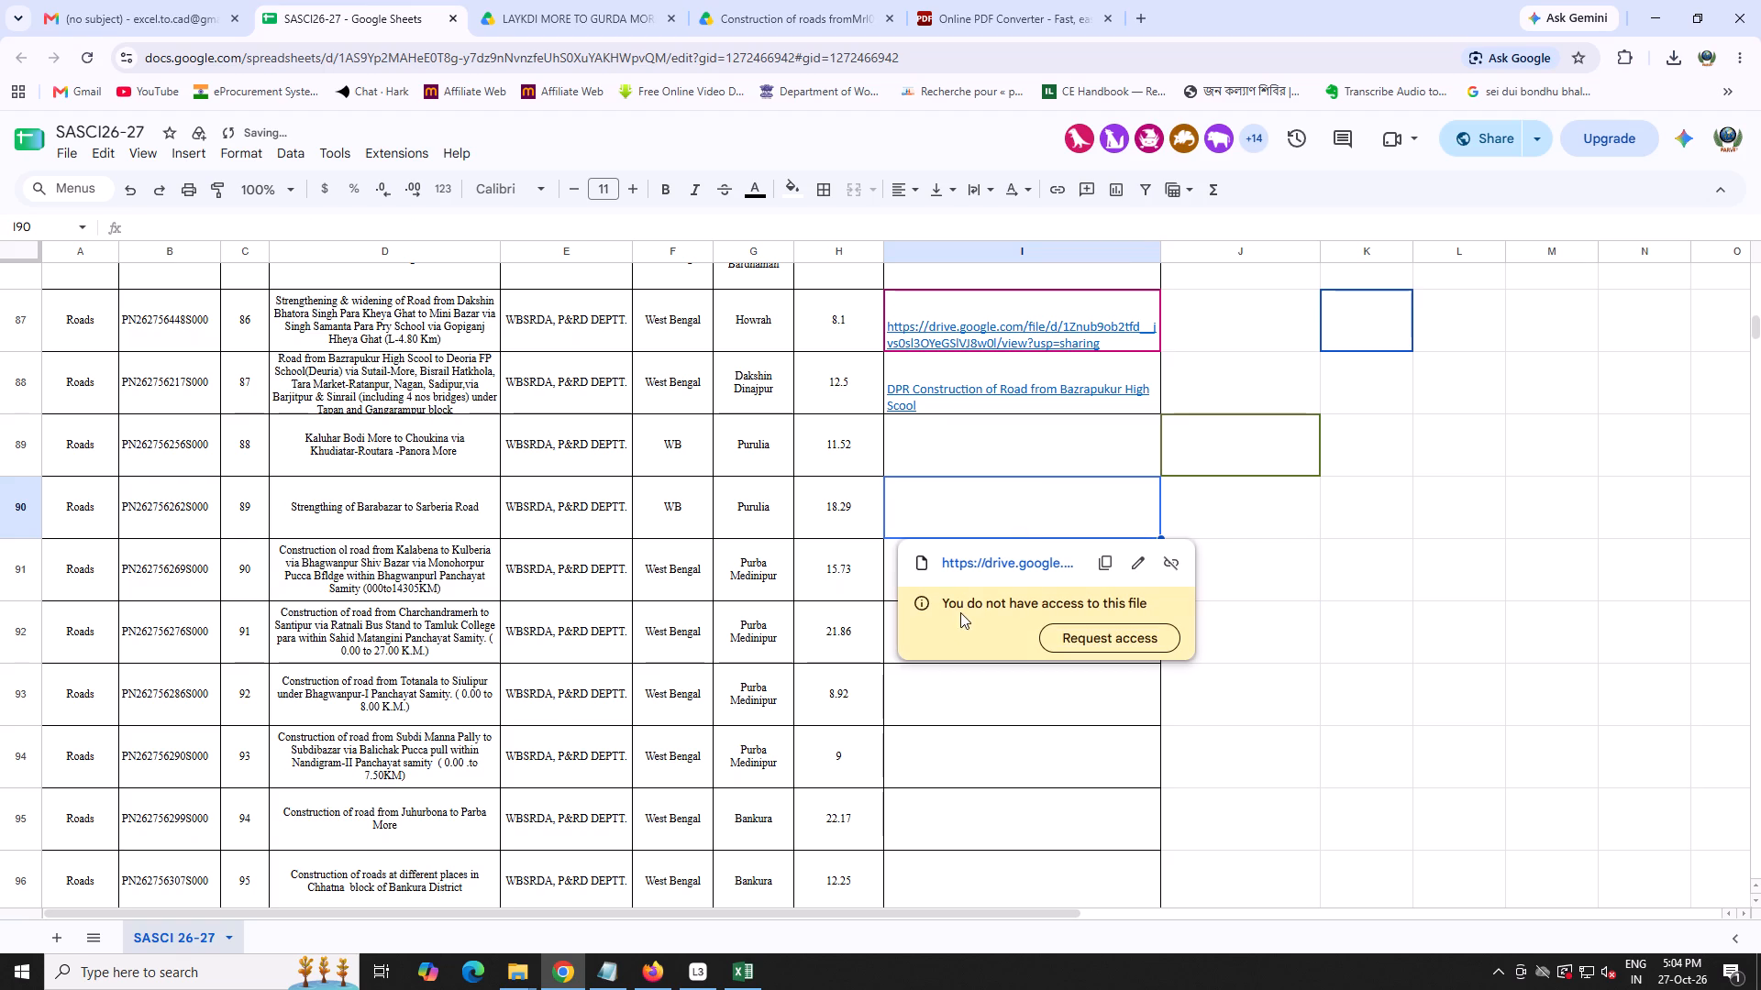
# Look through the road project rows below row 90 of the SASCI 26-27 sheet, checking the road names, districts and link cells.
pyautogui.scroll(-1, 782, 687)
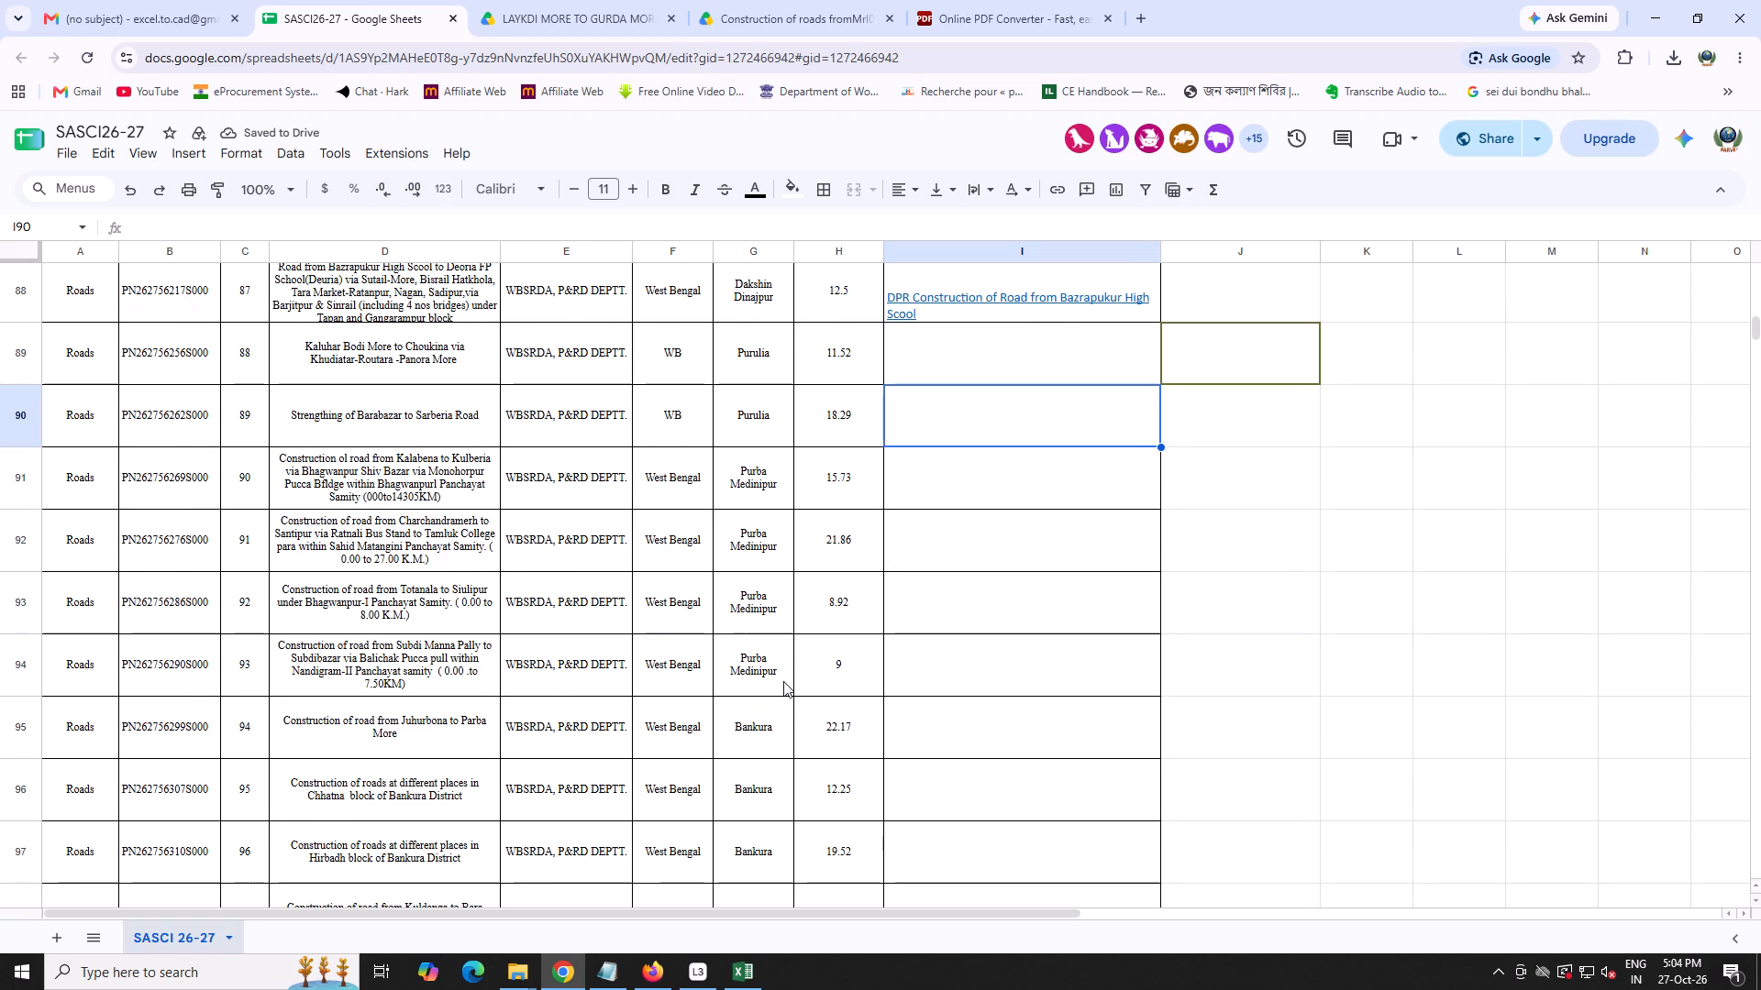
pyautogui.scroll(-4, 783, 681)
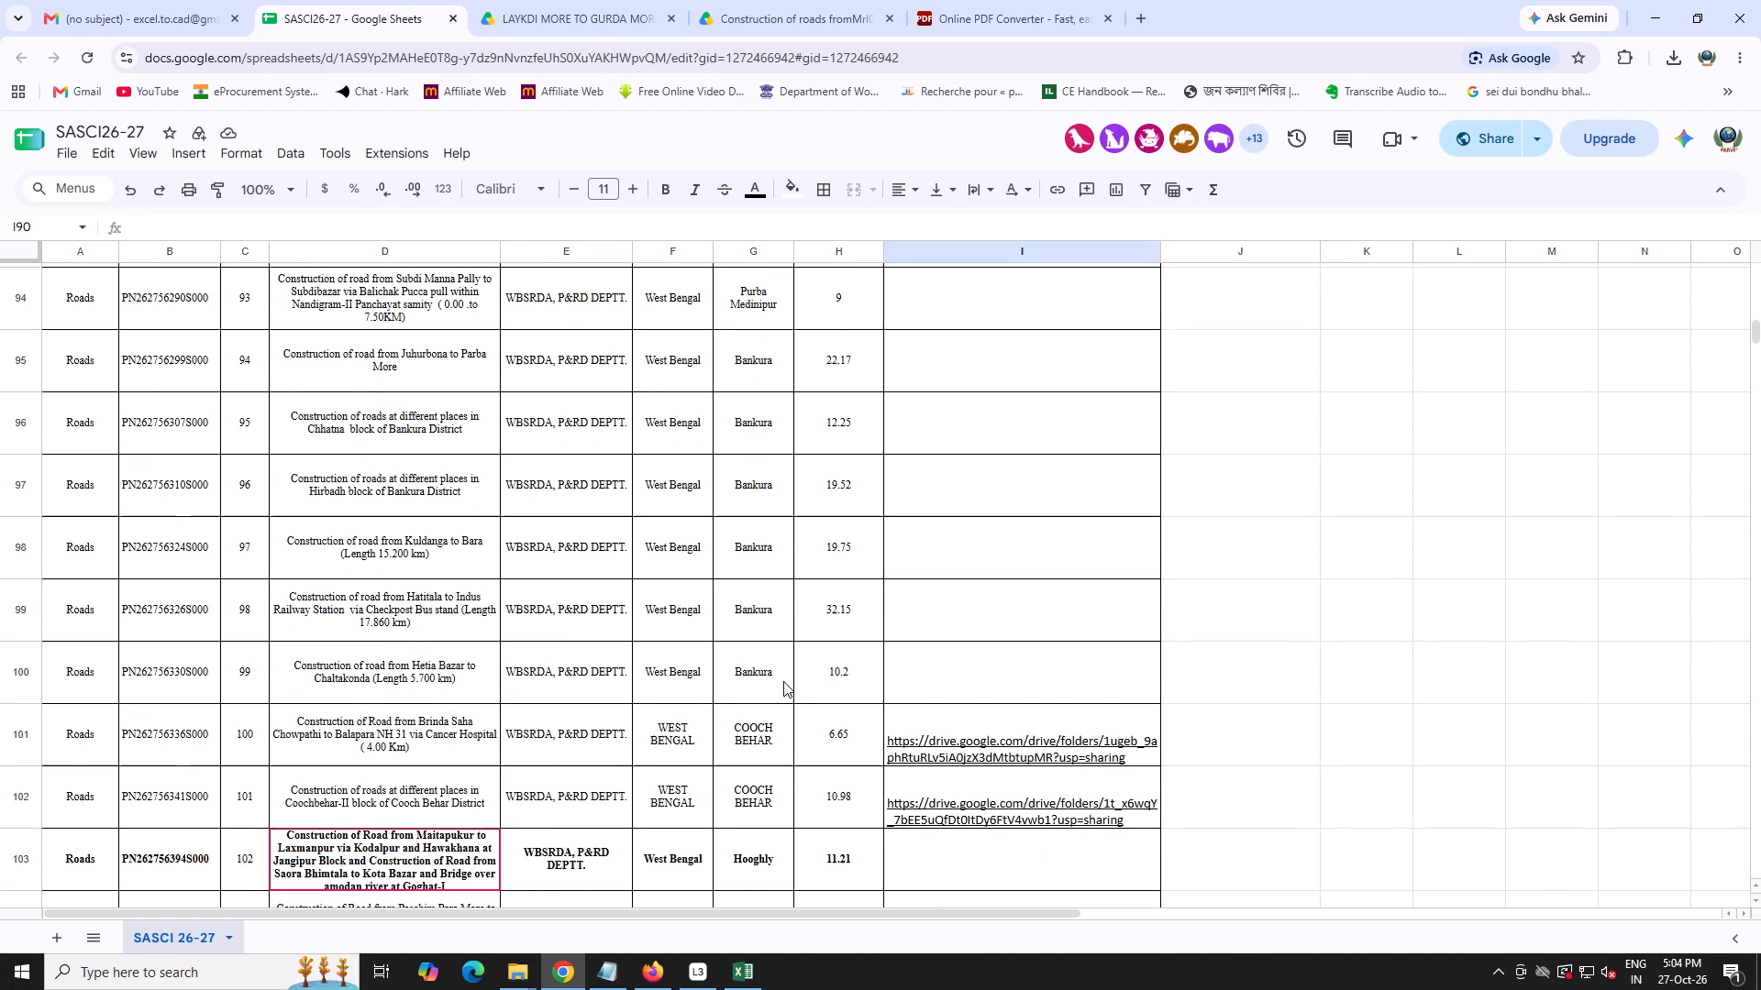
pyautogui.scroll(-10, 783, 681)
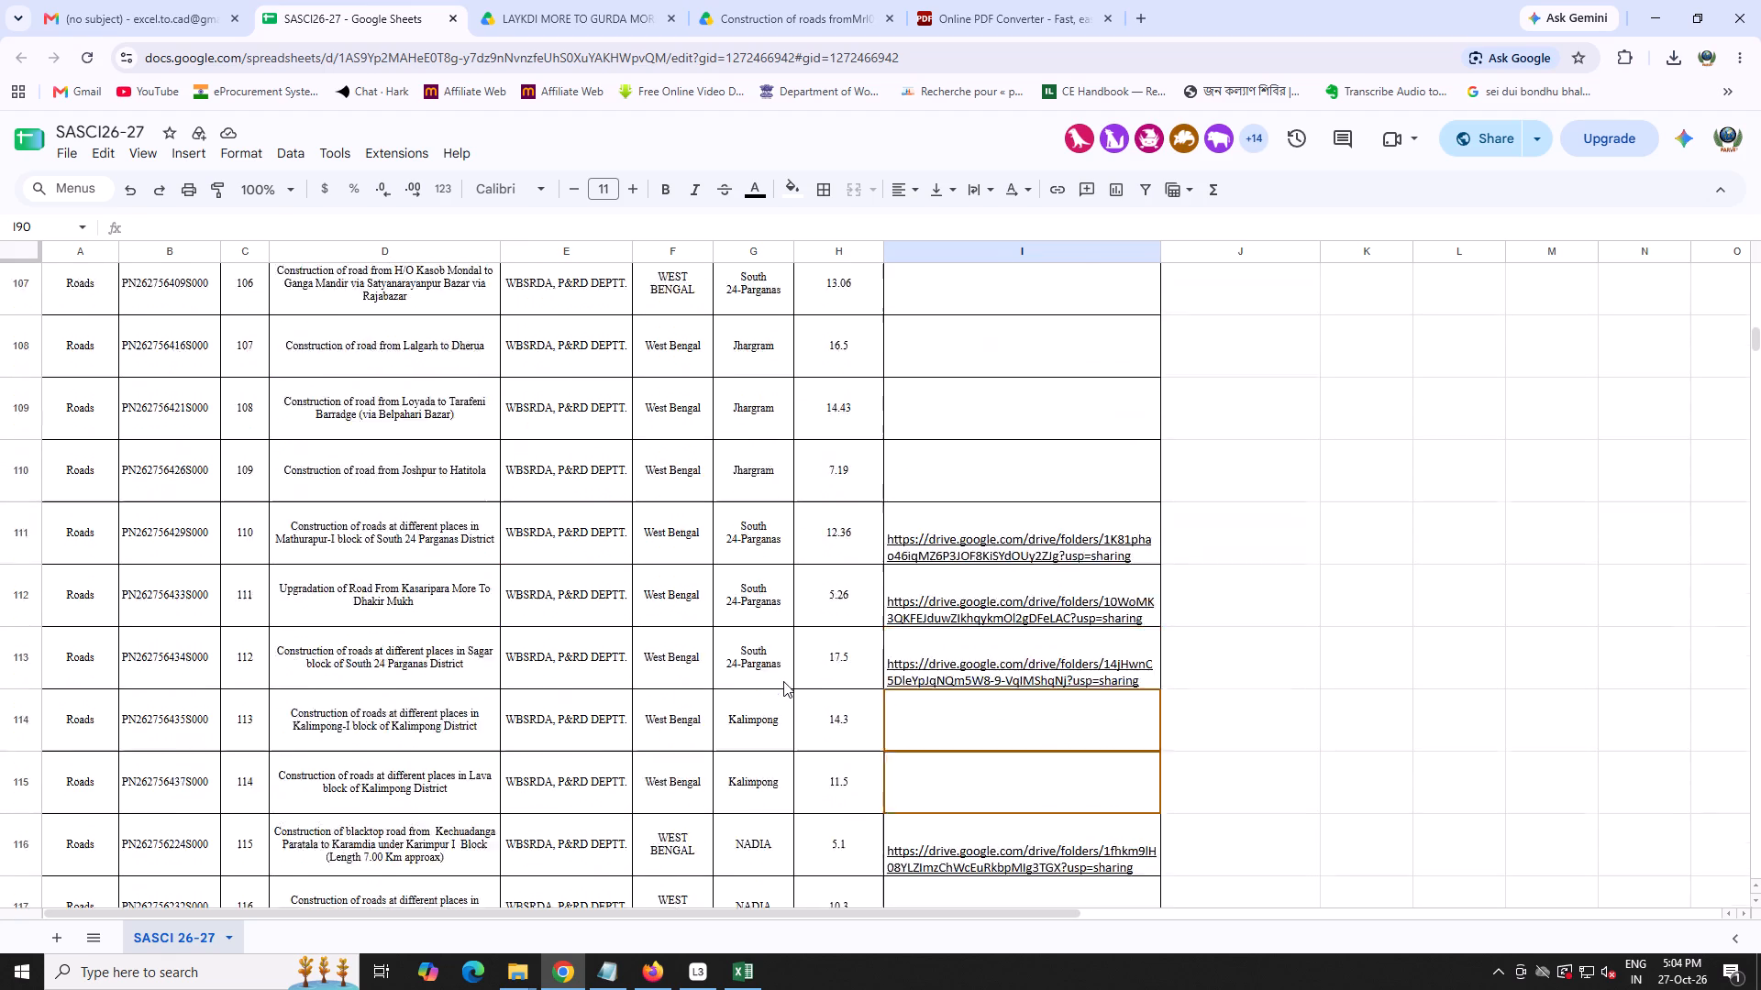
pyautogui.scroll(-12, 783, 681)
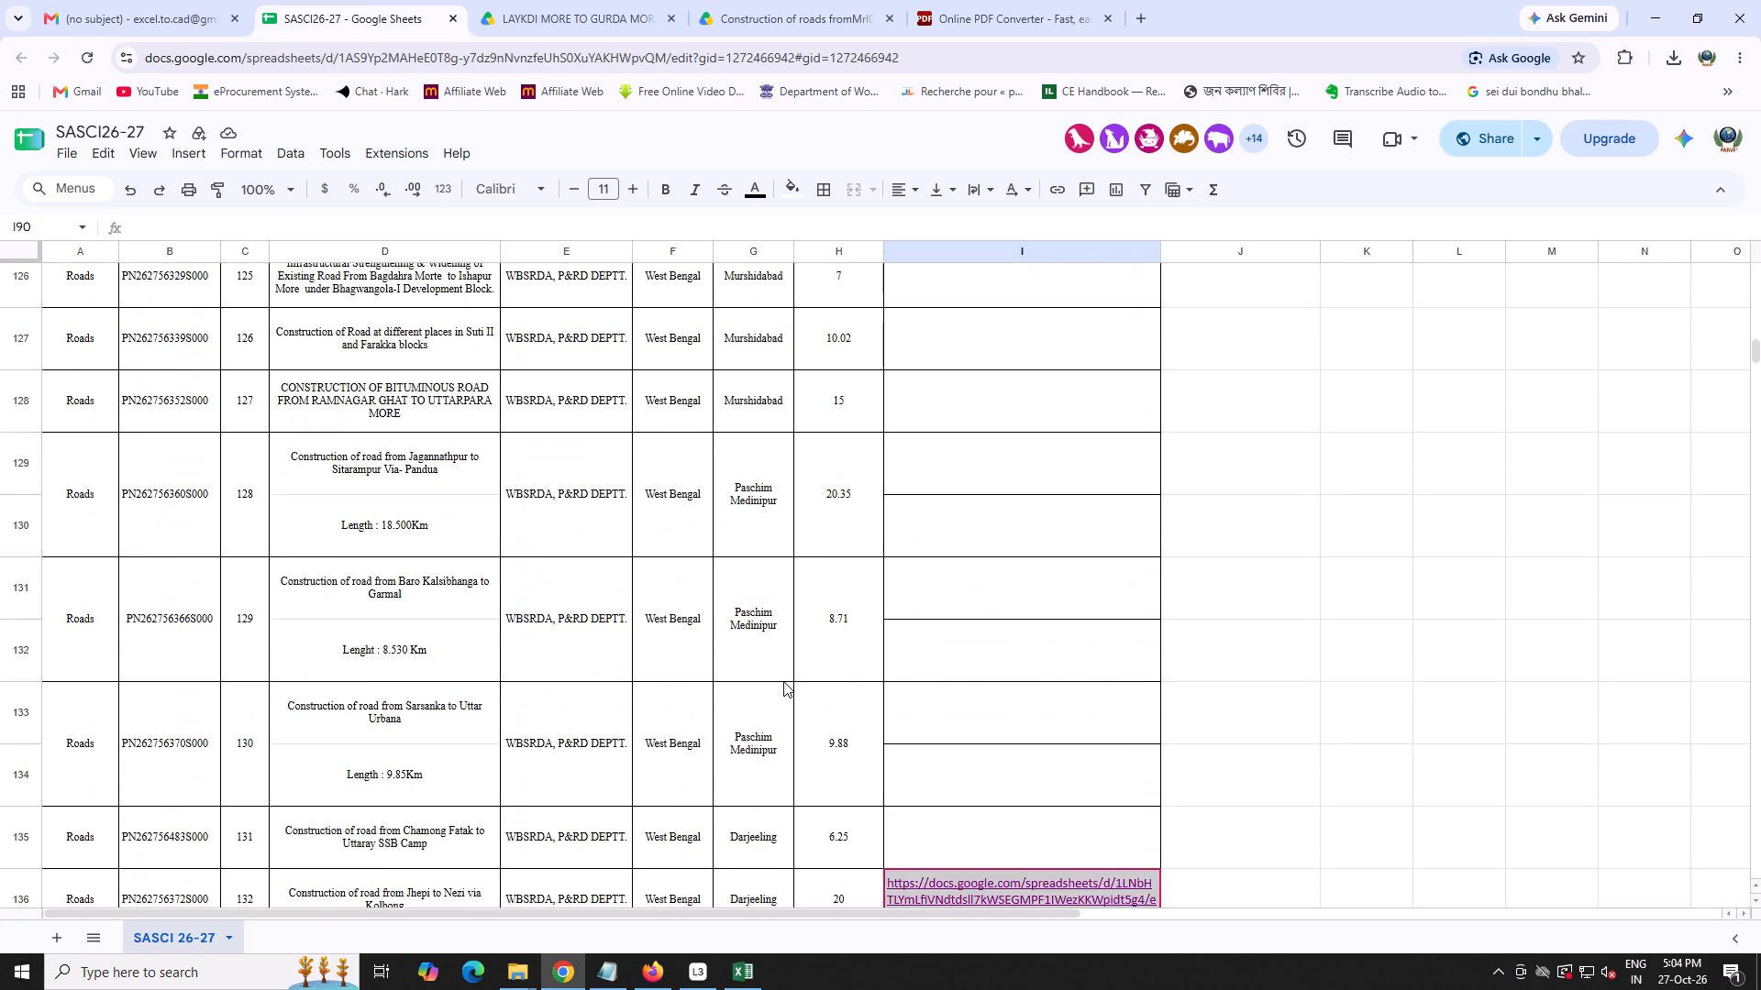
pyautogui.scroll(-8, 783, 681)
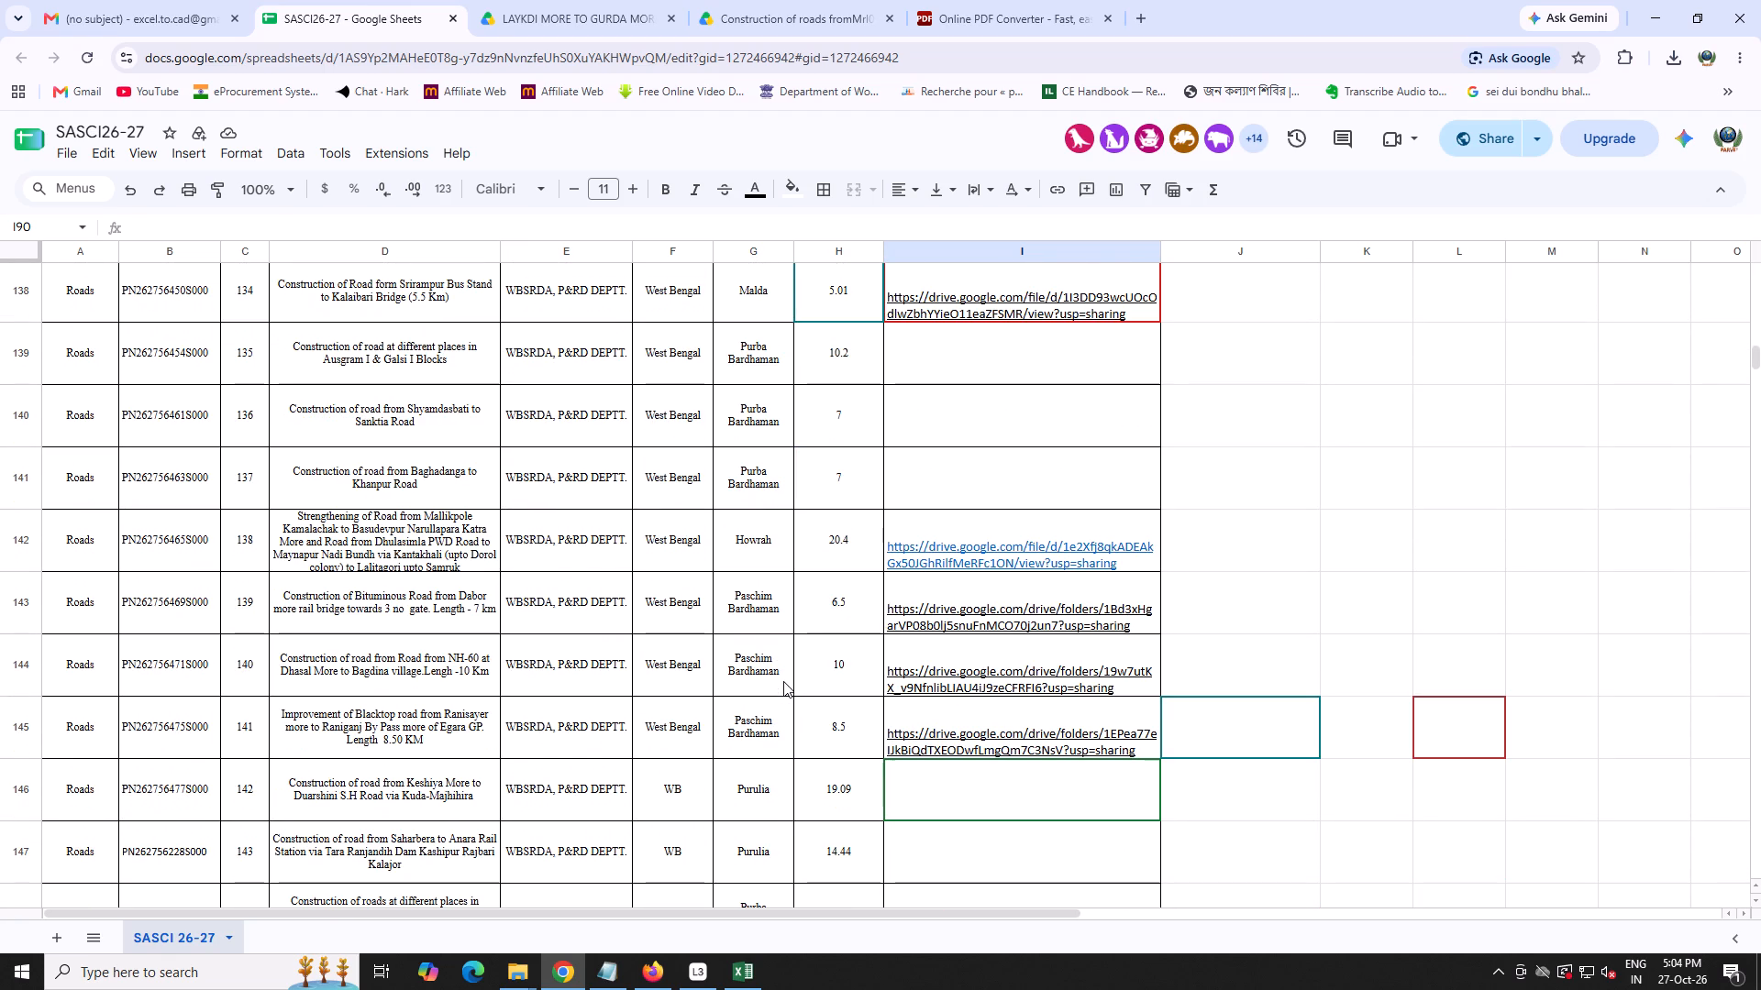
pyautogui.scroll(-1, 783, 681)
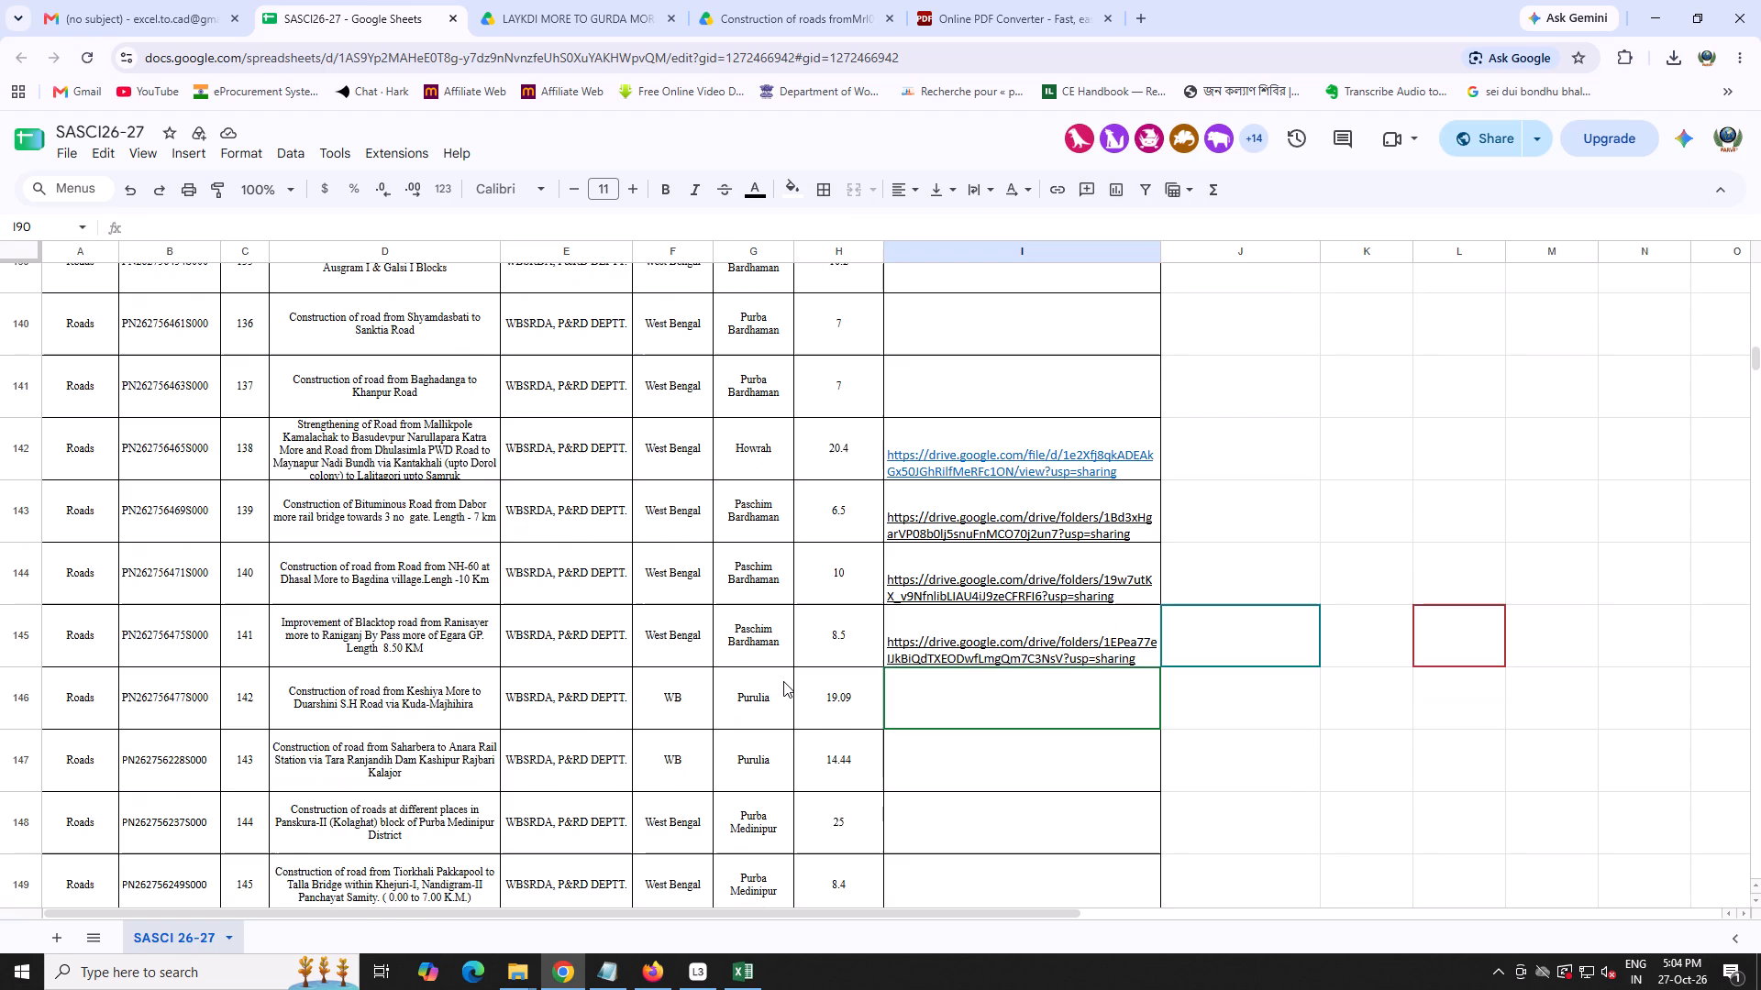
pyautogui.scroll(-2, 783, 681)
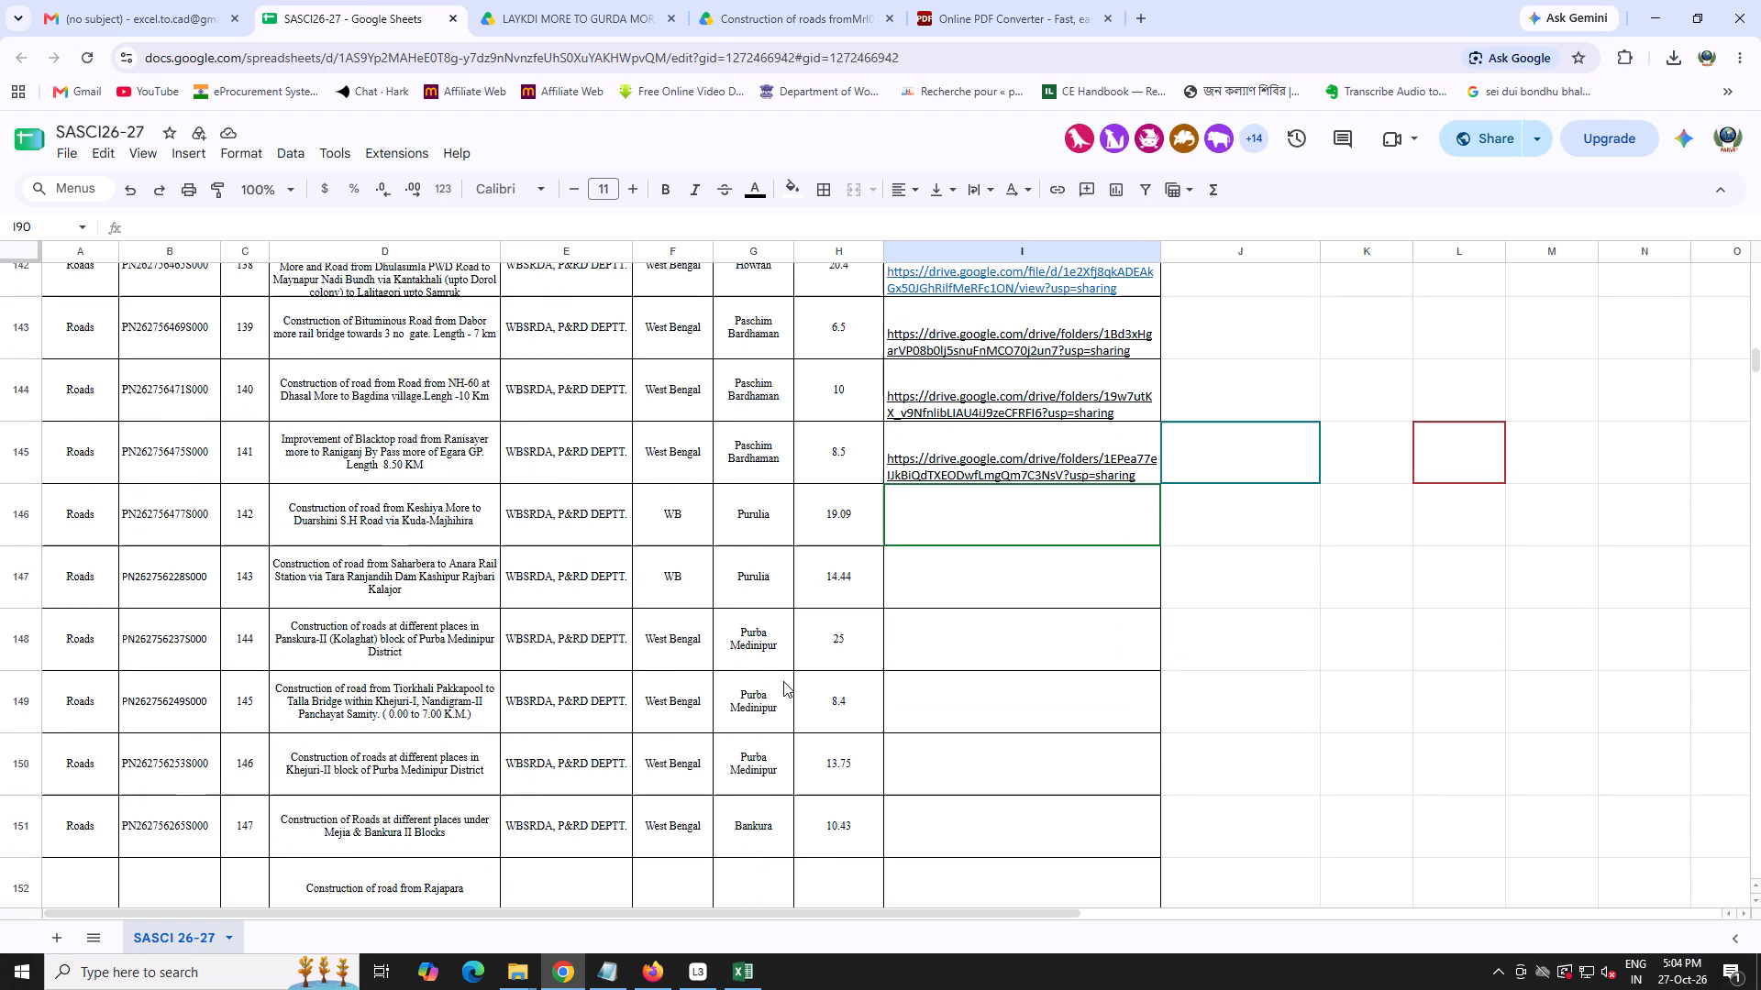
pyautogui.scroll(-2, 783, 681)
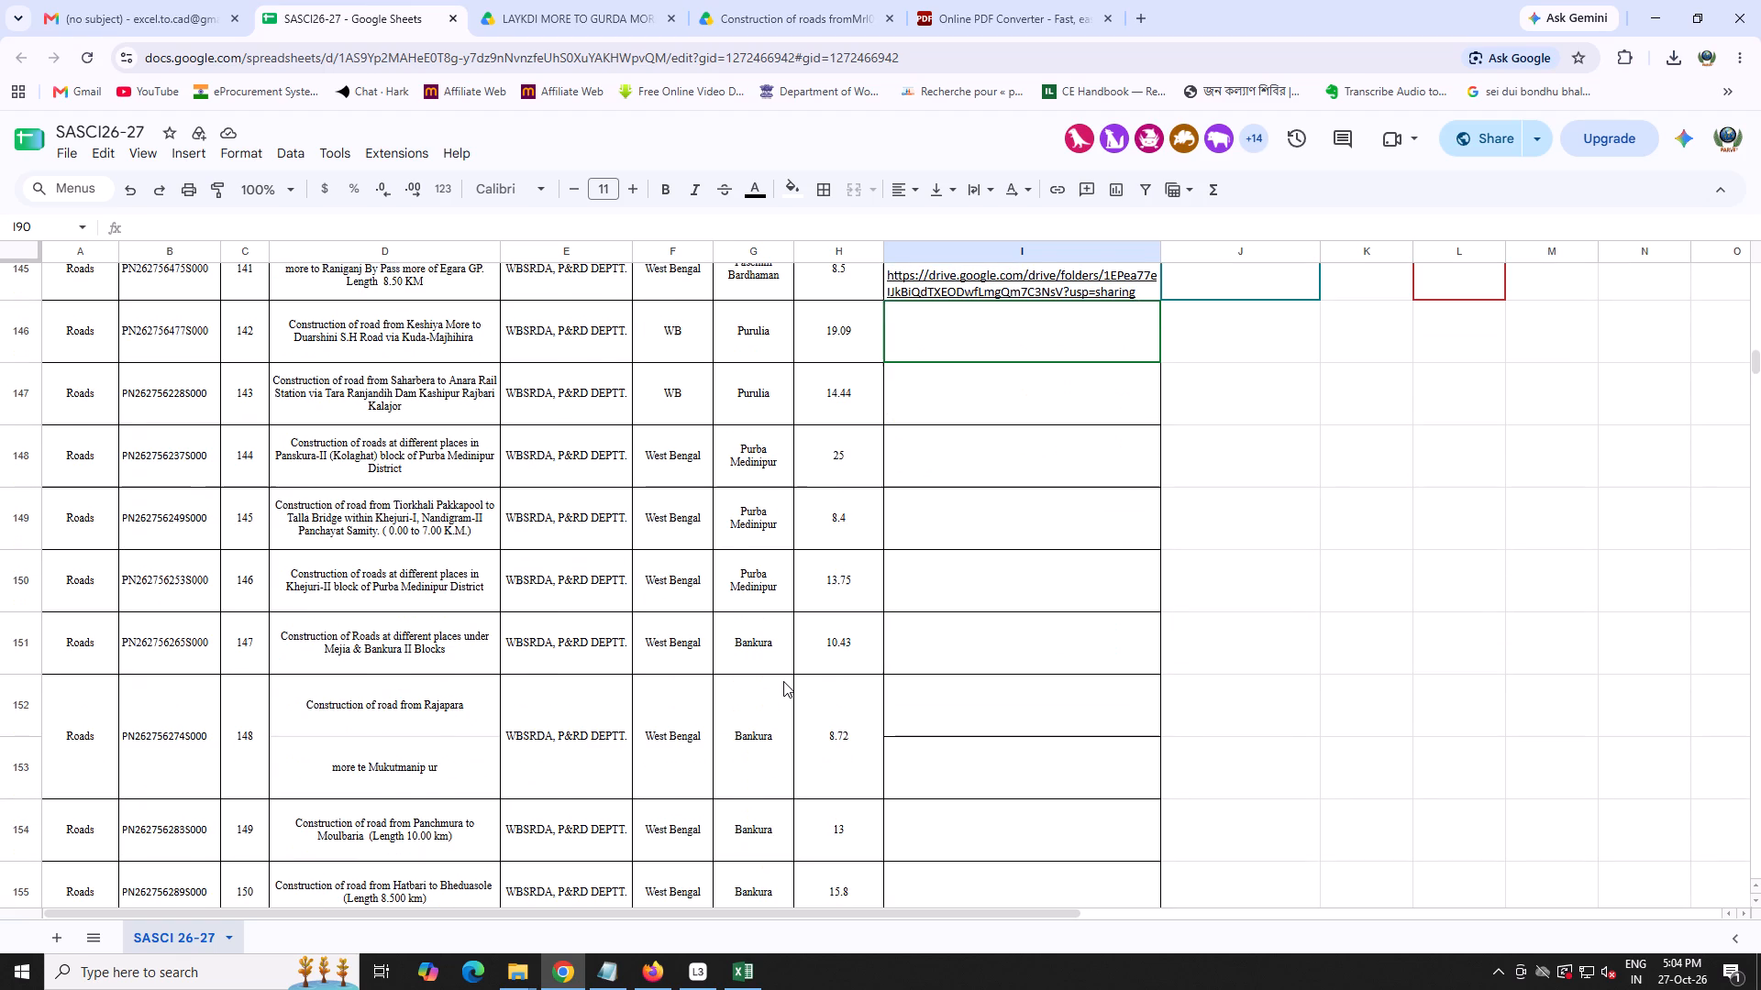
pyautogui.scroll(-5, 783, 681)
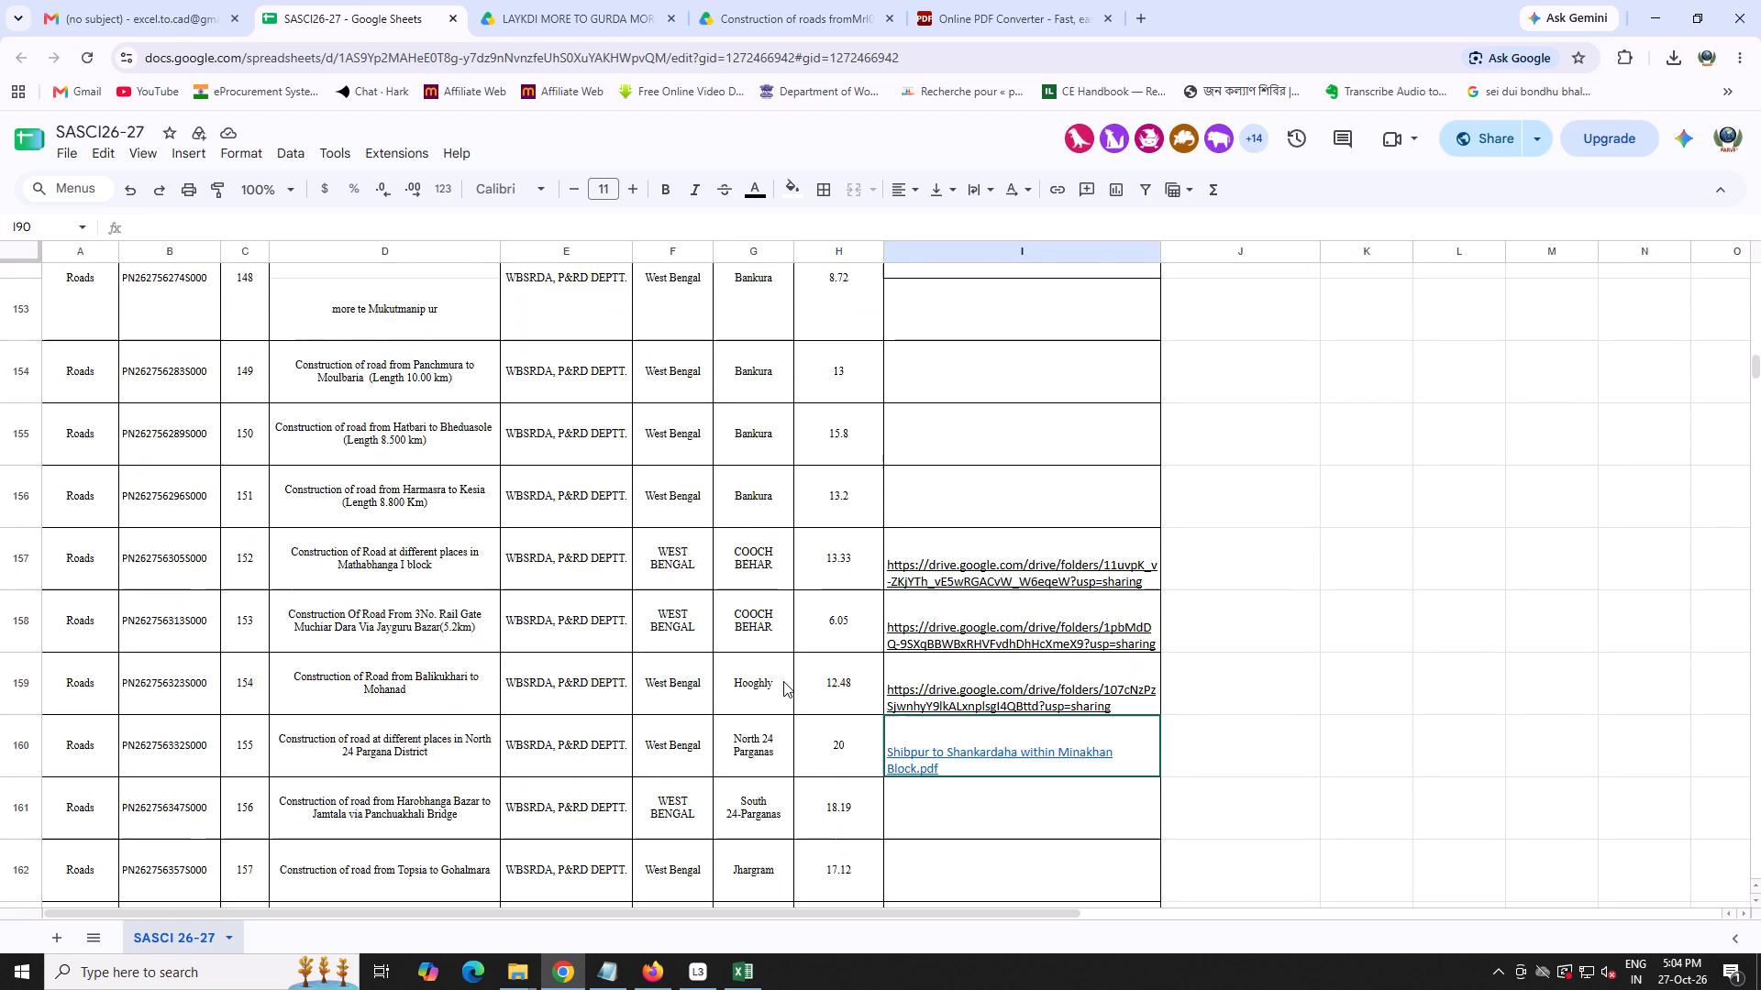
pyautogui.scroll(-10, 783, 681)
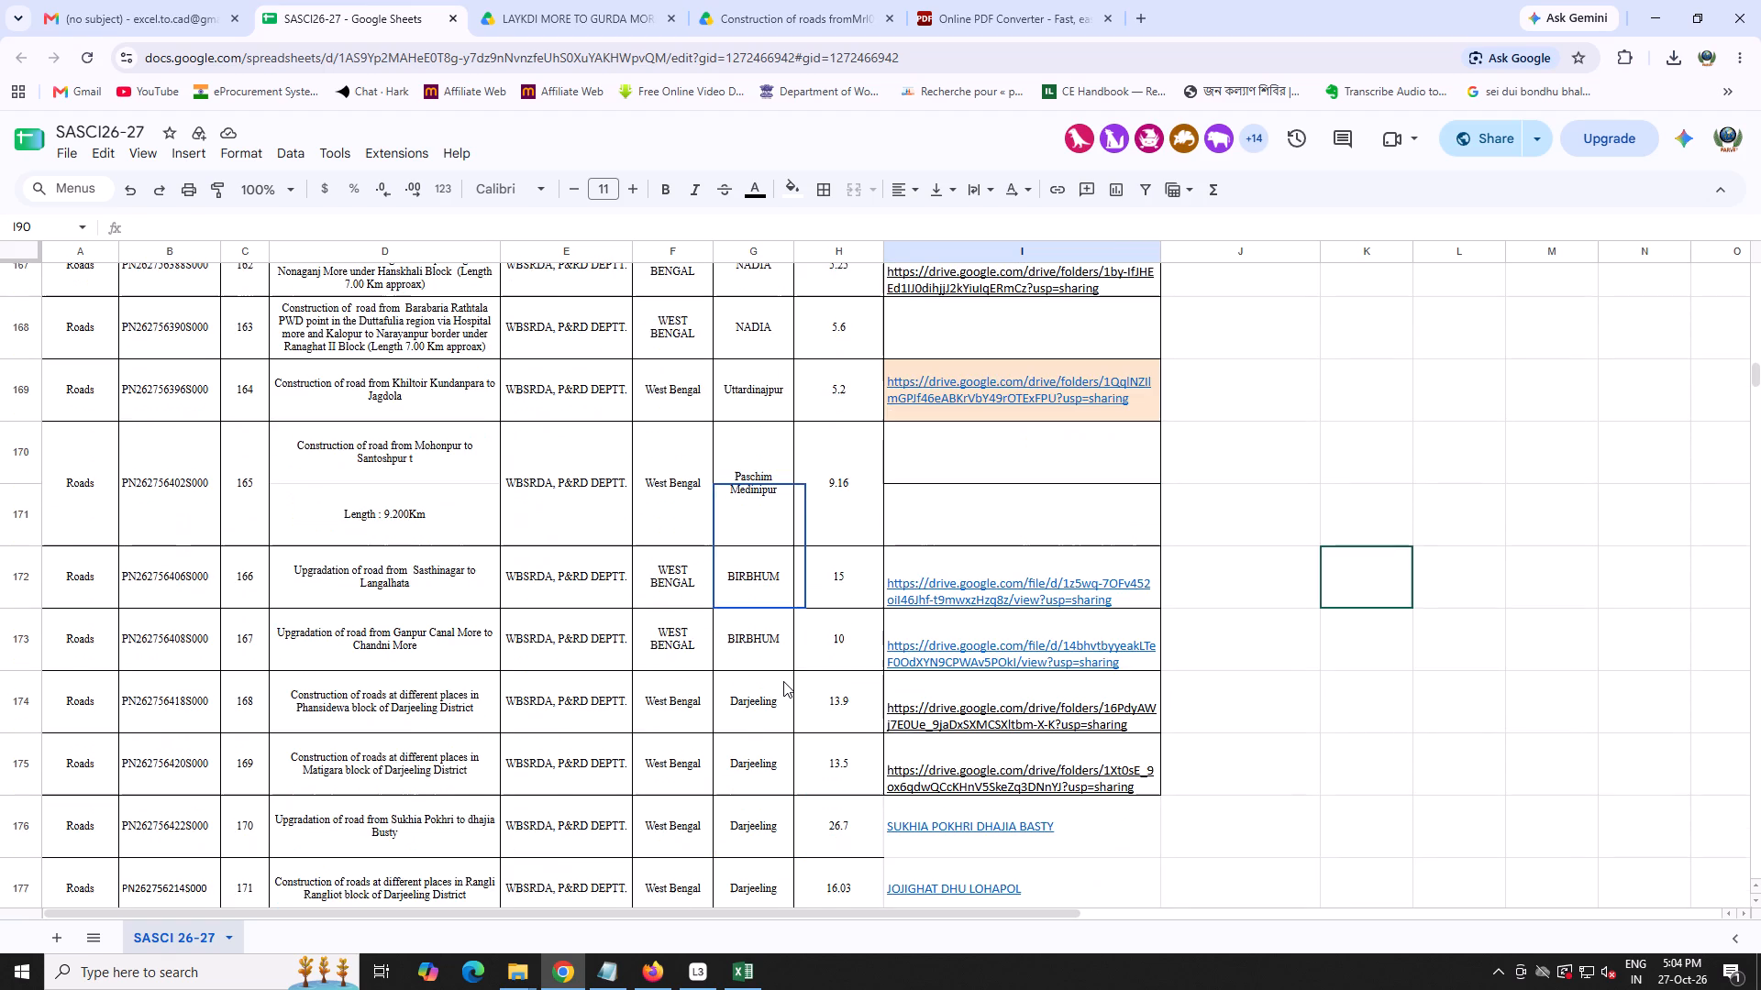
pyautogui.scroll(-7, 783, 681)
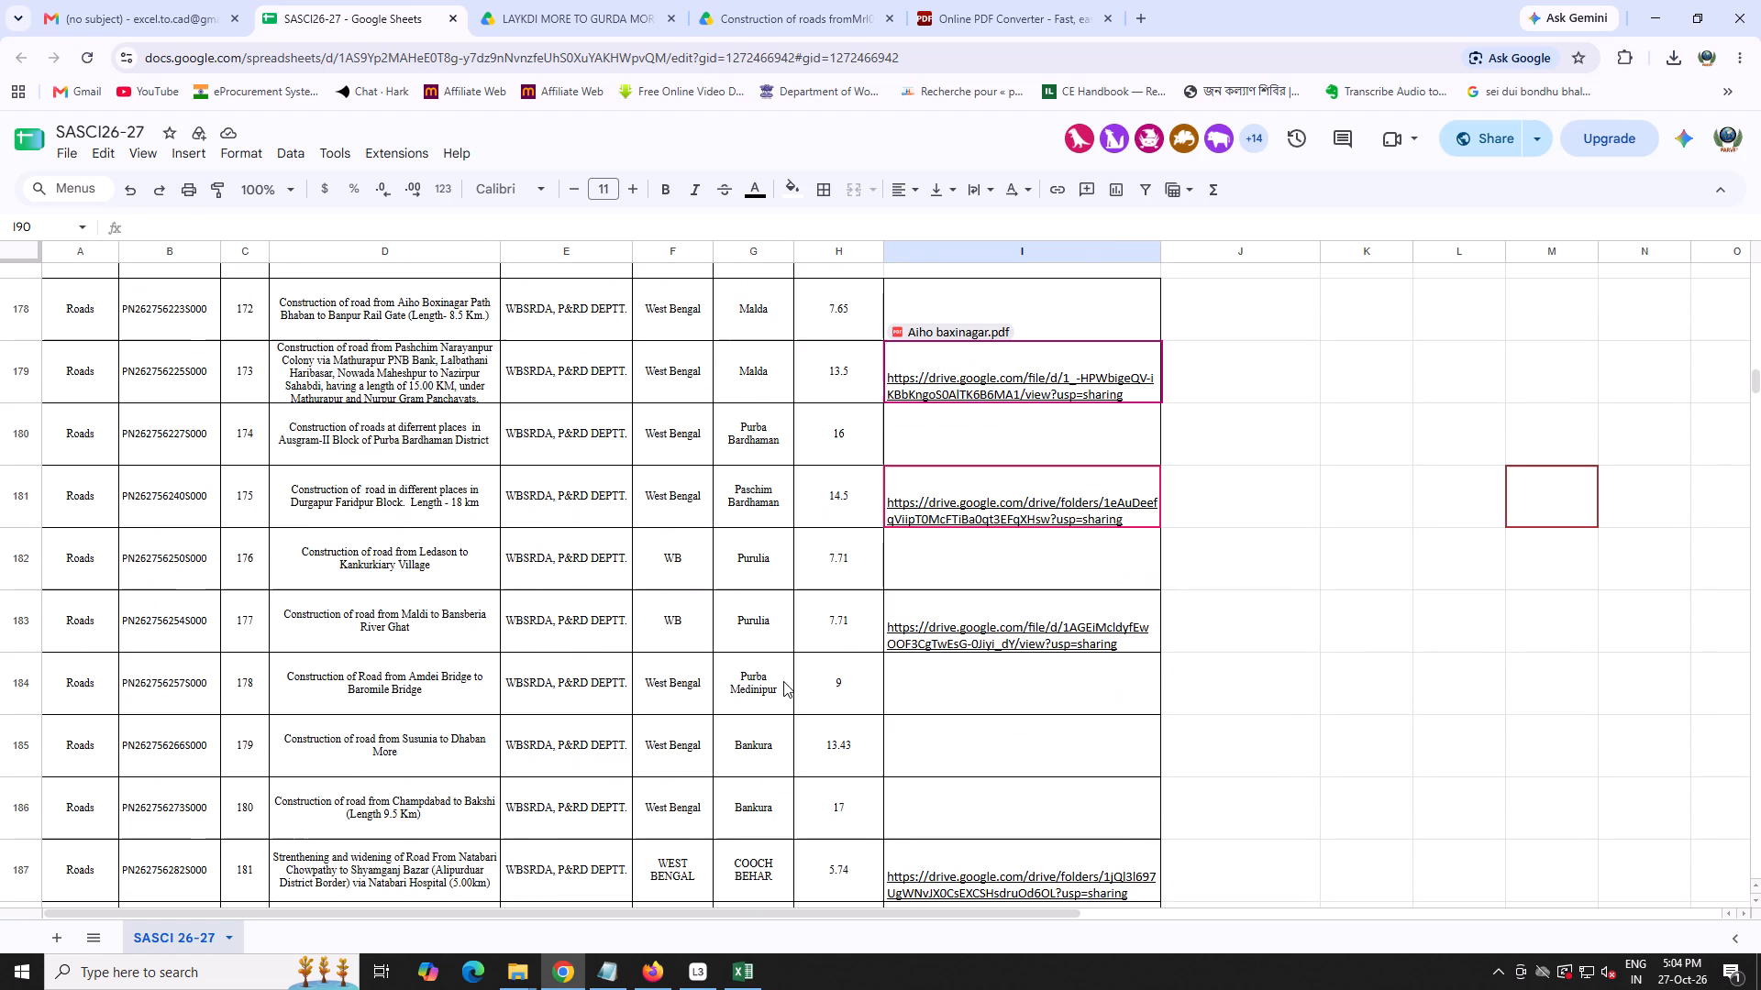